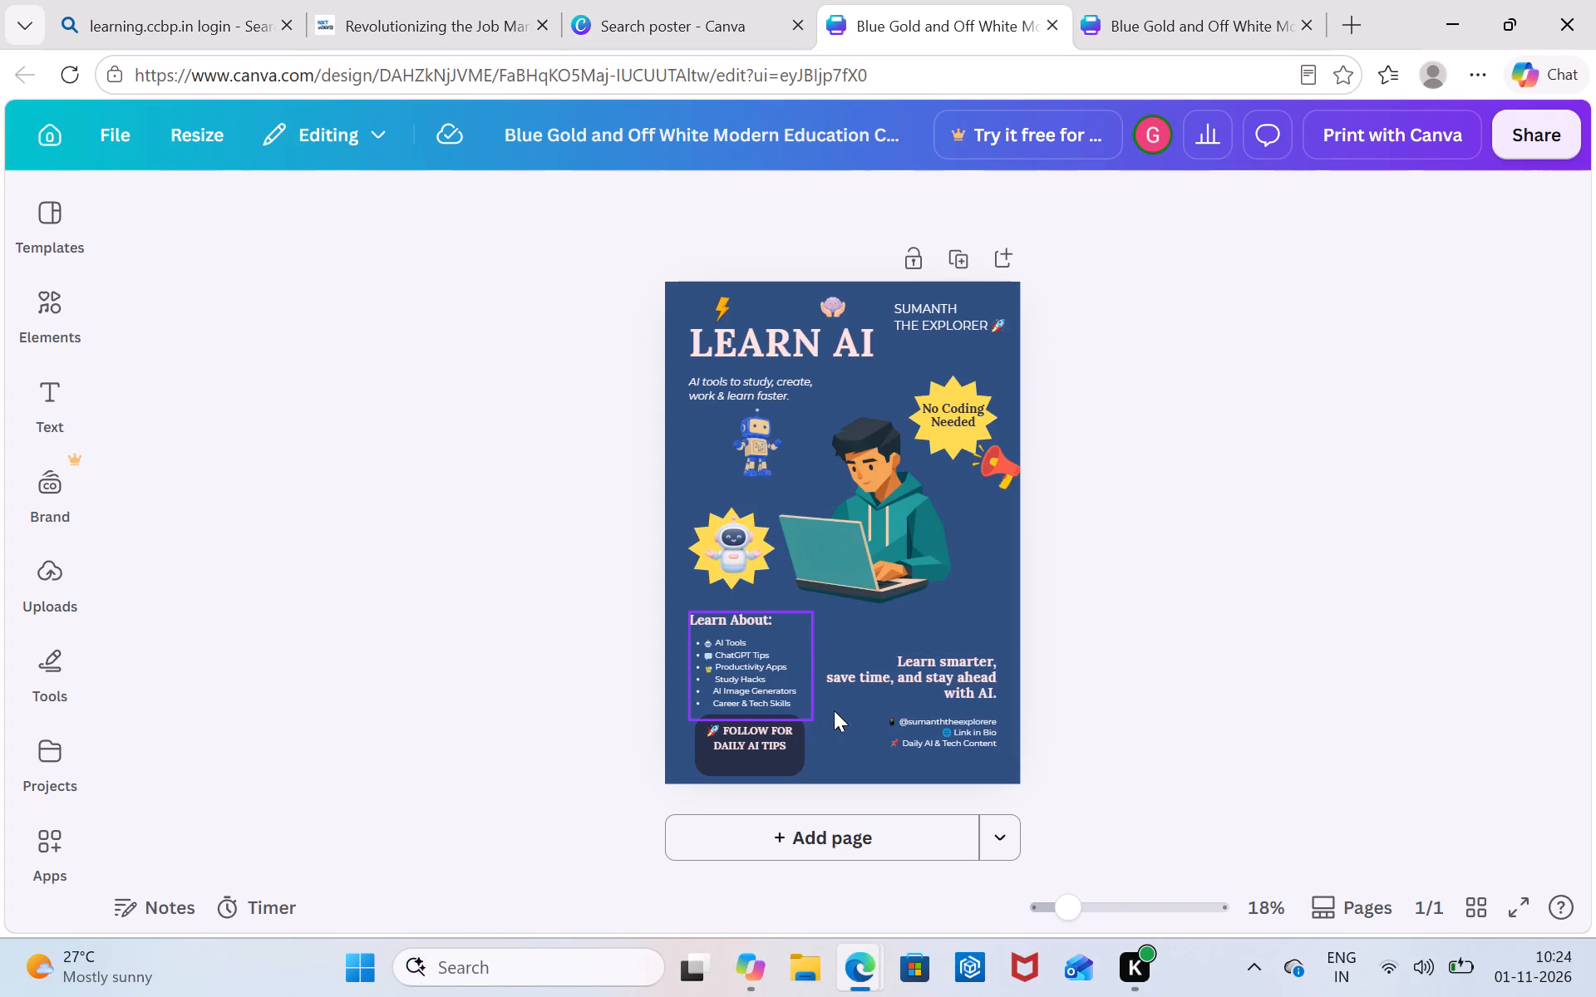
{"action": "left_click", "coordinate": [988, 719]}
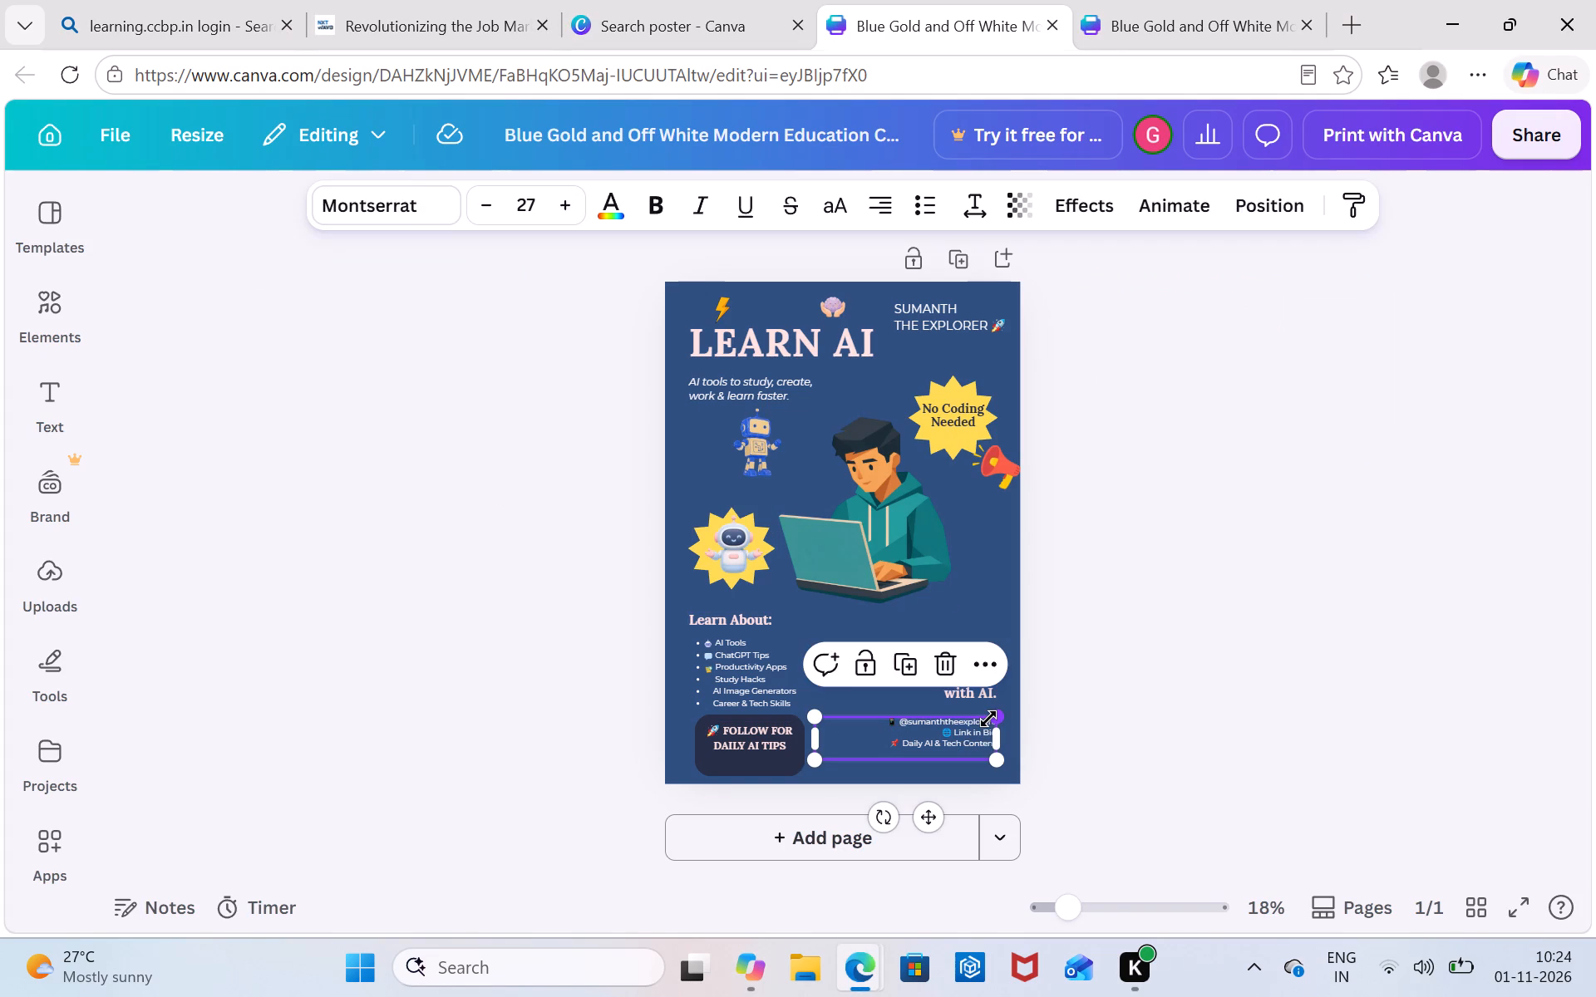
{"action": "left_click", "coordinate": [934, 735]}
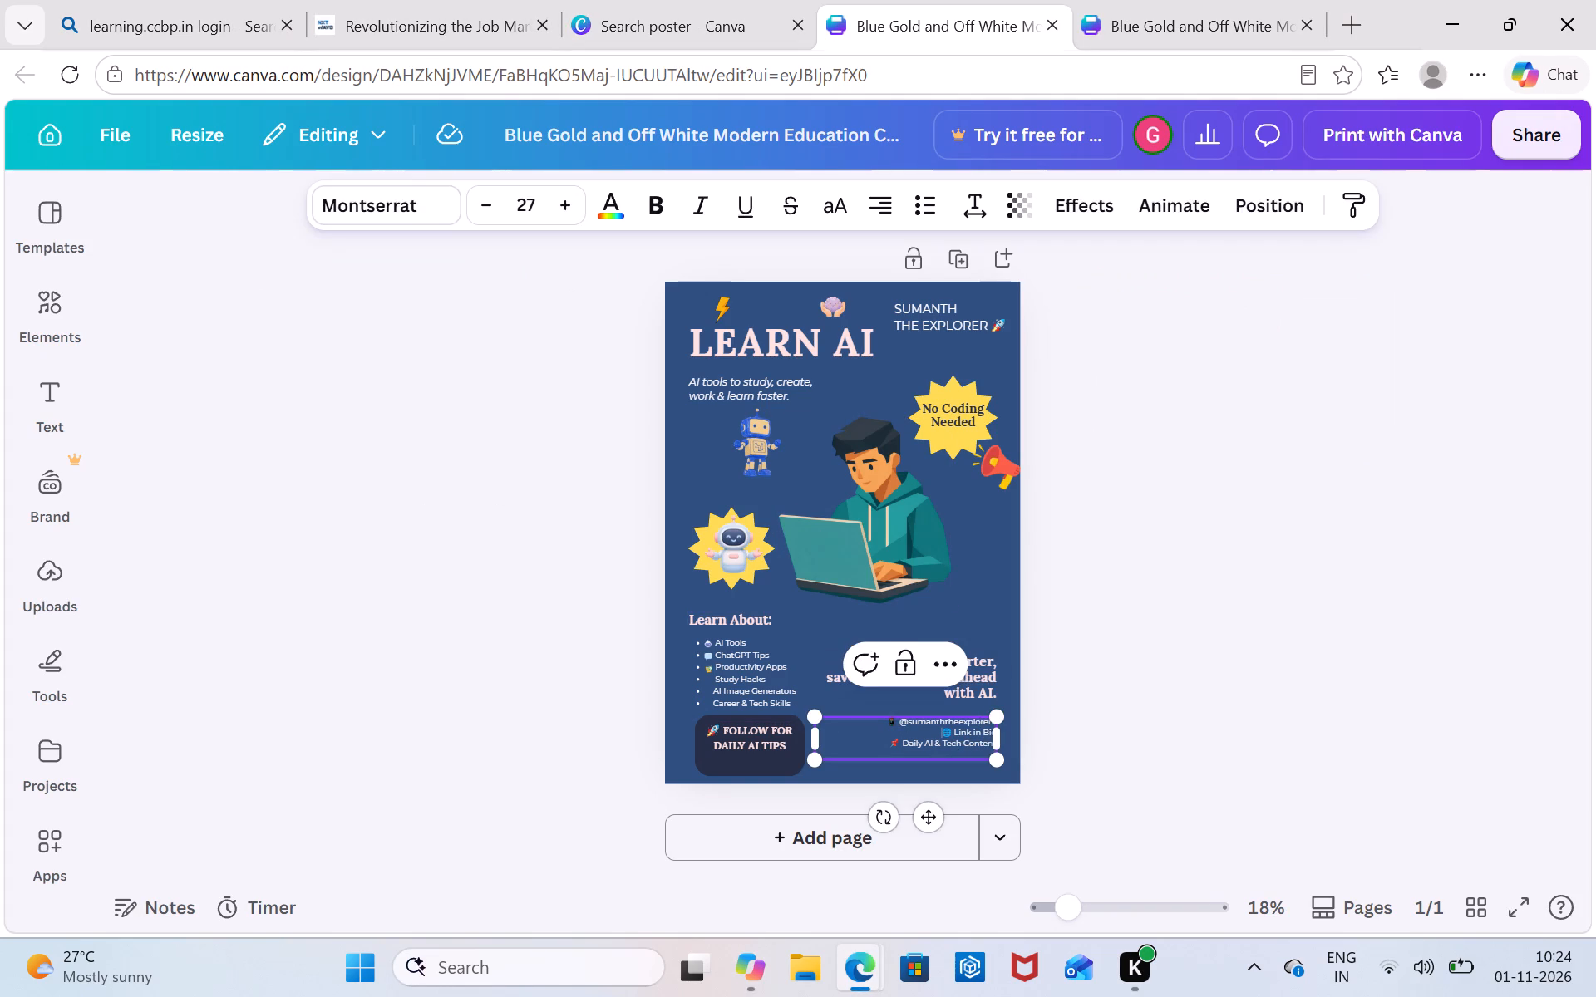
{"action": "key", "text": "Up"}
{"action": "key", "text": "Right"}
{"action": "key", "text": "Right"}
{"action": "key", "text": "Right"}
{"action": "key", "text": "Right"}
{"action": "key", "text": "Right"}
{"action": "key", "text": "Right"}
{"action": "key", "text": "Right"}
{"action": "key", "text": "Right"}
{"action": "key", "text": "Right"}
{"action": "key", "text": "Right"}
{"action": "key", "text": "Right"}
{"action": "key", "text": "Right"}
{"action": "key", "text": "BackSpace"}
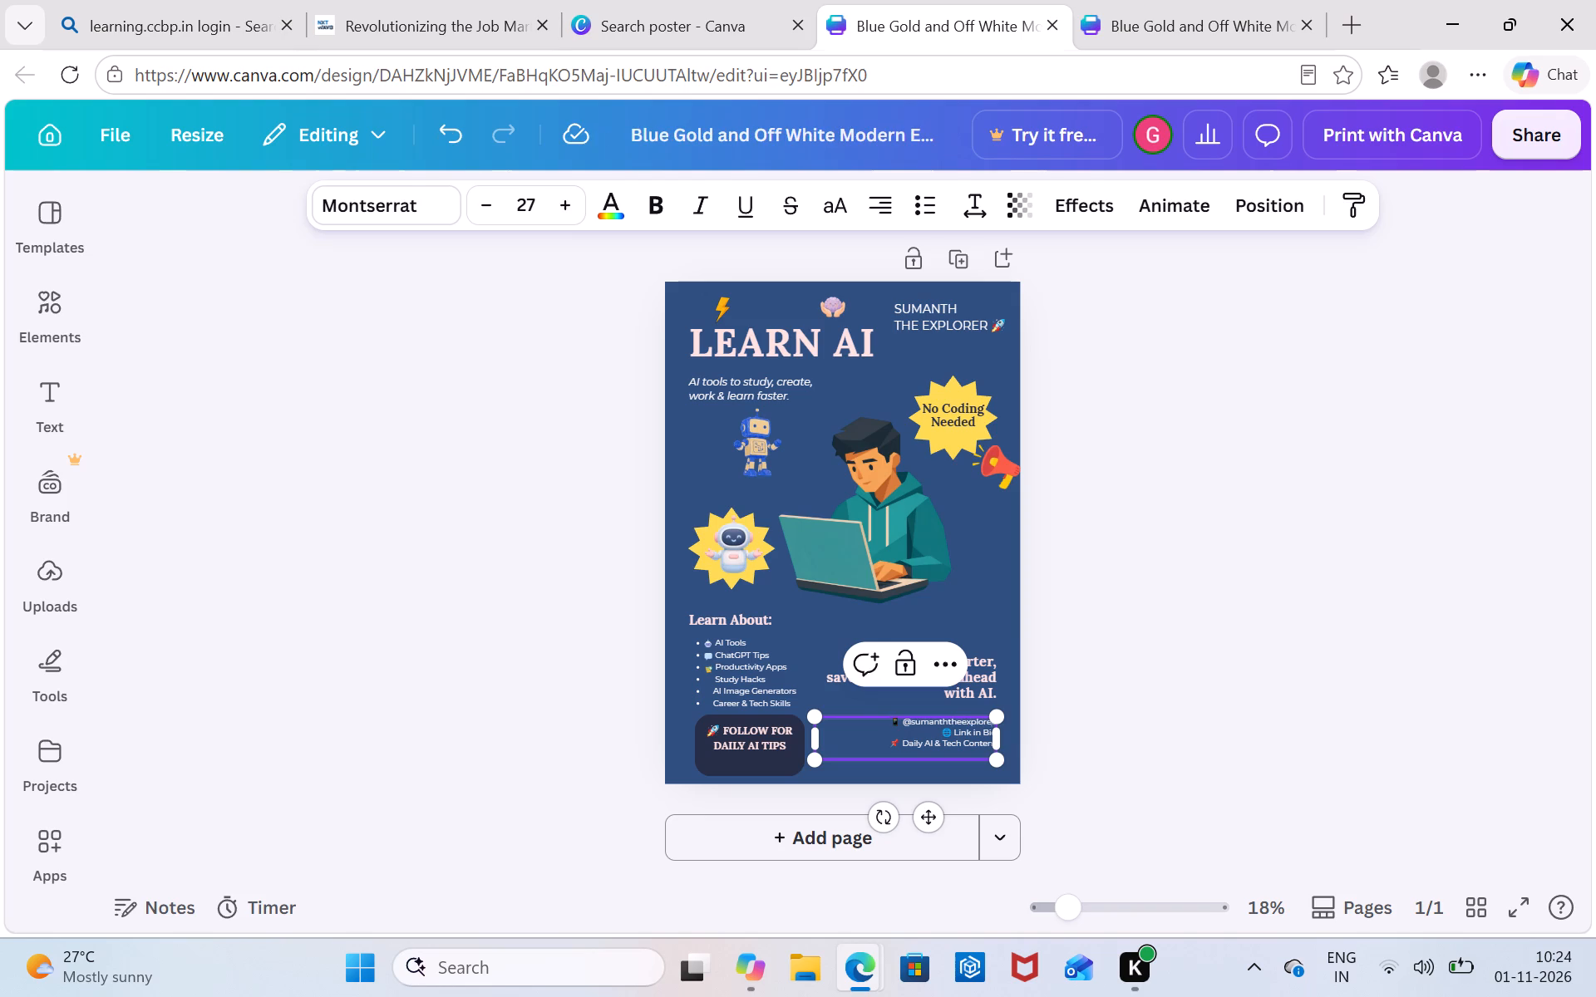
{"action": "left_click", "coordinate": [1190, 709]}
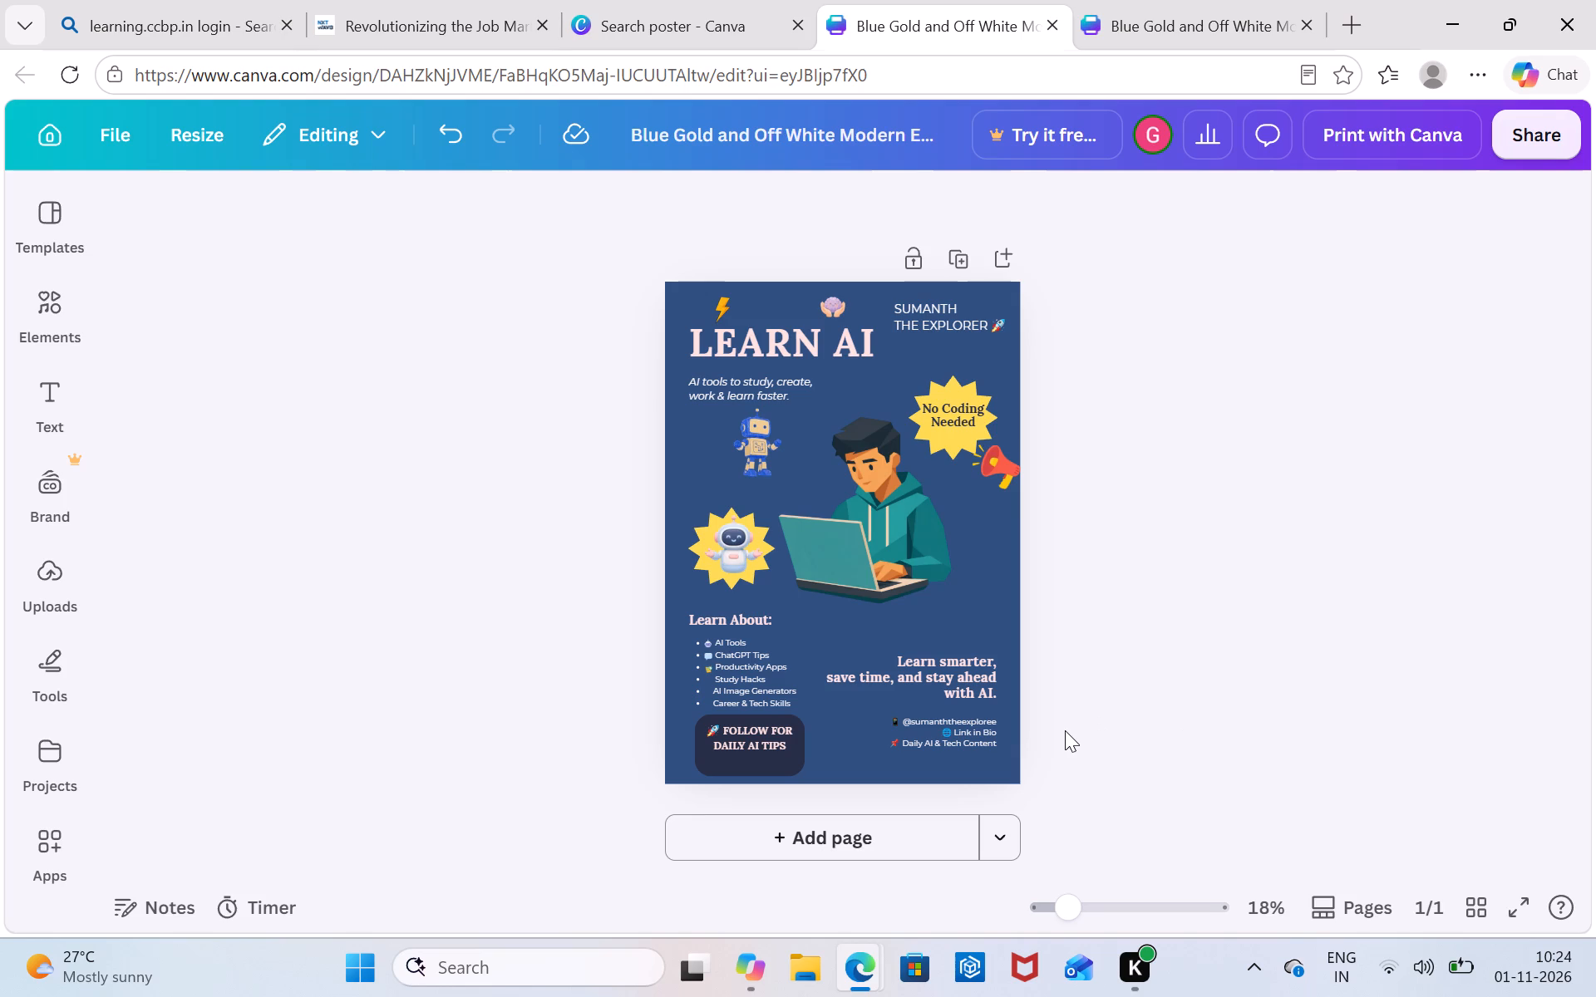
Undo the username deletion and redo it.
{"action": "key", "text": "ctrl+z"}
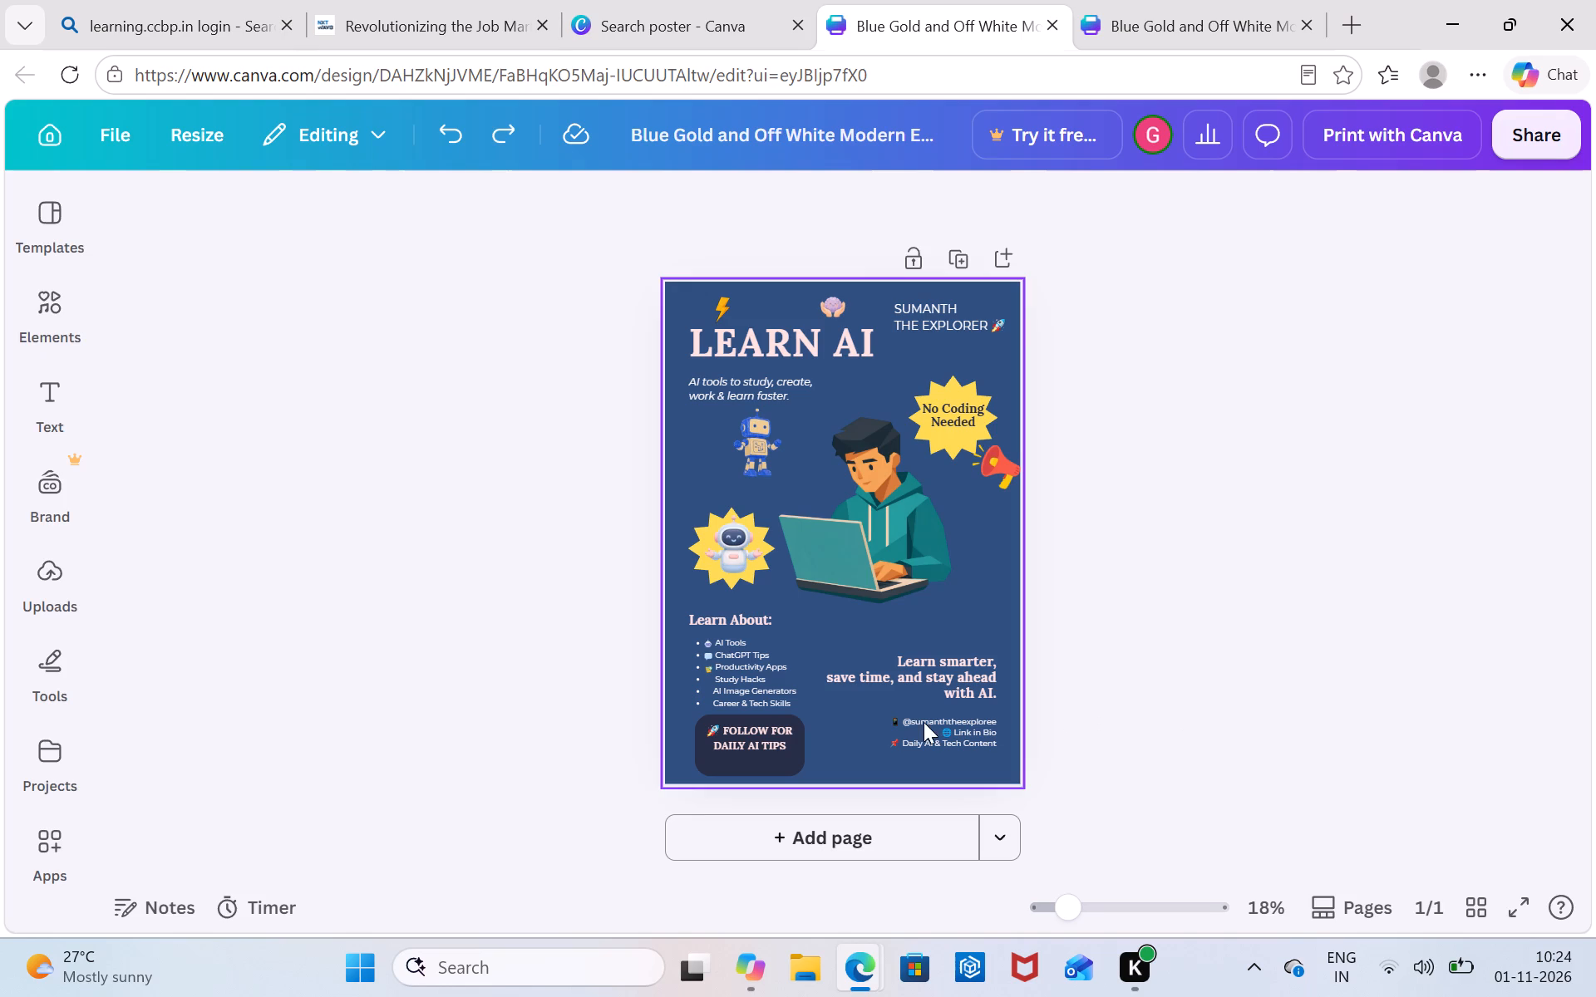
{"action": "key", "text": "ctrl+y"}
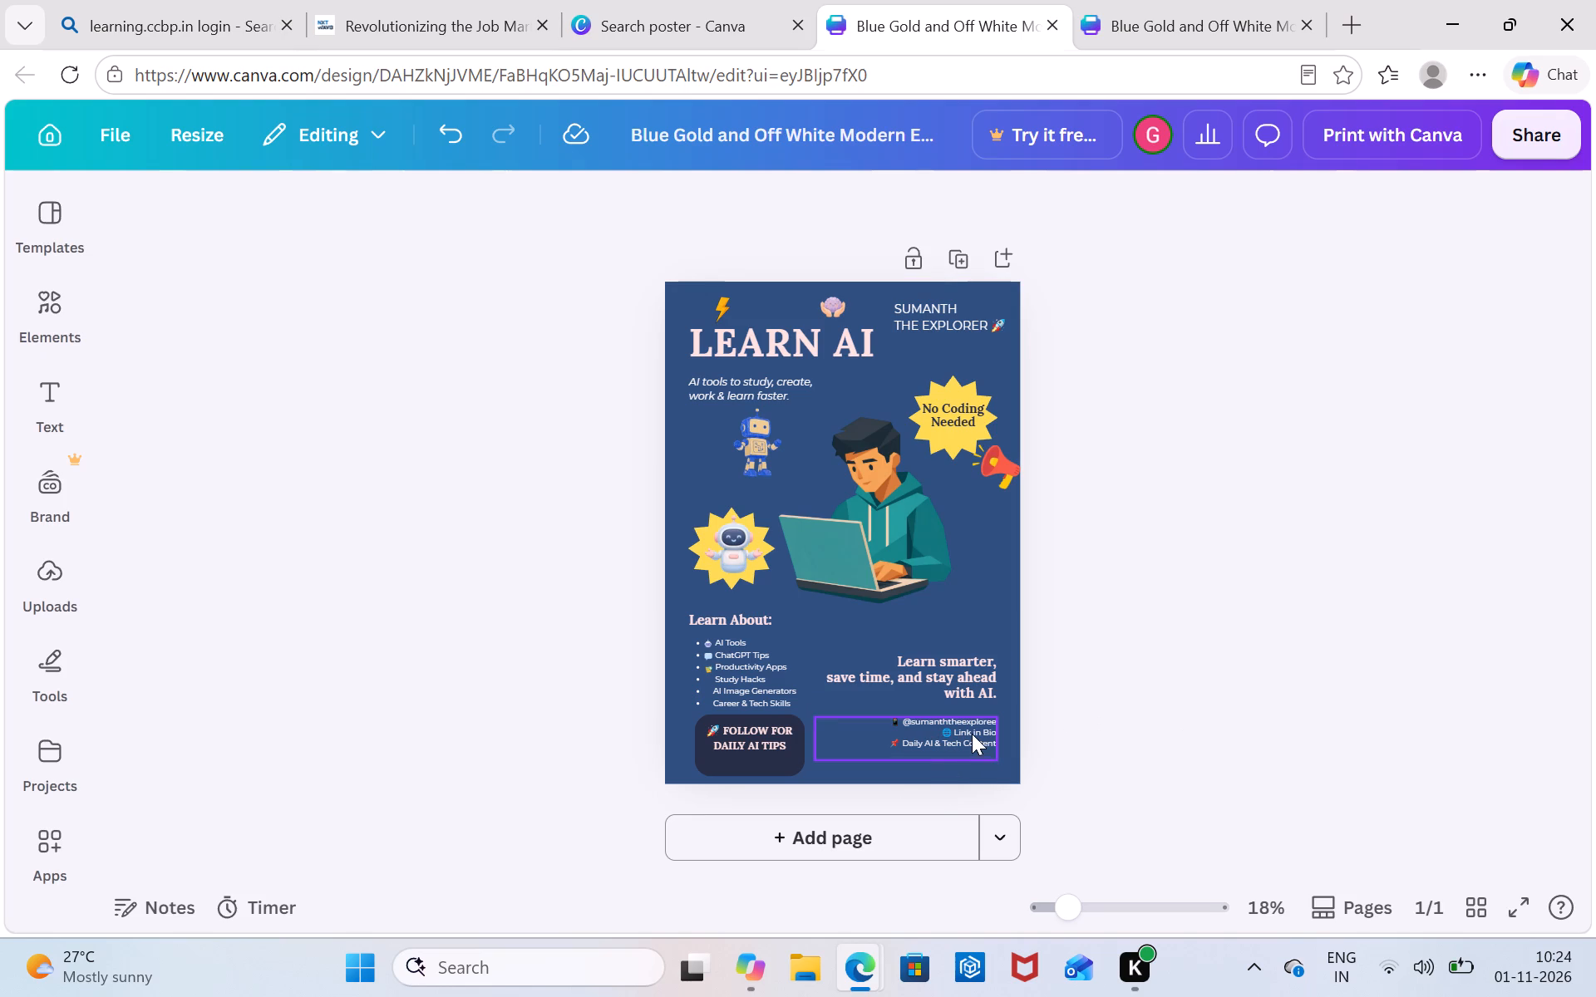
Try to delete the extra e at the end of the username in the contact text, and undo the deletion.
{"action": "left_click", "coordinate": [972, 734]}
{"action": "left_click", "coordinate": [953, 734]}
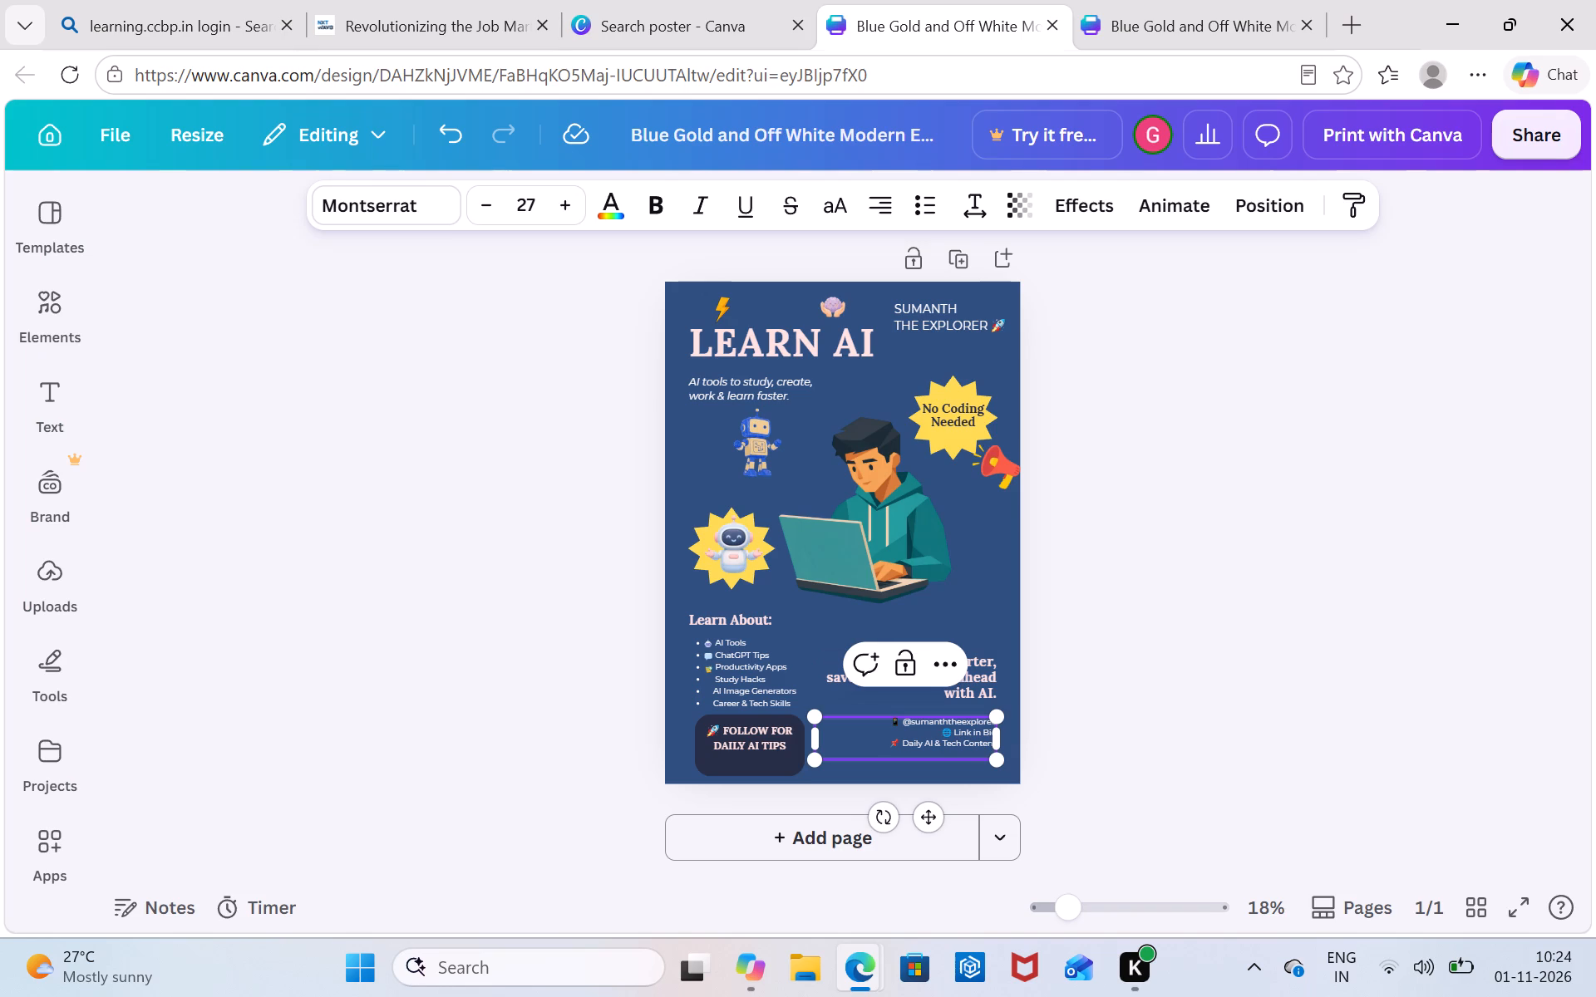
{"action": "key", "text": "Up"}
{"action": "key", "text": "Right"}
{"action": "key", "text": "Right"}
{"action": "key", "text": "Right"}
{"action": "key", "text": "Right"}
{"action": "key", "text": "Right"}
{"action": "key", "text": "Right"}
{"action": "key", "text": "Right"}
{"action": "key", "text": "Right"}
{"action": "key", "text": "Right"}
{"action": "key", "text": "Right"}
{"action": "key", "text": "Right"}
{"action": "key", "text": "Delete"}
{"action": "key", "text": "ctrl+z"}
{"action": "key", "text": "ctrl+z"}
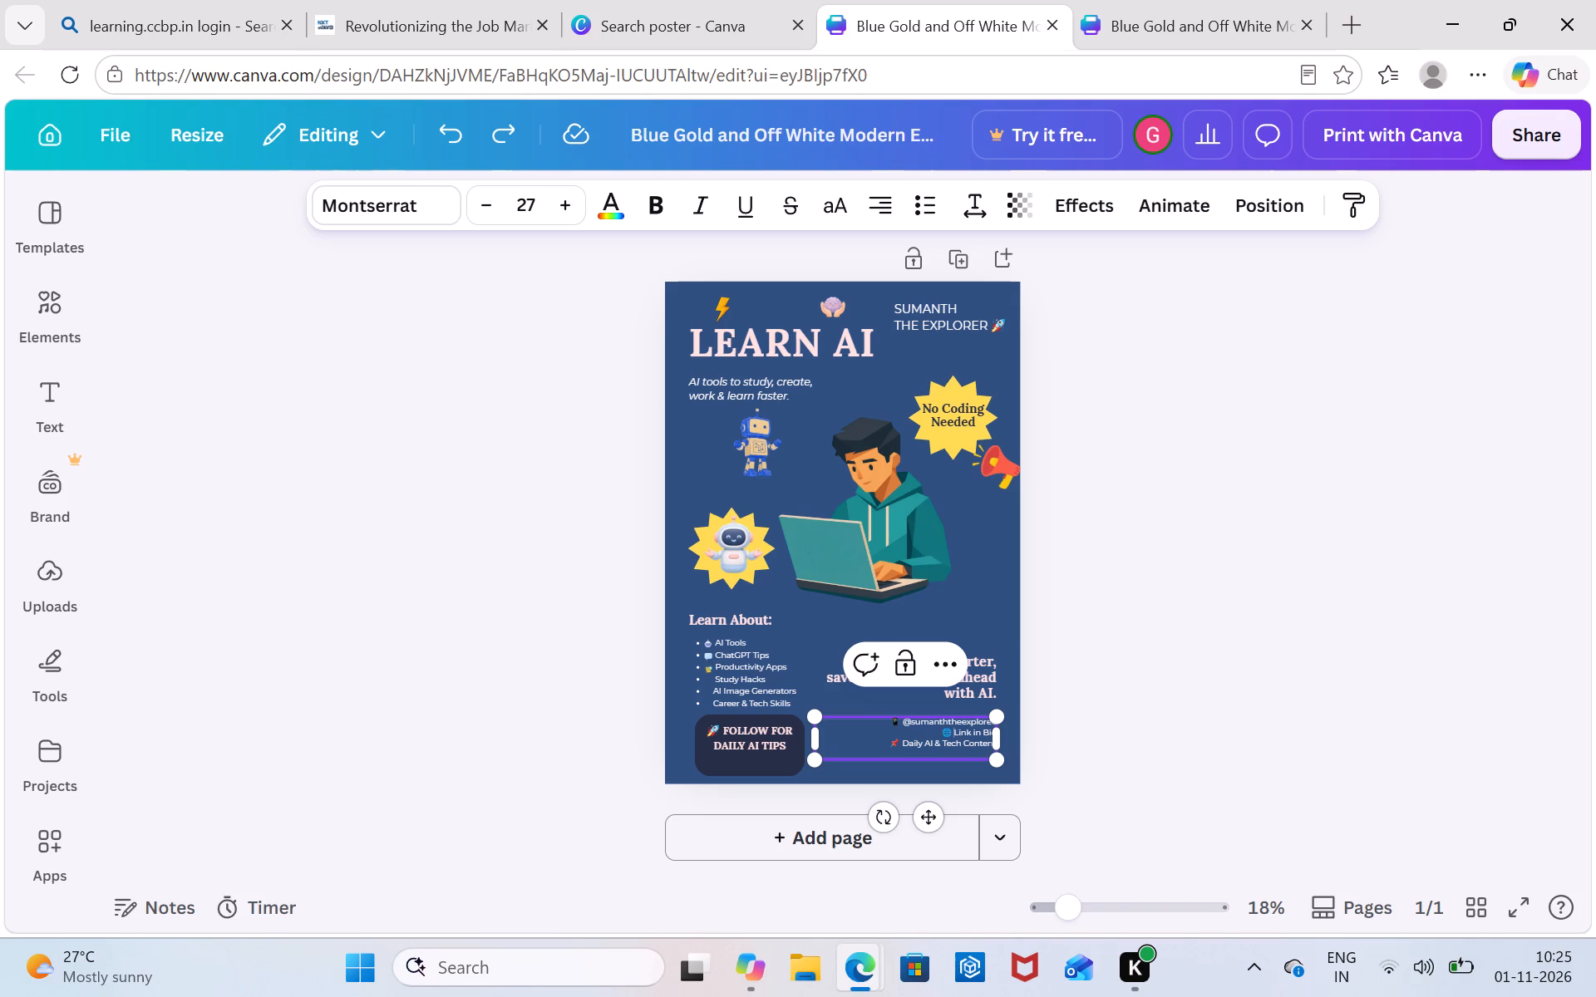
{"action": "key", "text": "Up"}
{"action": "key", "text": "Right"}
{"action": "key", "text": "Right"}
{"action": "key", "text": "Right"}
{"action": "key", "text": "Right"}
{"action": "key", "text": "Right"}
{"action": "key", "text": "Right"}
{"action": "key", "text": "Right"}
{"action": "key", "text": "Right"}
{"action": "key", "text": "Right"}
{"action": "key", "text": "Delete"}
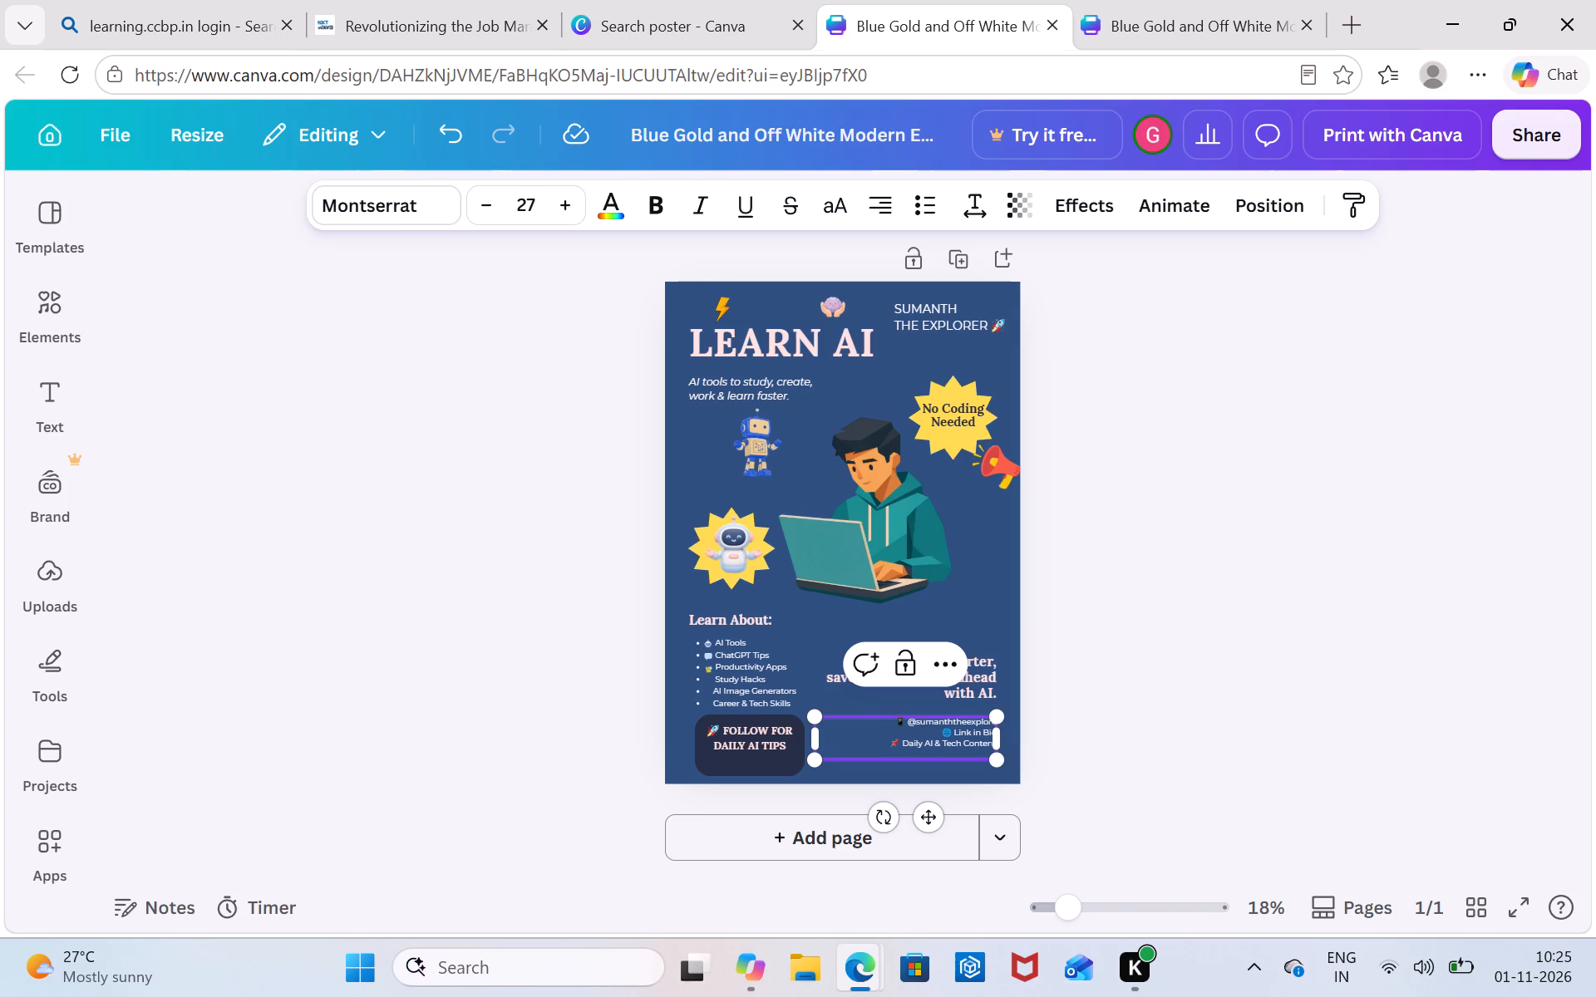
{"action": "left_click", "coordinate": [1244, 671]}
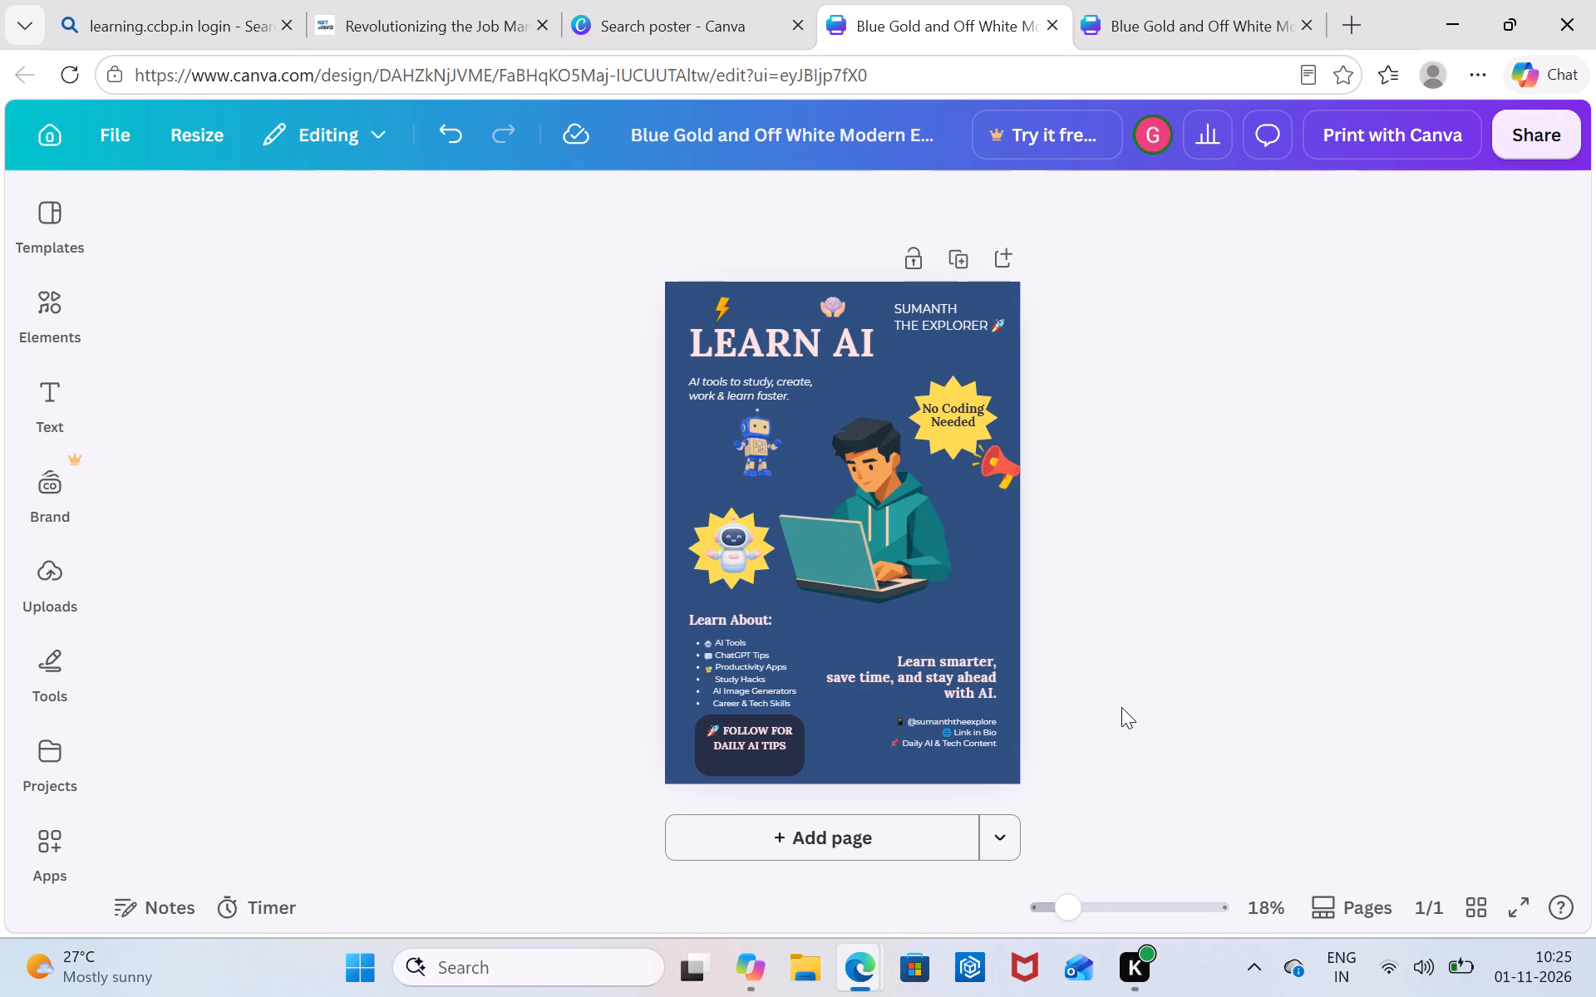
{"action": "left_click", "coordinate": [991, 722]}
{"action": "left_click", "coordinate": [960, 733]}
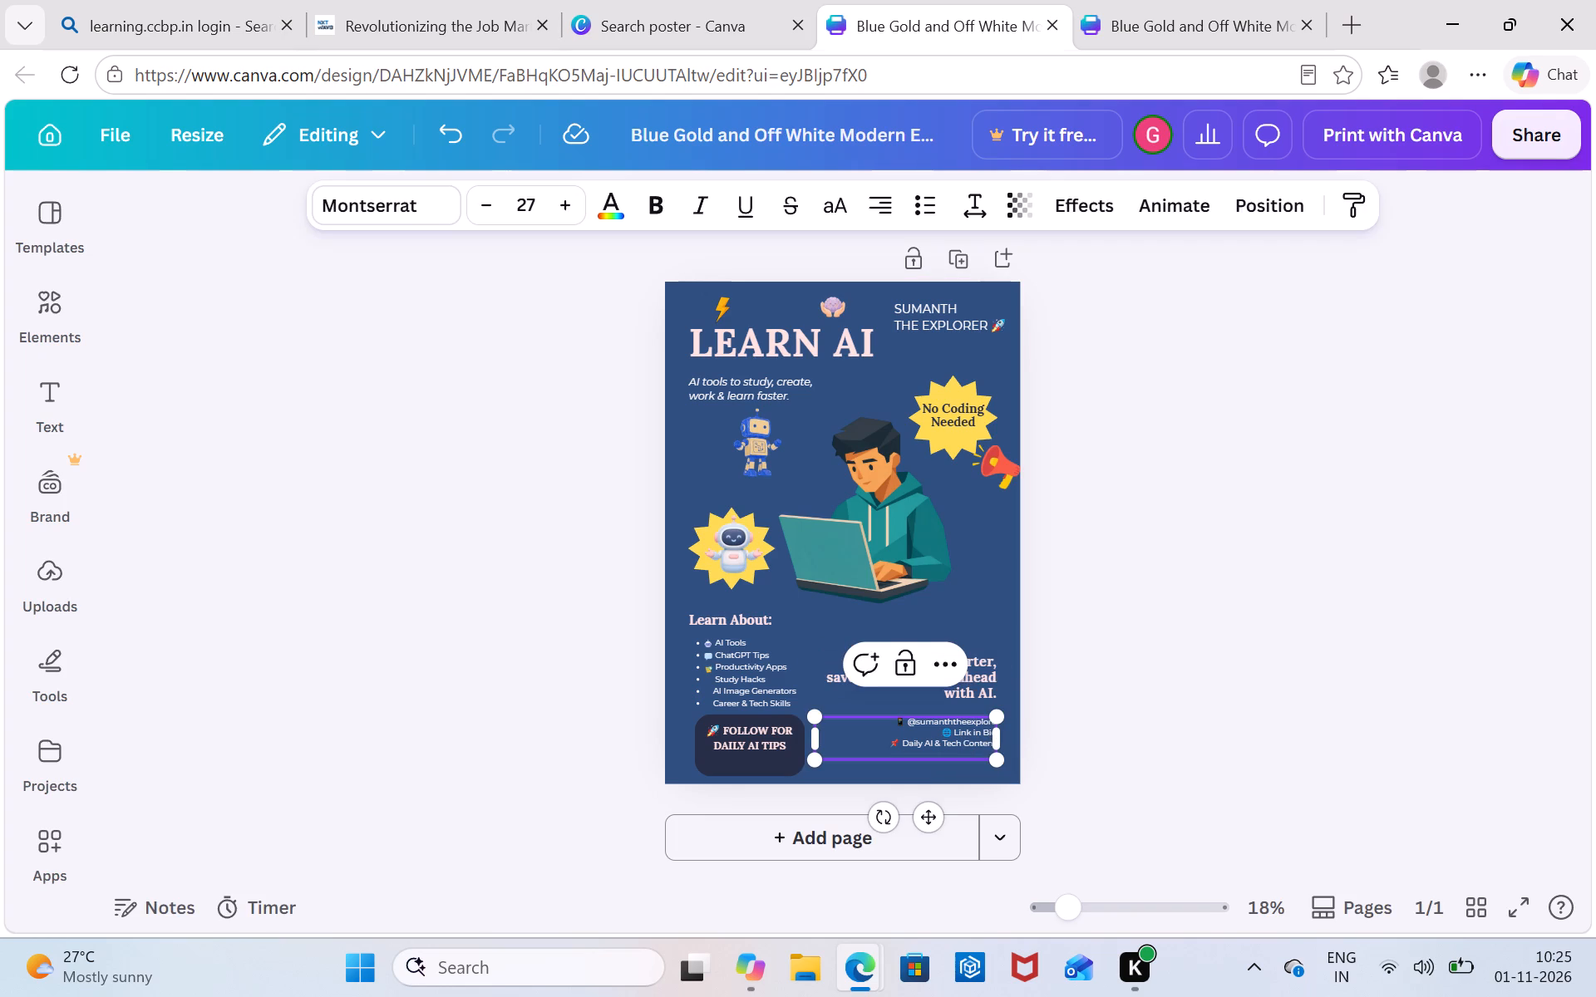
{"action": "left_click", "coordinate": [937, 731]}
{"action": "key", "text": "Up"}
{"action": "key", "text": "Right"}
{"action": "key", "text": "Right"}
{"action": "key", "text": "Right"}
{"action": "key", "text": "Right"}
{"action": "key", "text": "Right"}
{"action": "key", "text": "Right"}
{"action": "key", "text": "Right"}
{"action": "key", "text": "Right"}
{"action": "key", "text": "Right"}
{"action": "key", "text": "Right"}
{"action": "key", "text": "Right"}
{"action": "key", "text": "Right"}
{"action": "key", "text": "Right"}
{"action": "key", "text": "Right"}
{"action": "key", "text": "Right"}
{"action": "key", "text": "Left"}
{"action": "key", "text": "Left"}
{"action": "key", "text": "r"}
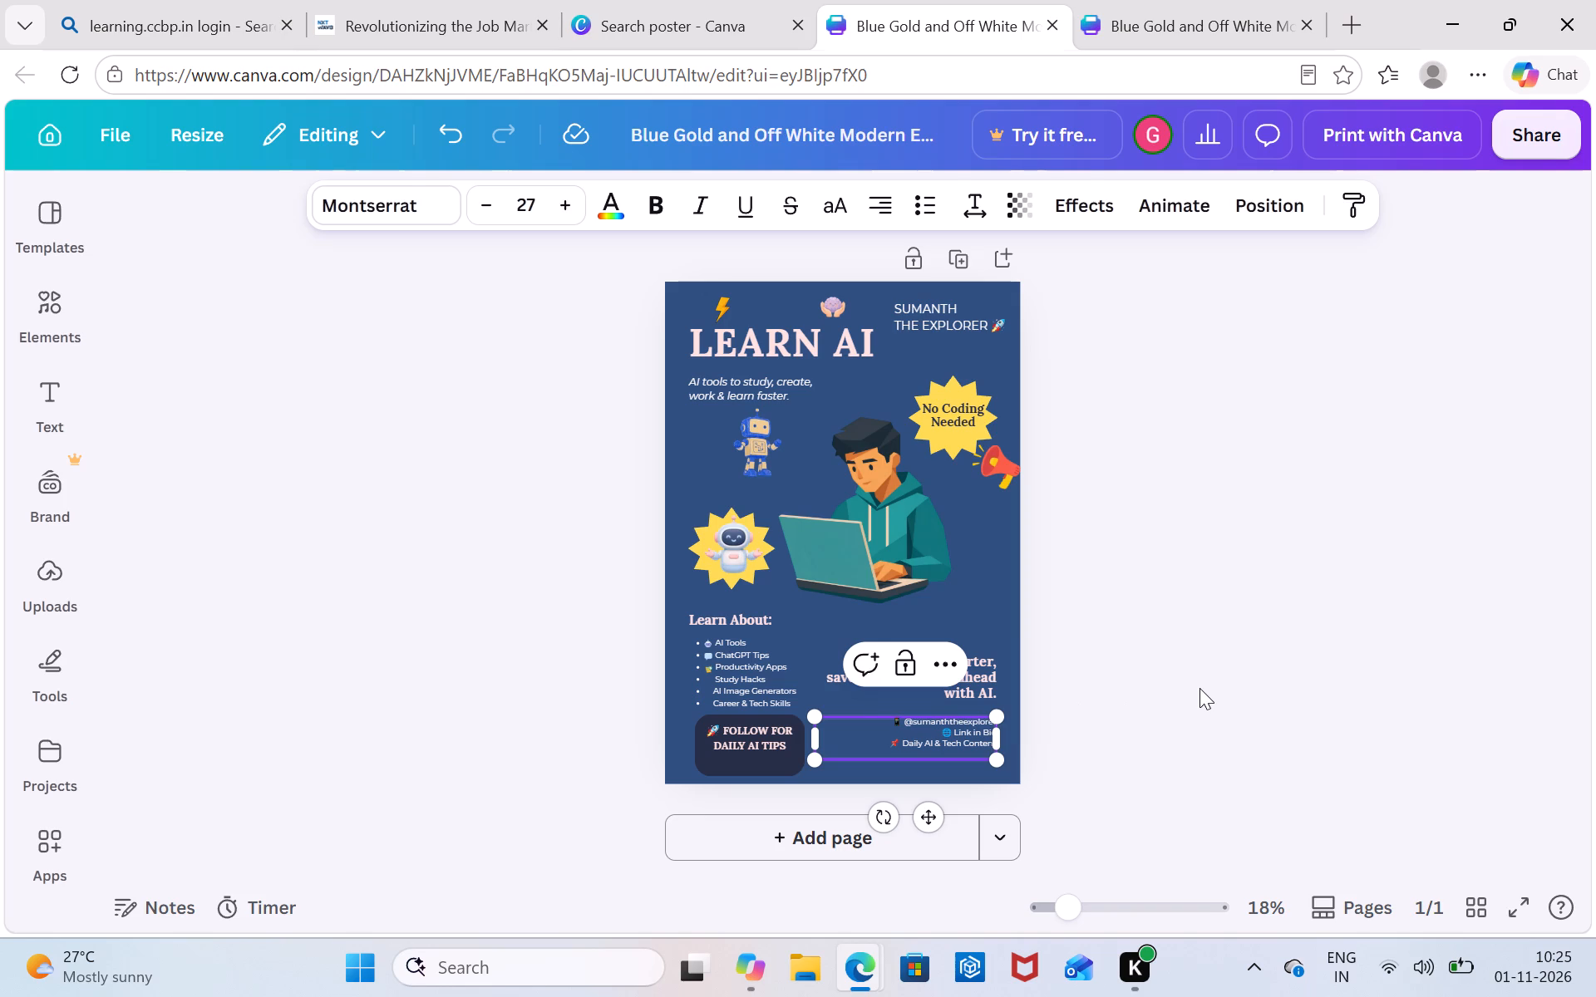
{"action": "left_click", "coordinate": [1199, 688]}
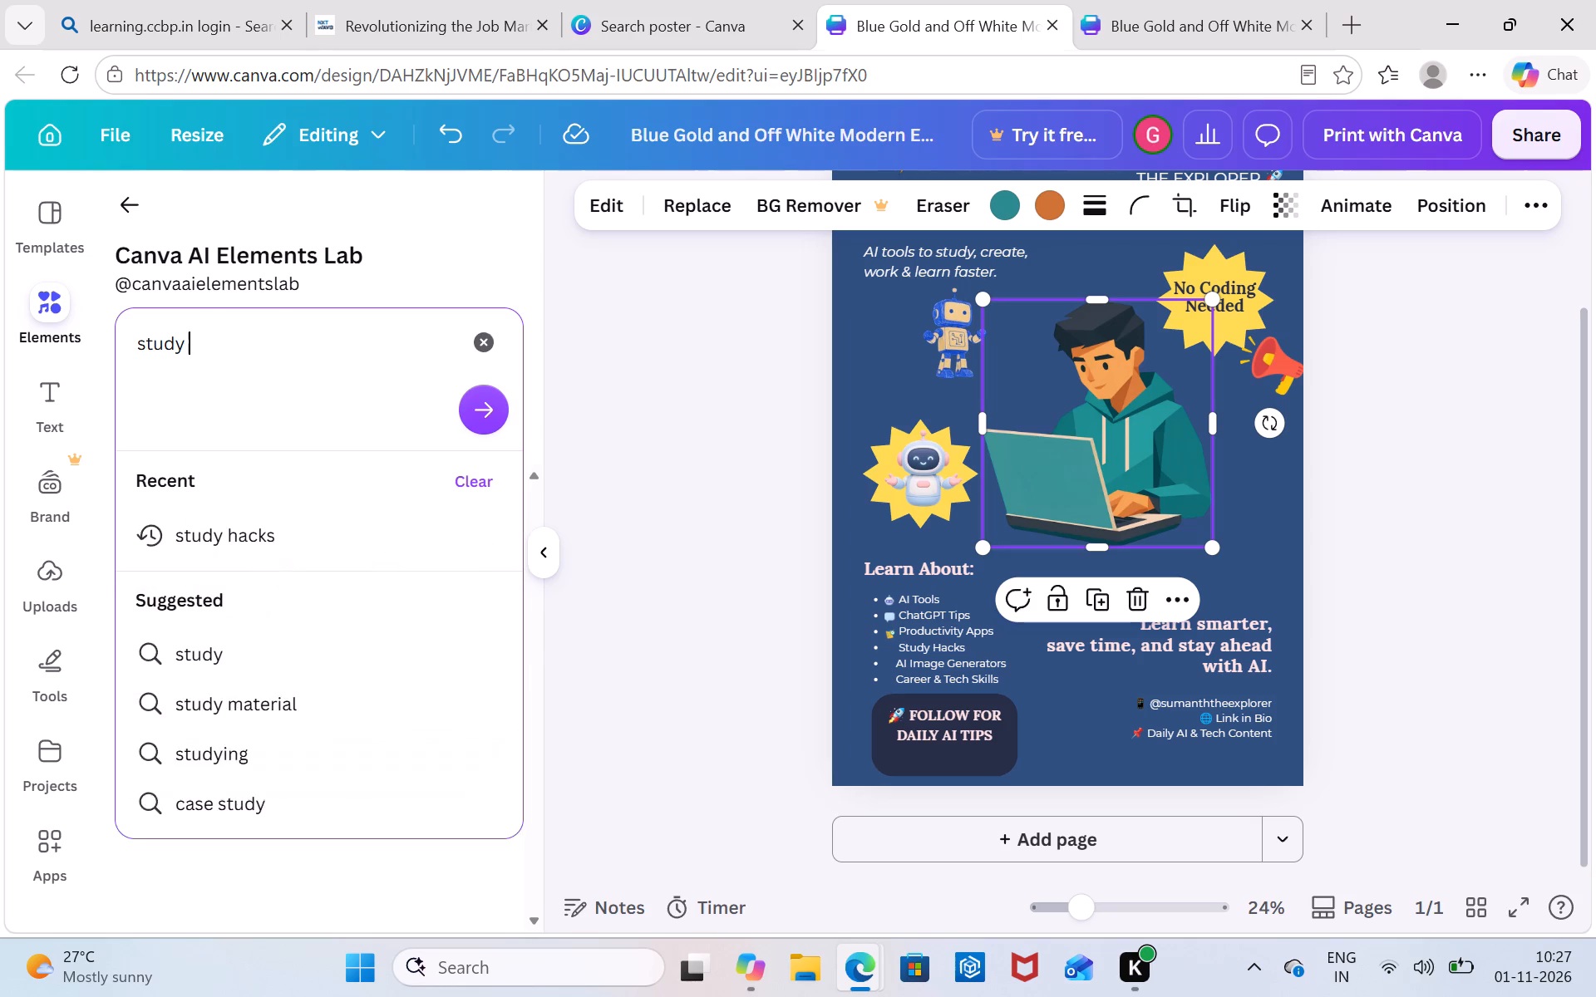
{"action": "key", "text": "Return"}
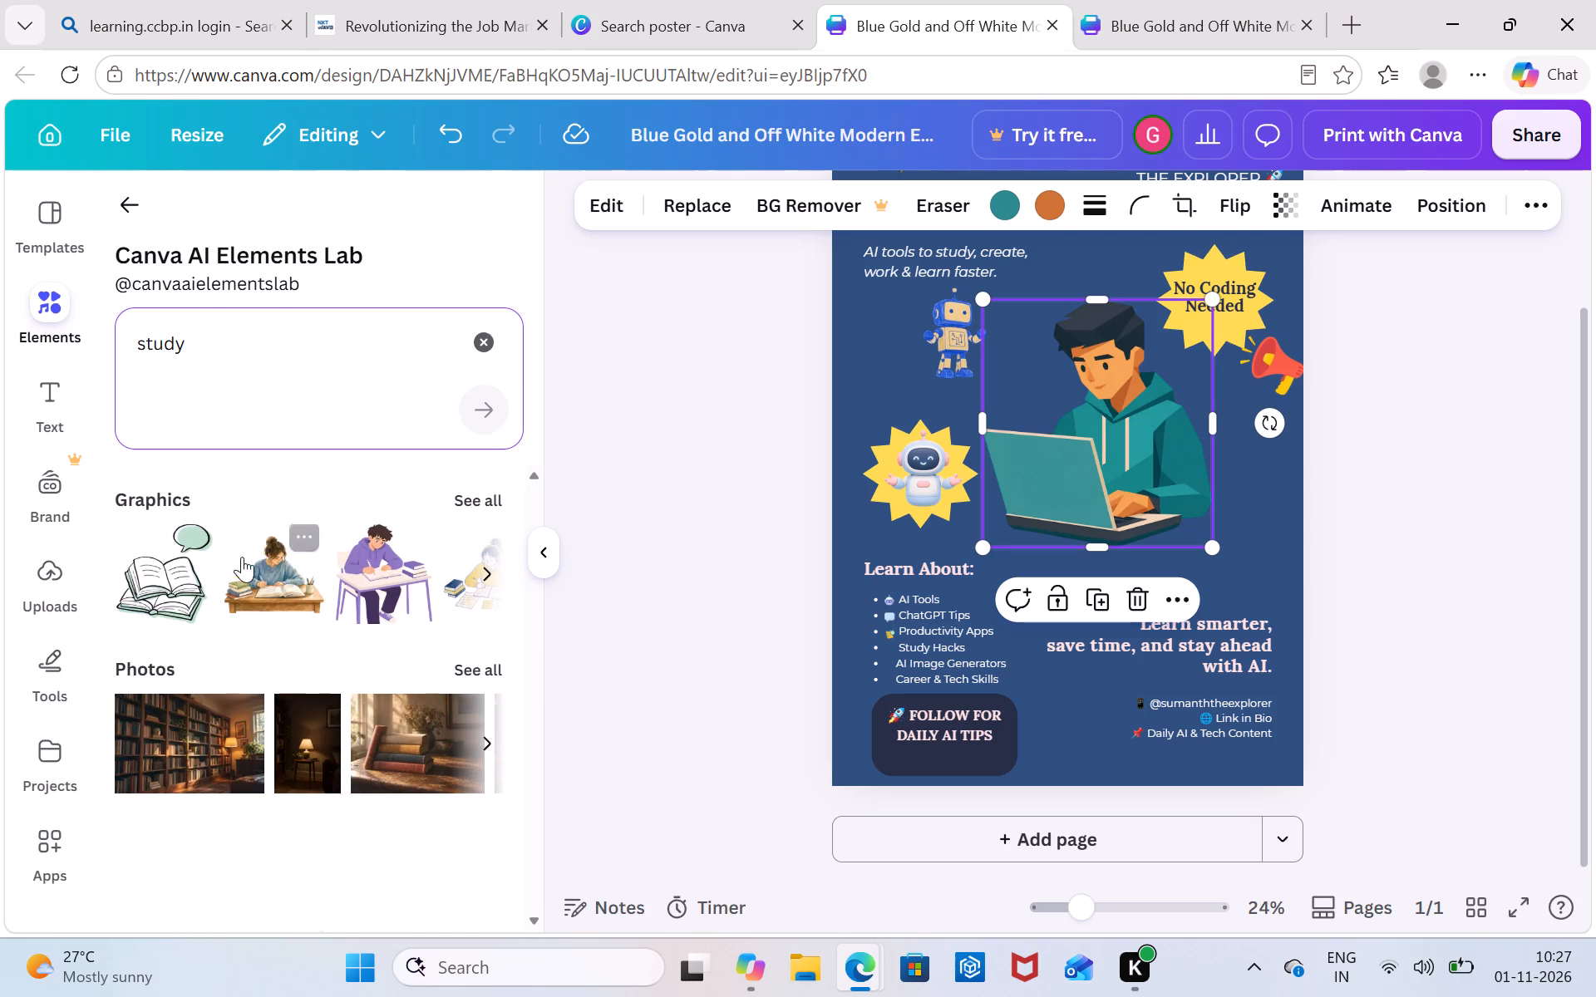
{"action": "scroll", "coordinate": [245, 562], "scroll_direction": "right", "scroll_amount": 1}
{"action": "scroll", "coordinate": [245, 562], "scroll_direction": "left", "scroll_amount": 4}
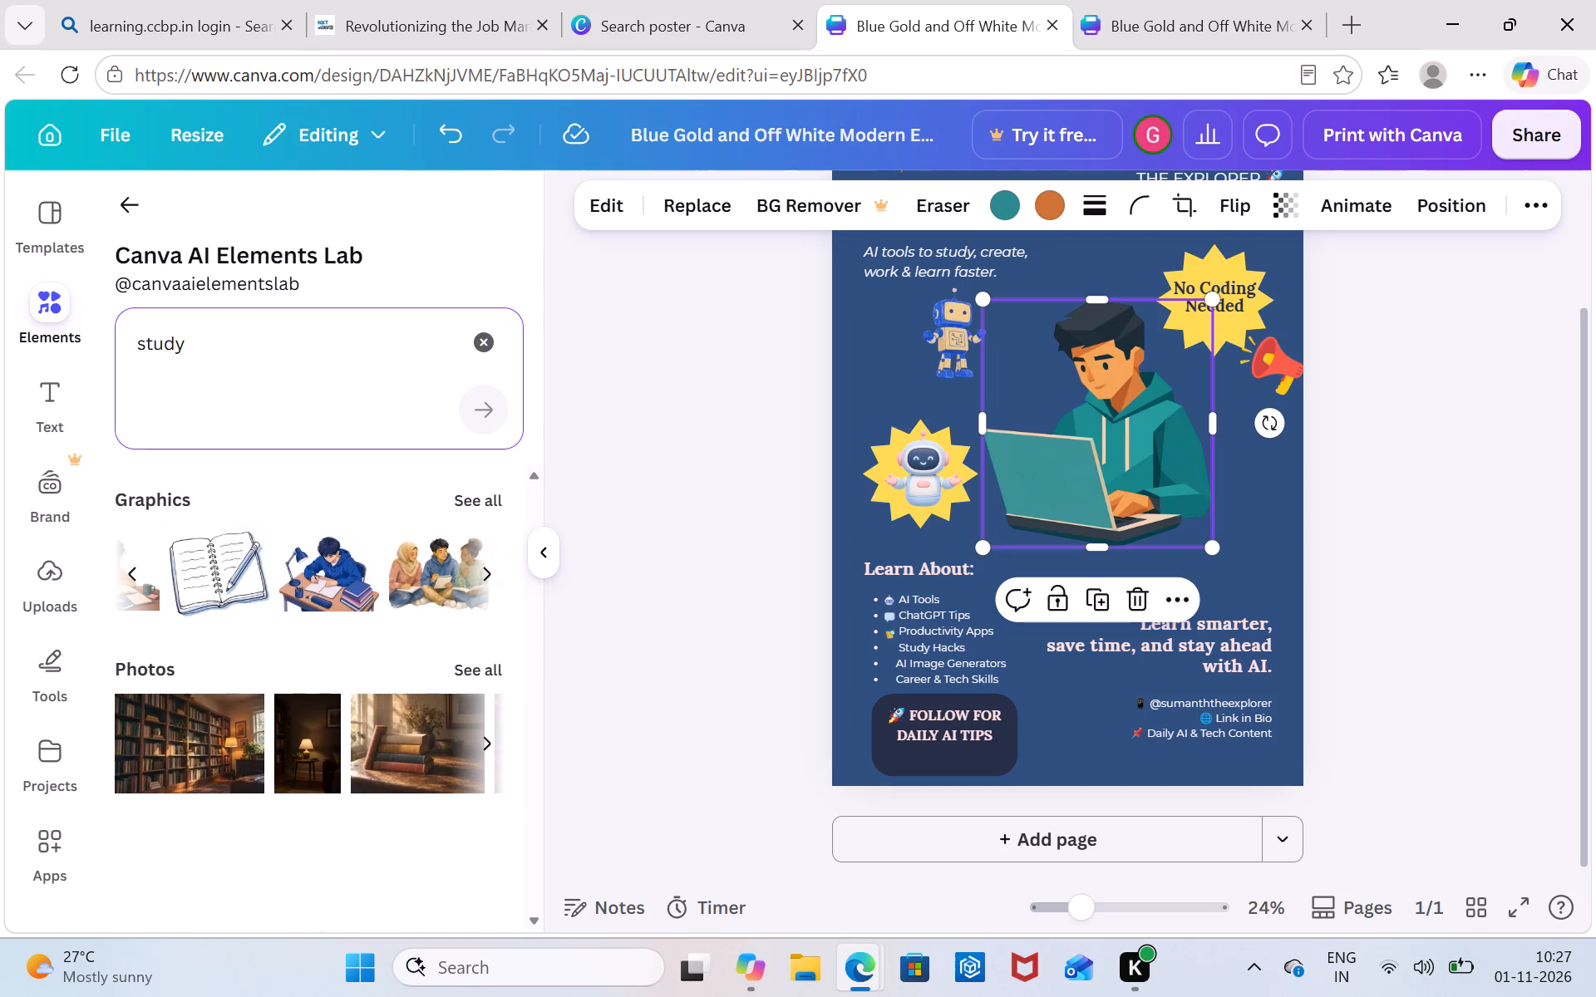
Search the collection for "books" and add the stack of teal, yellow and red books graphic to the poster.
{"action": "key", "text": "BackSpace"}
{"action": "key", "text": "BackSpace"}
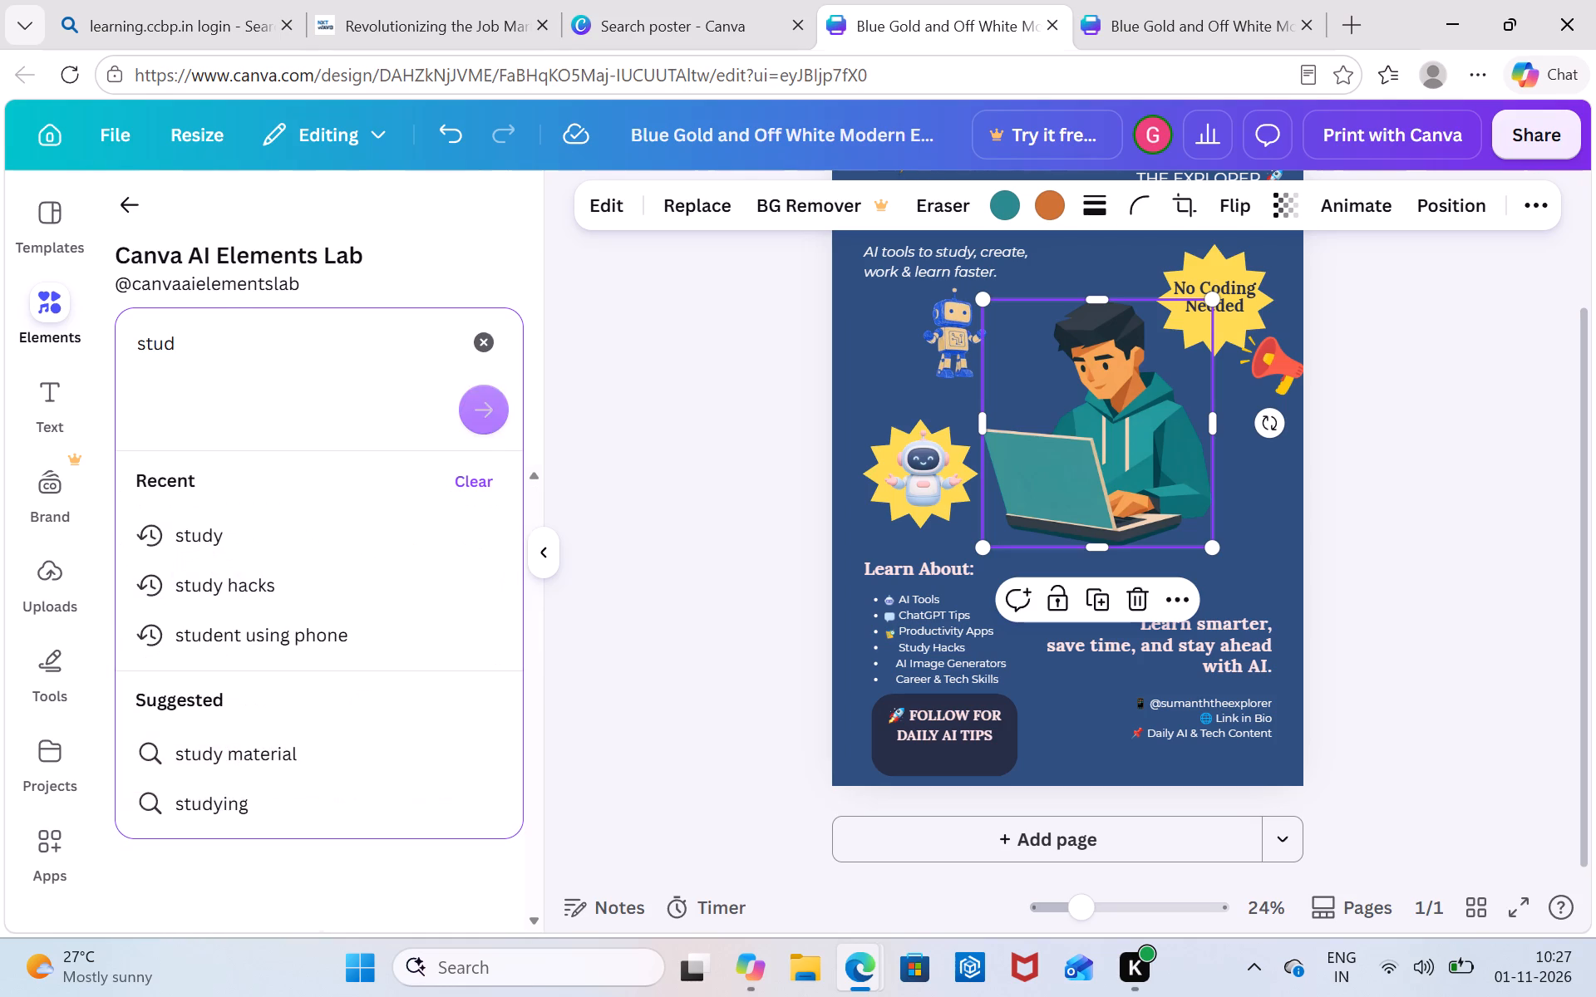
{"action": "key", "text": "BackSpace"}
{"action": "key", "text": "BackSpace"}
{"action": "key", "text": "BackSpace"}
{"action": "key", "text": "BackSpace"}
{"action": "type", "text": "books"}
{"action": "key", "text": "Return"}
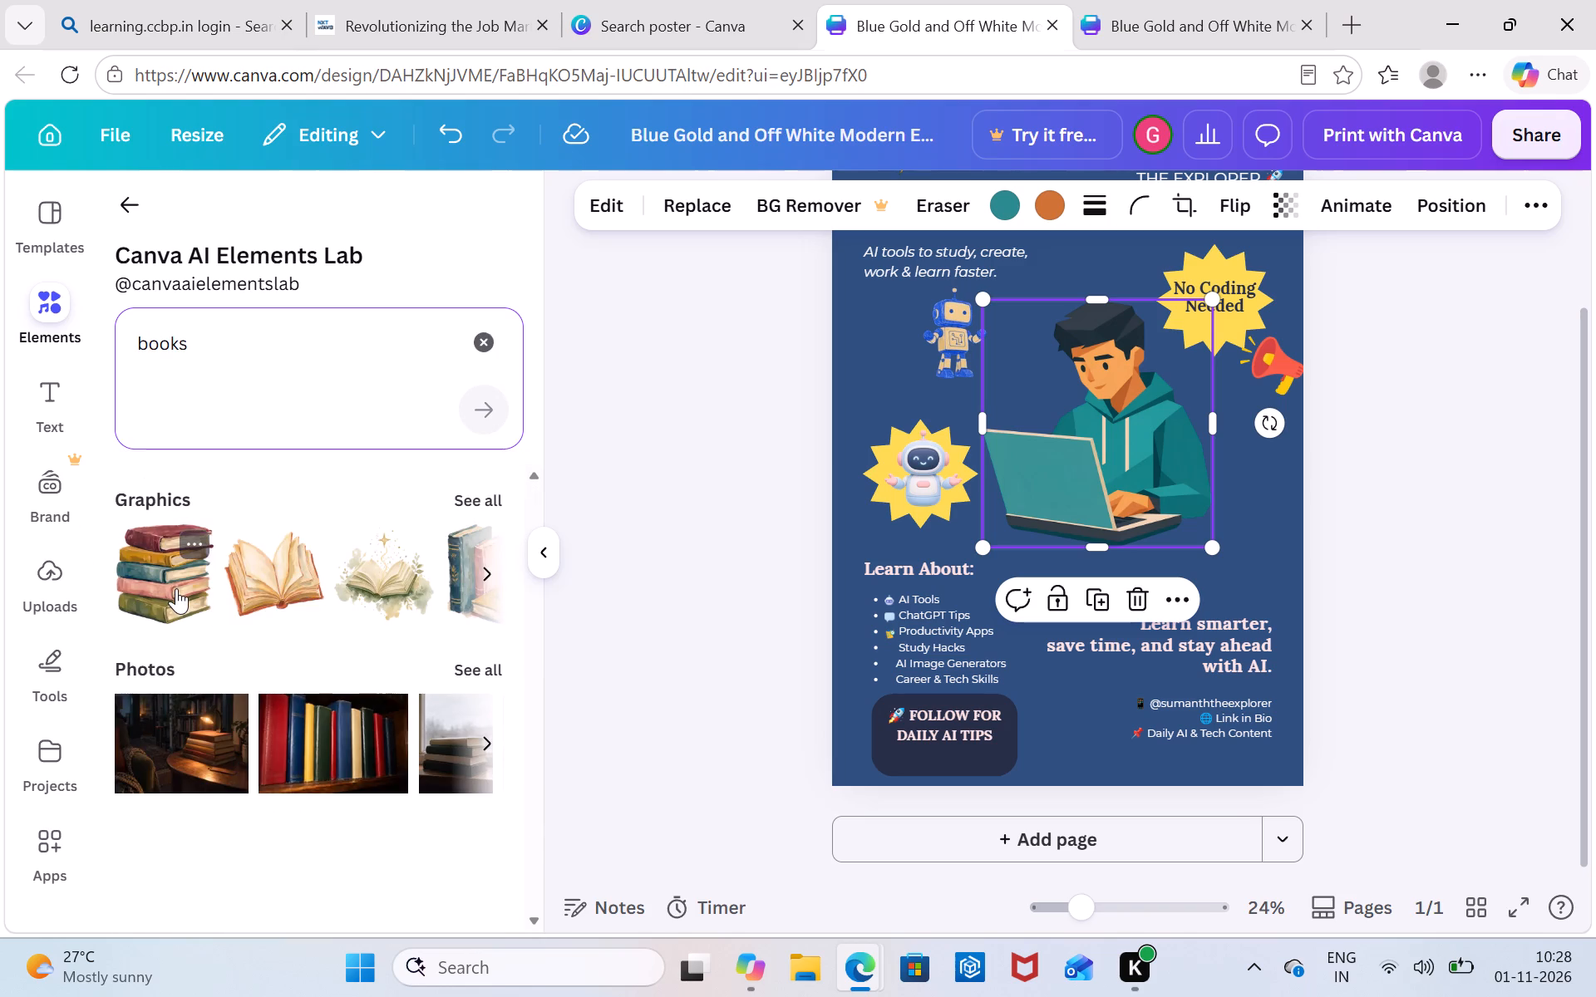
{"action": "scroll", "coordinate": [283, 580], "scroll_direction": "left", "scroll_amount": 4}
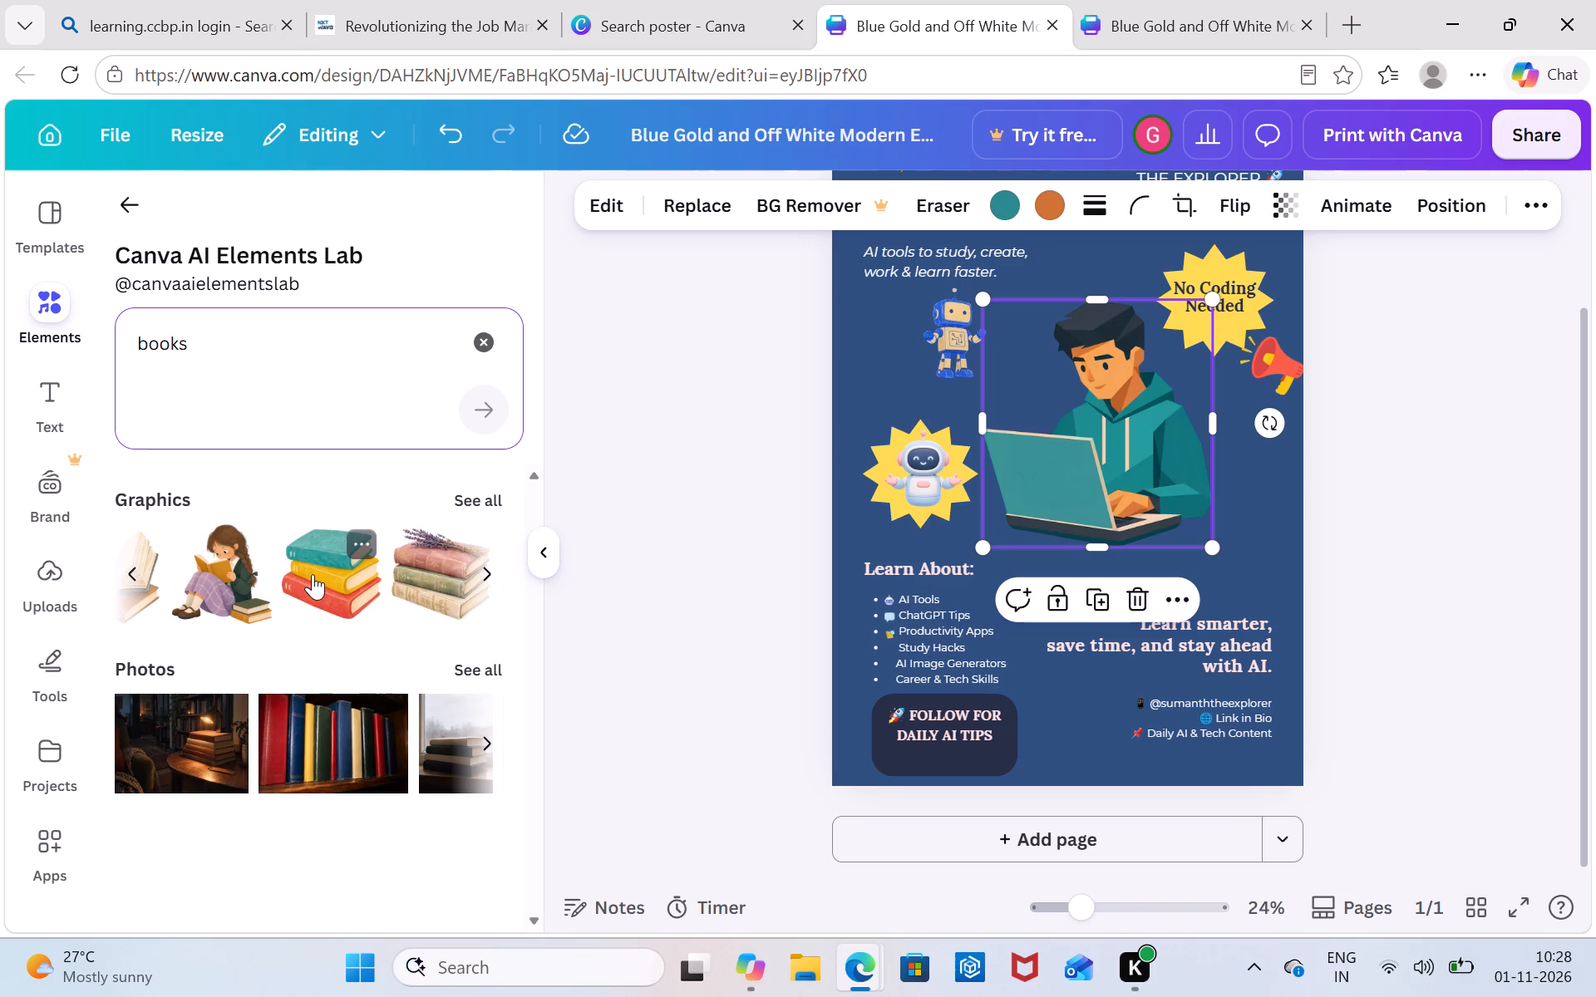
{"action": "left_click", "coordinate": [313, 574]}
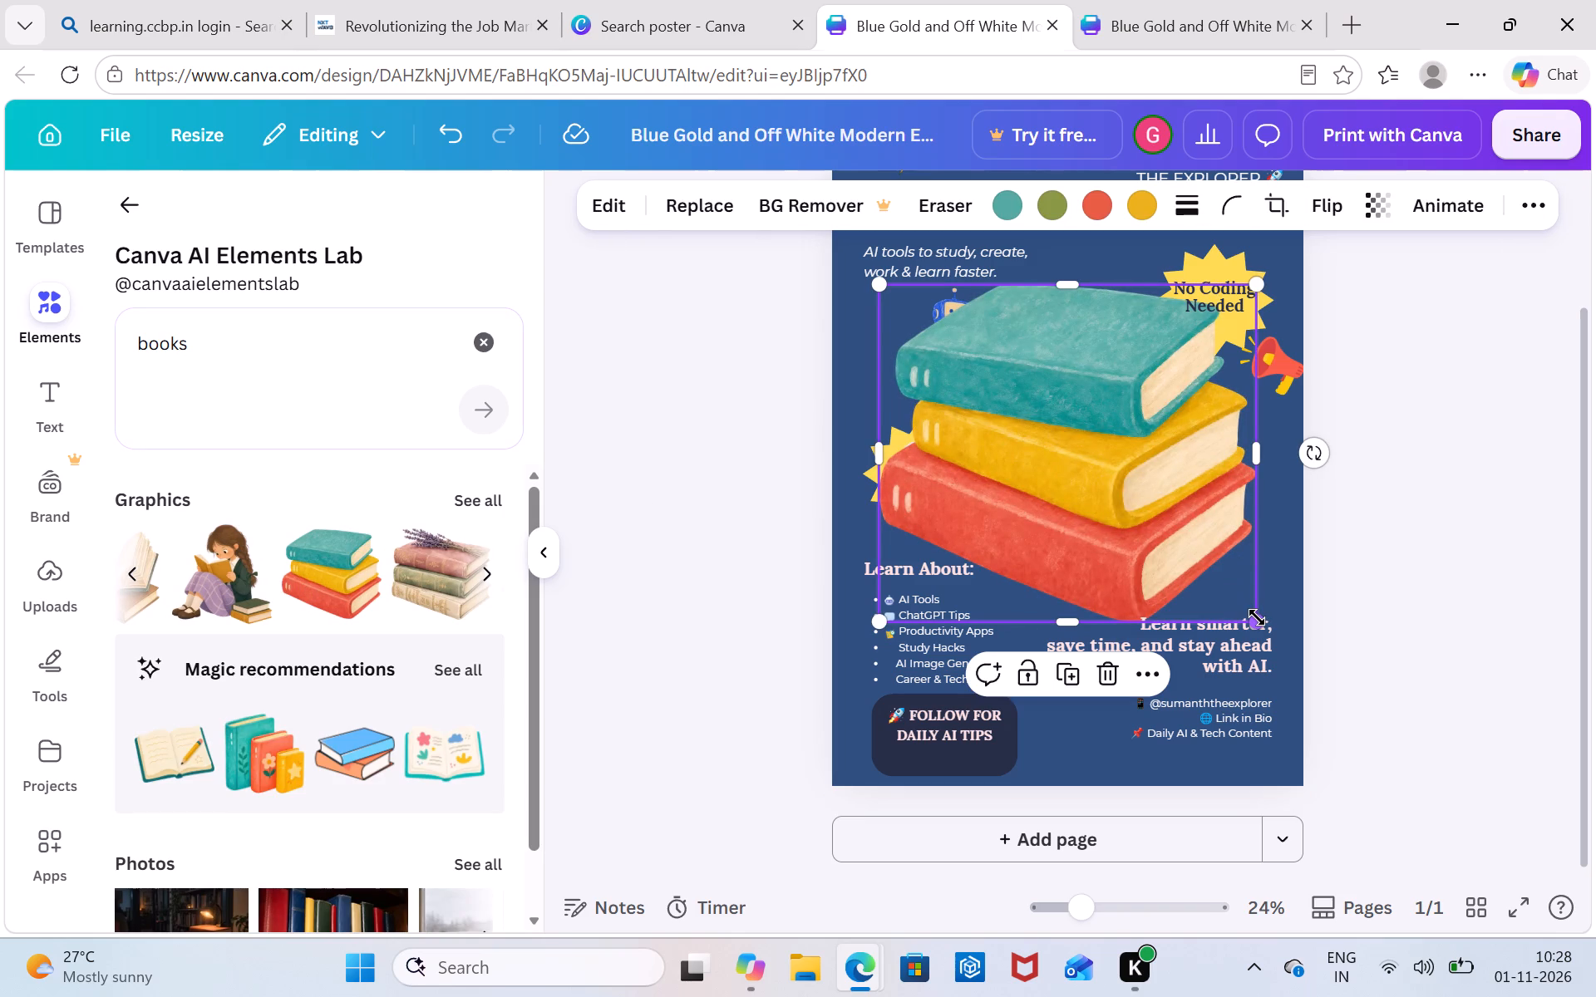
Shrink the stacked books graphic and move it into the clear space beside the Learn About heading.
{"action": "left_click_drag", "start_coordinate": [1257, 617], "coordinate": [1160, 520]}
{"action": "scroll", "coordinate": [357, 561], "scroll_direction": "left", "scroll_amount": 5}
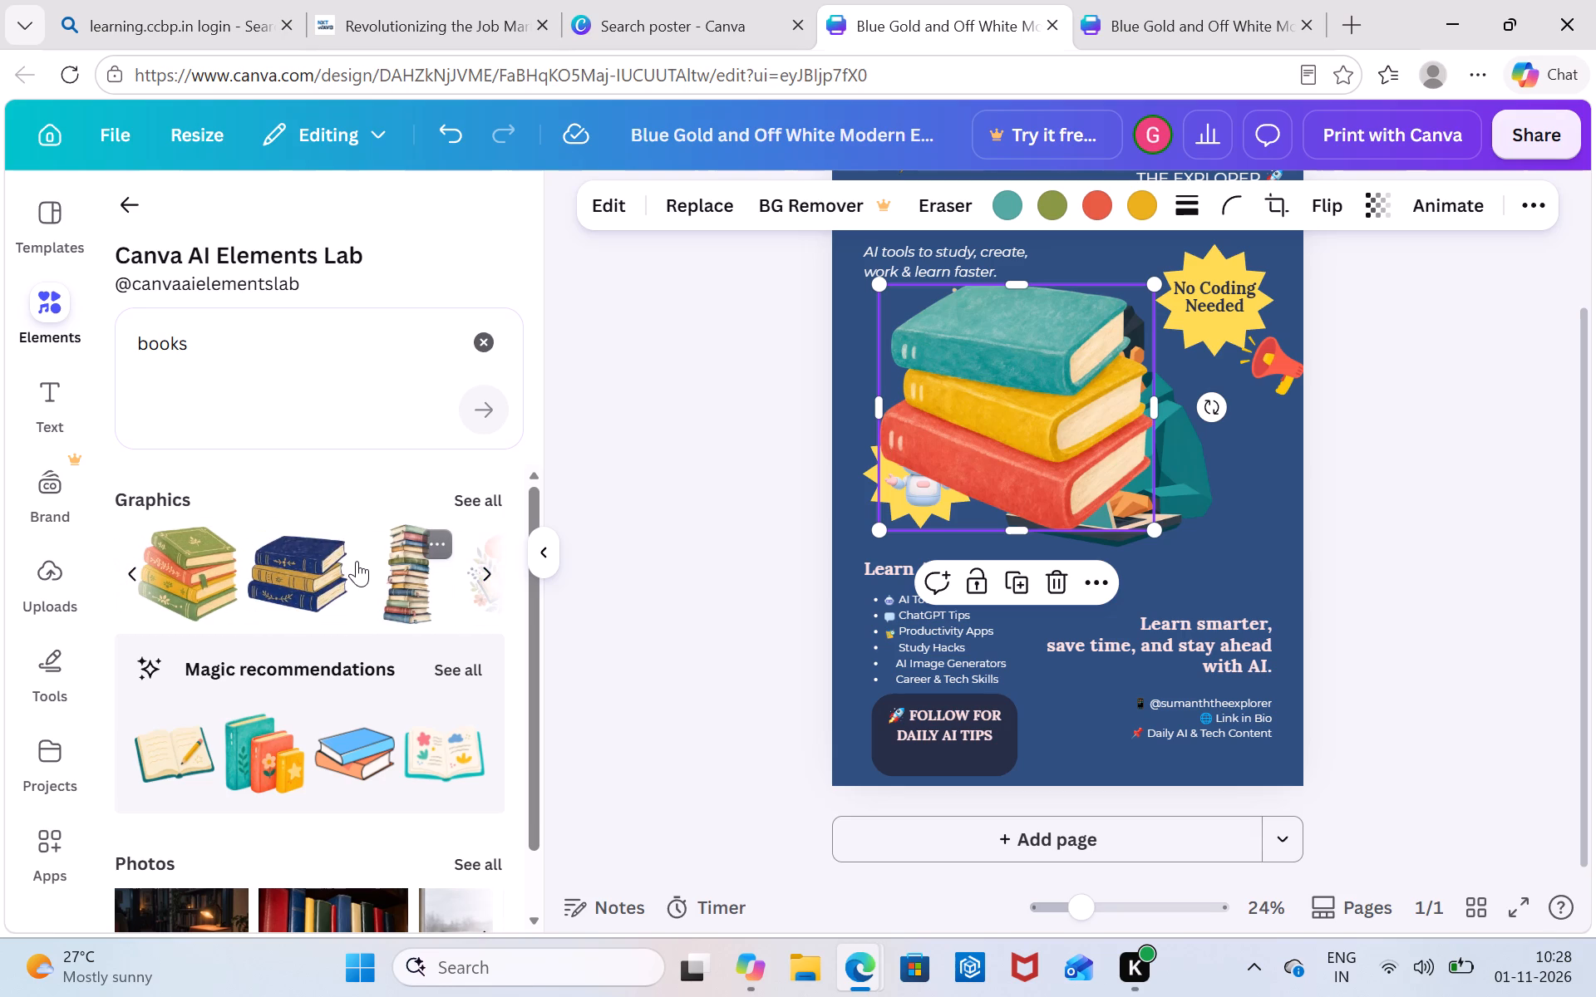
{"action": "scroll", "coordinate": [357, 561], "scroll_direction": "left", "scroll_amount": 3}
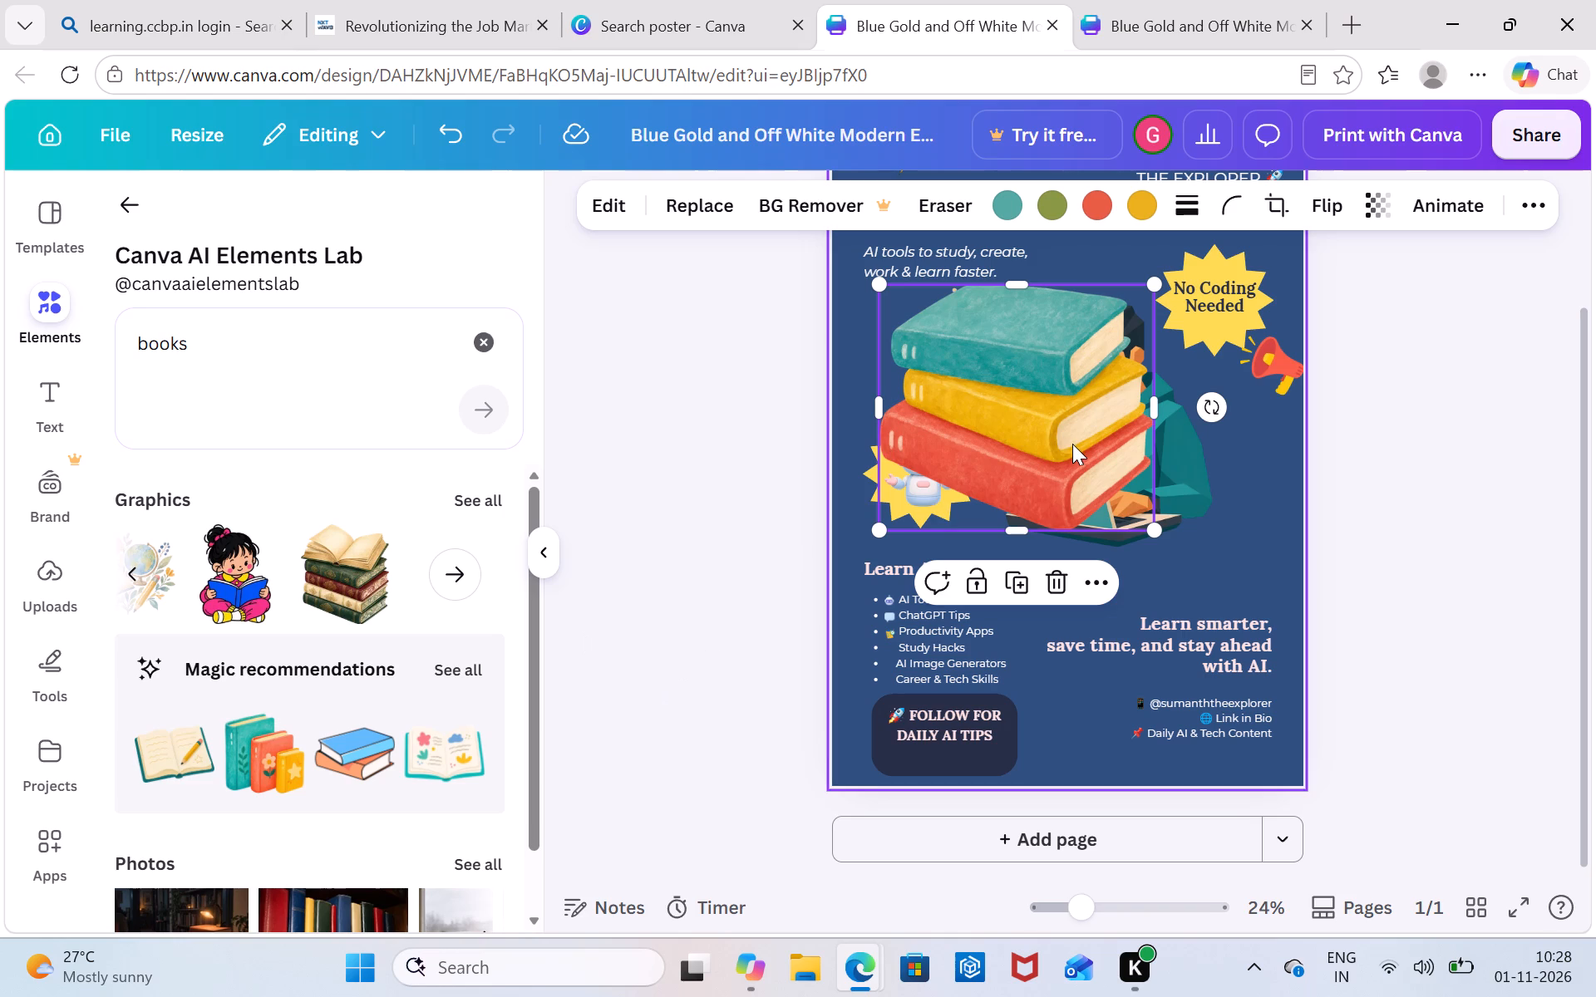
{"action": "left_click_drag", "start_coordinate": [1072, 444], "coordinate": [1112, 542]}
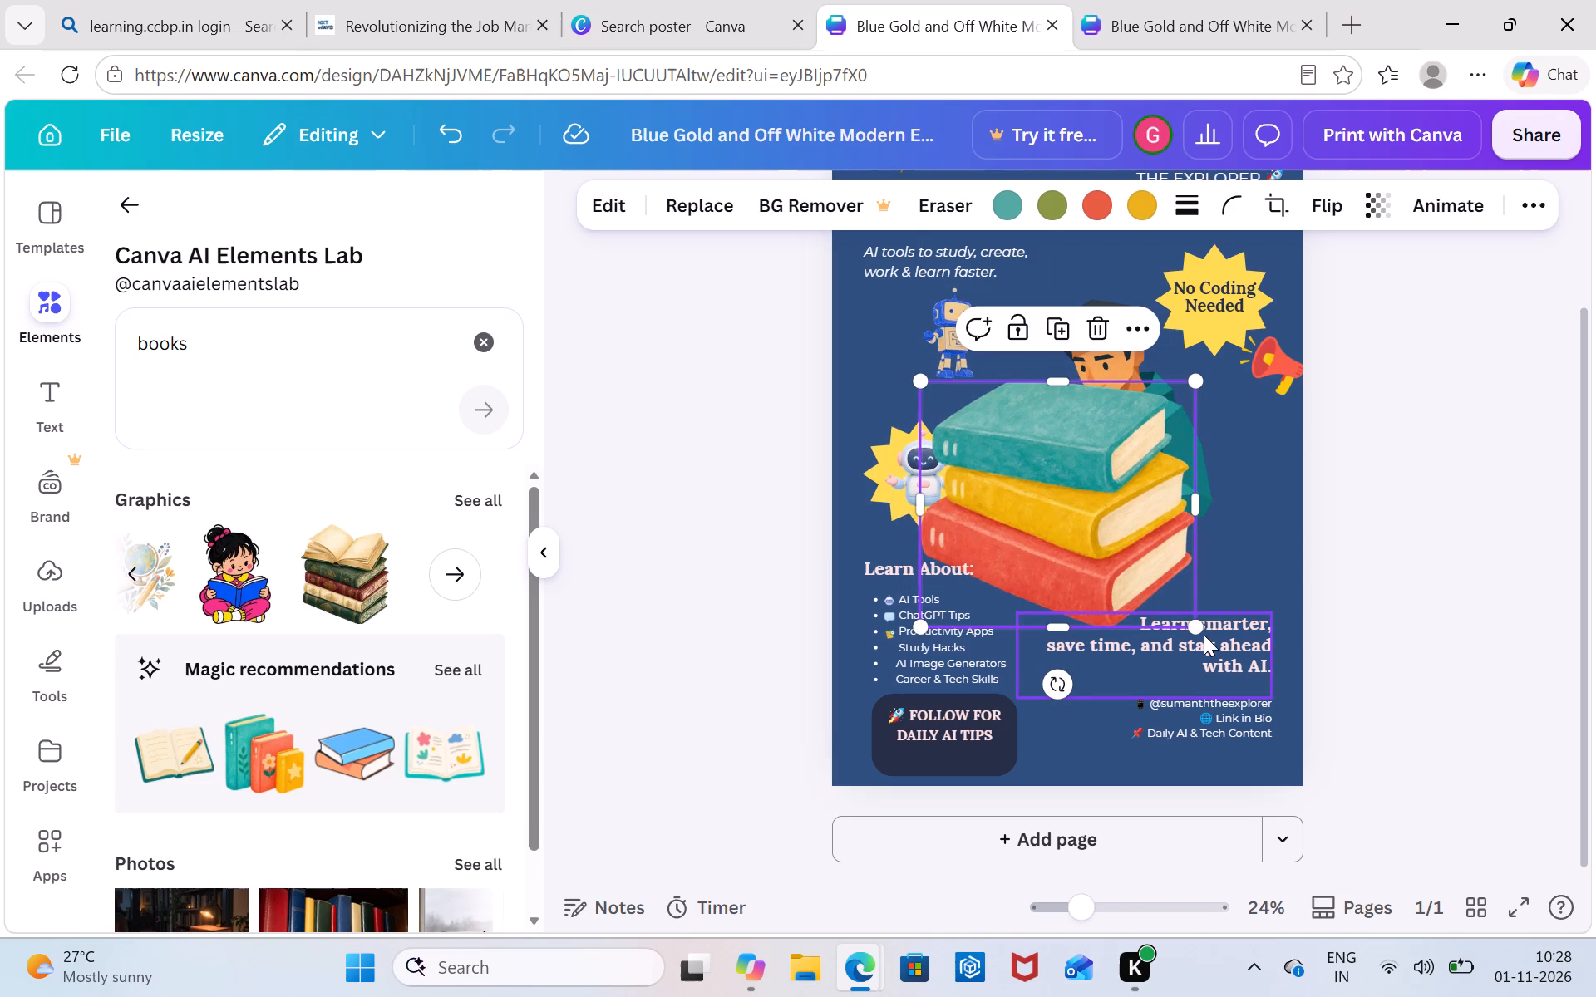
{"action": "left_click_drag", "start_coordinate": [1196, 627], "coordinate": [973, 434]}
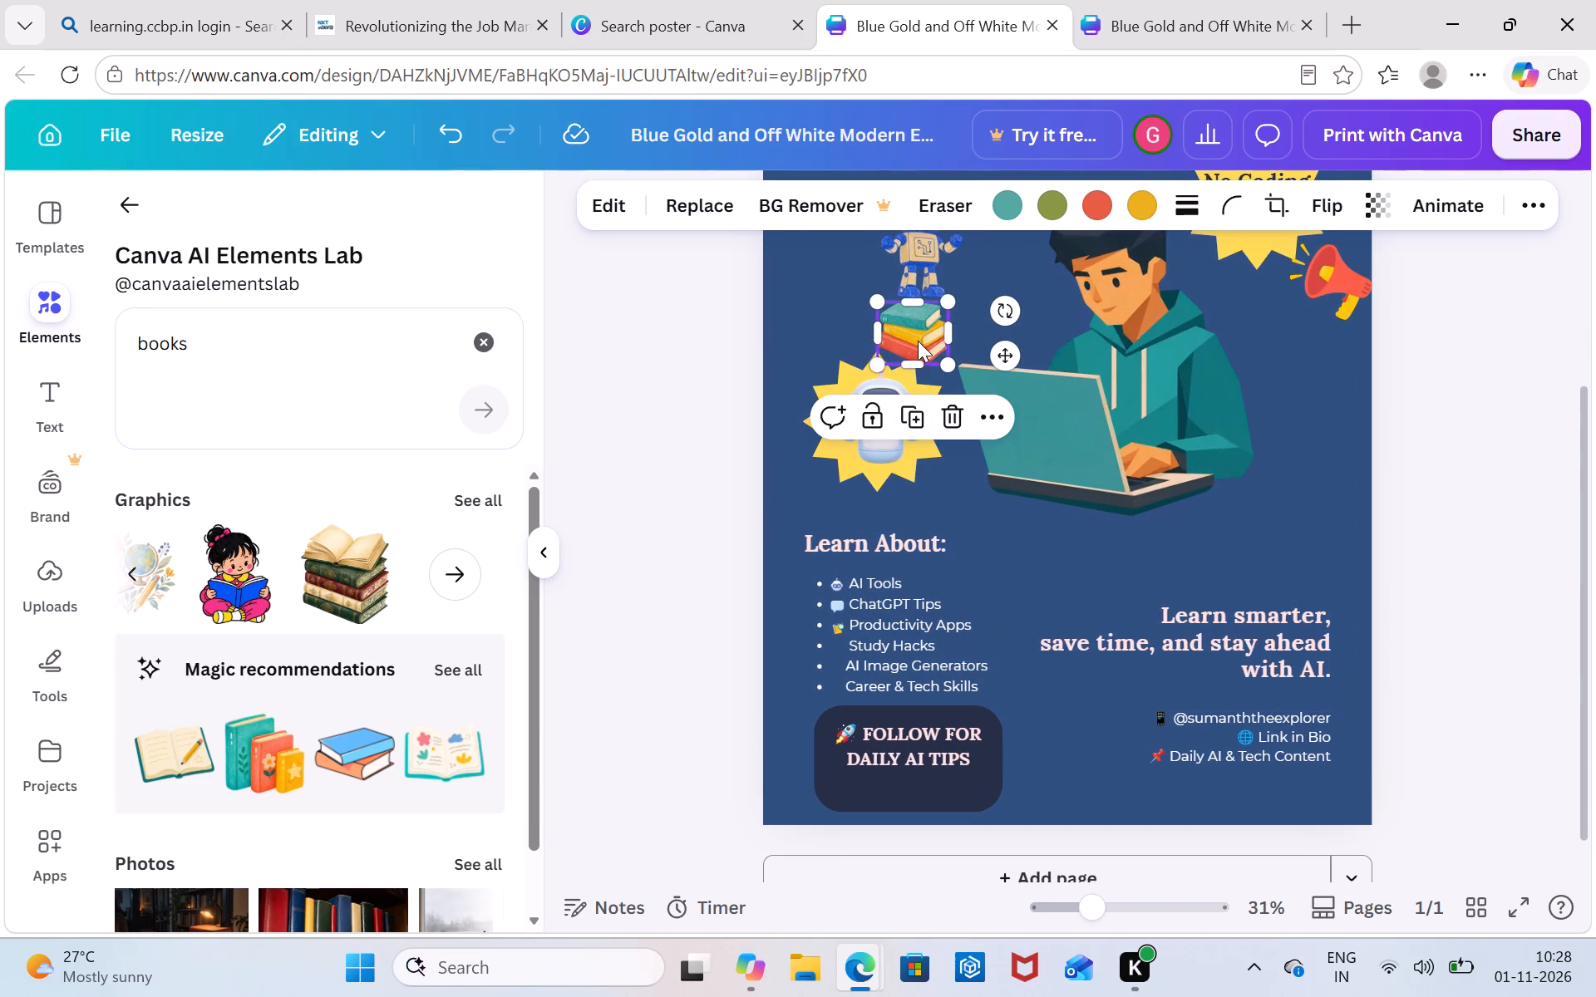
{"action": "left_click_drag", "start_coordinate": [917, 336], "coordinate": [1039, 666]}
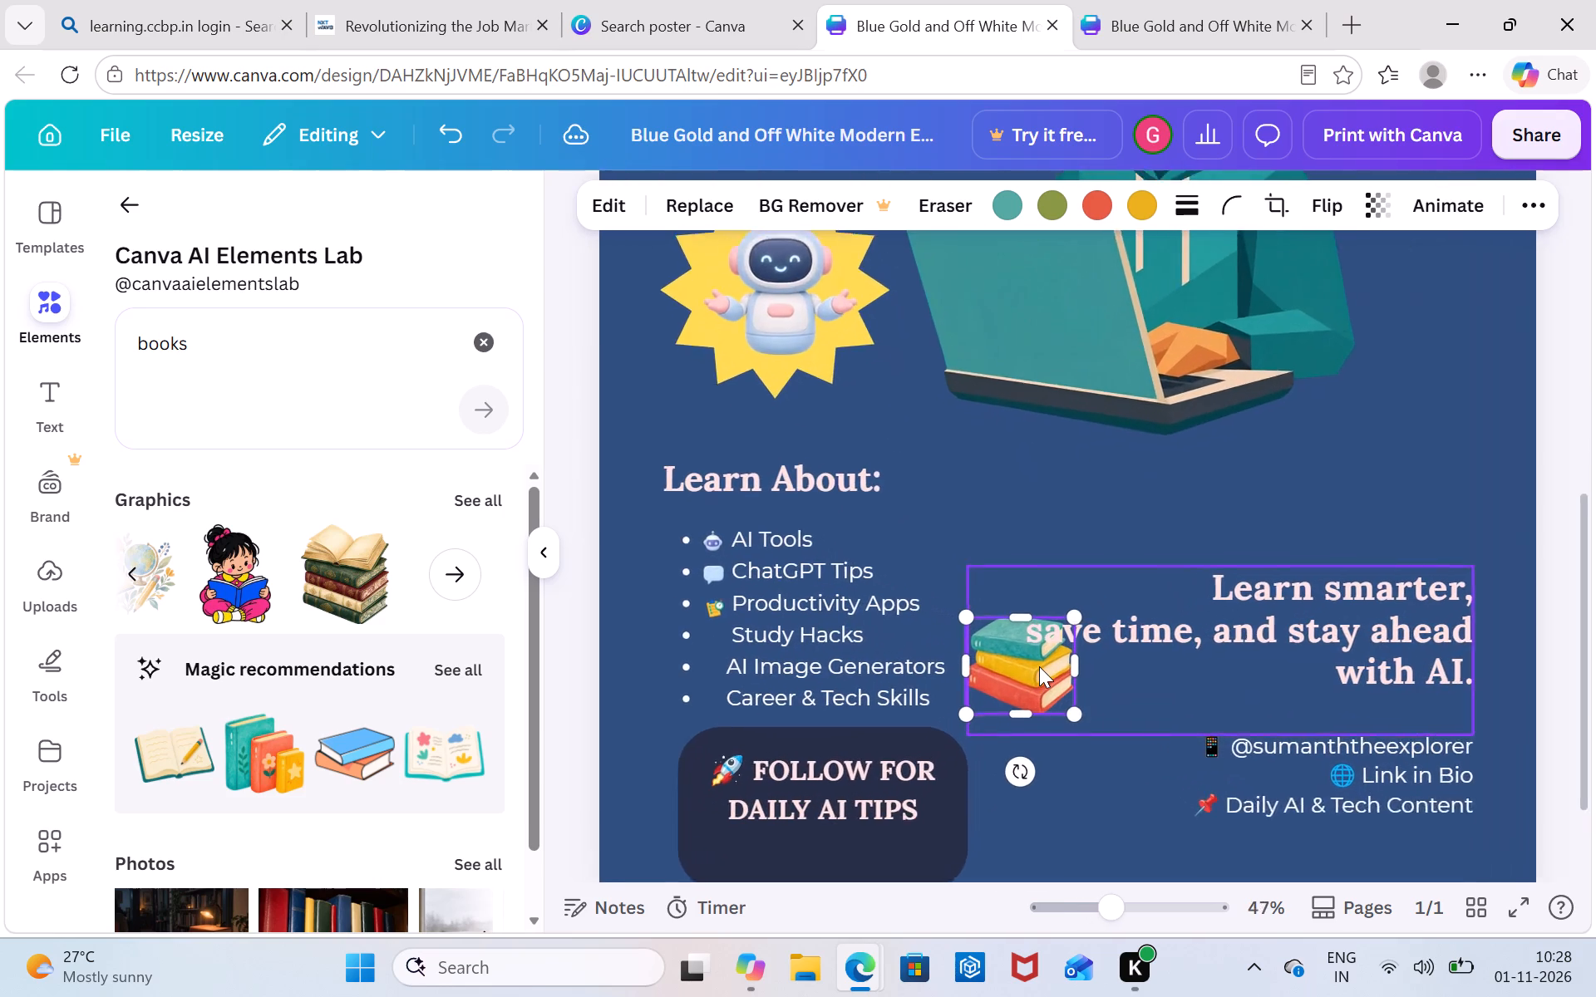
{"action": "left_click_drag", "start_coordinate": [1017, 649], "coordinate": [990, 479]}
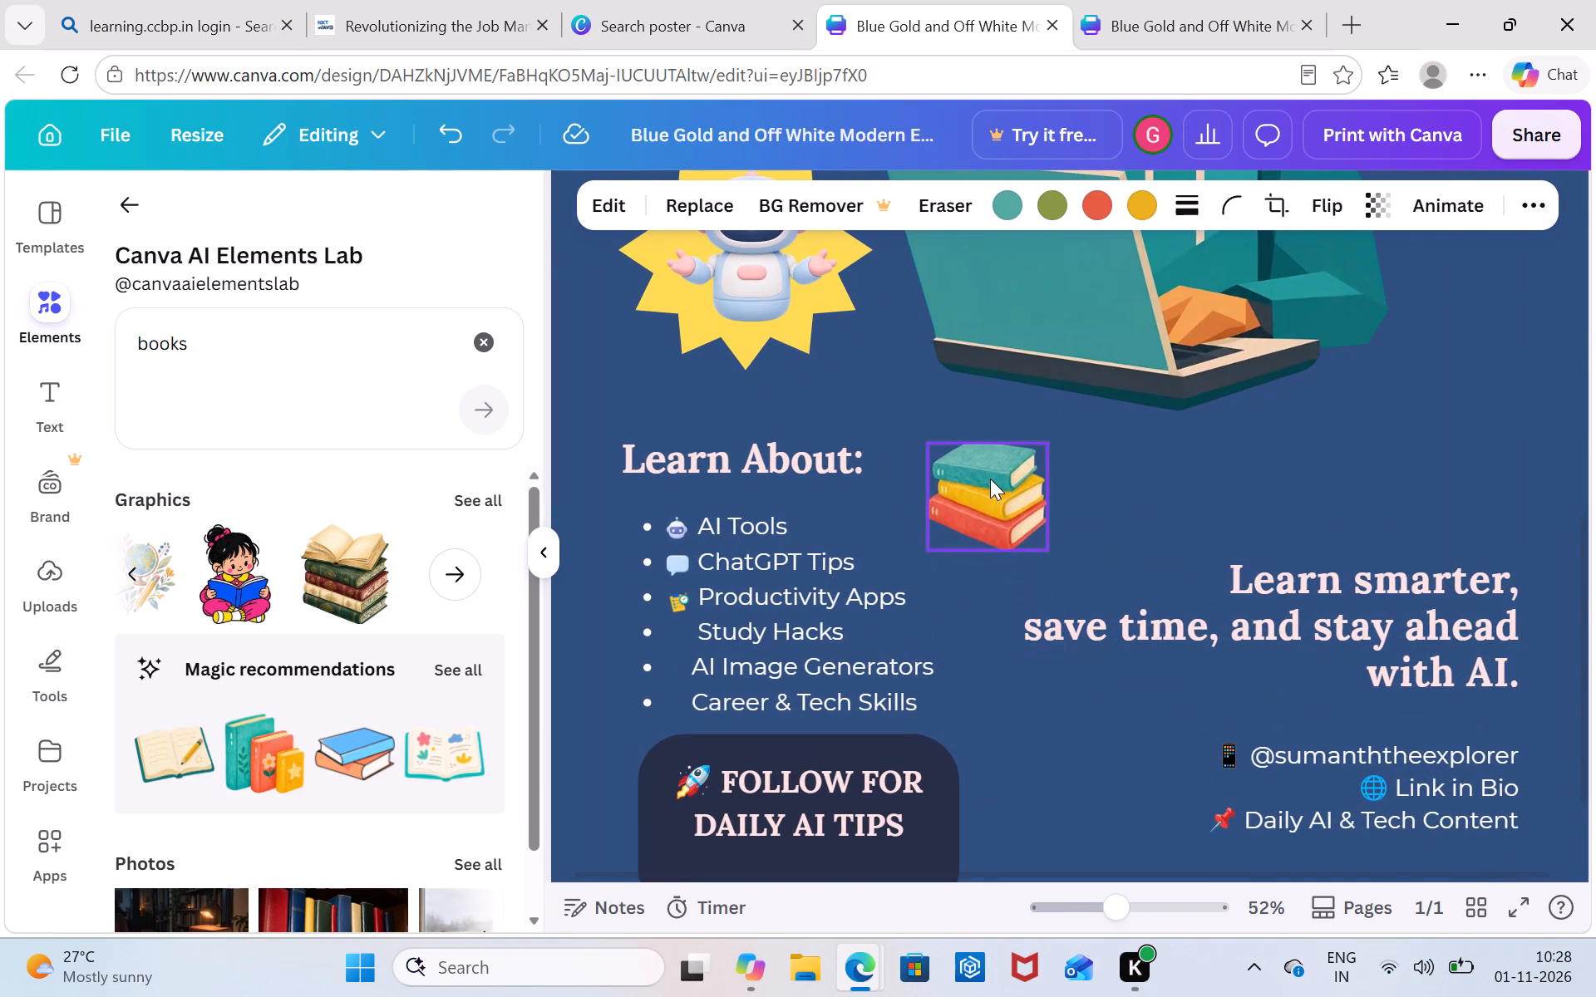
Move the books graphic clear of the Learn About text and shrink it to match the other list icons.
{"action": "scroll", "coordinate": [990, 479], "scroll_direction": "down", "scroll_amount": 1}
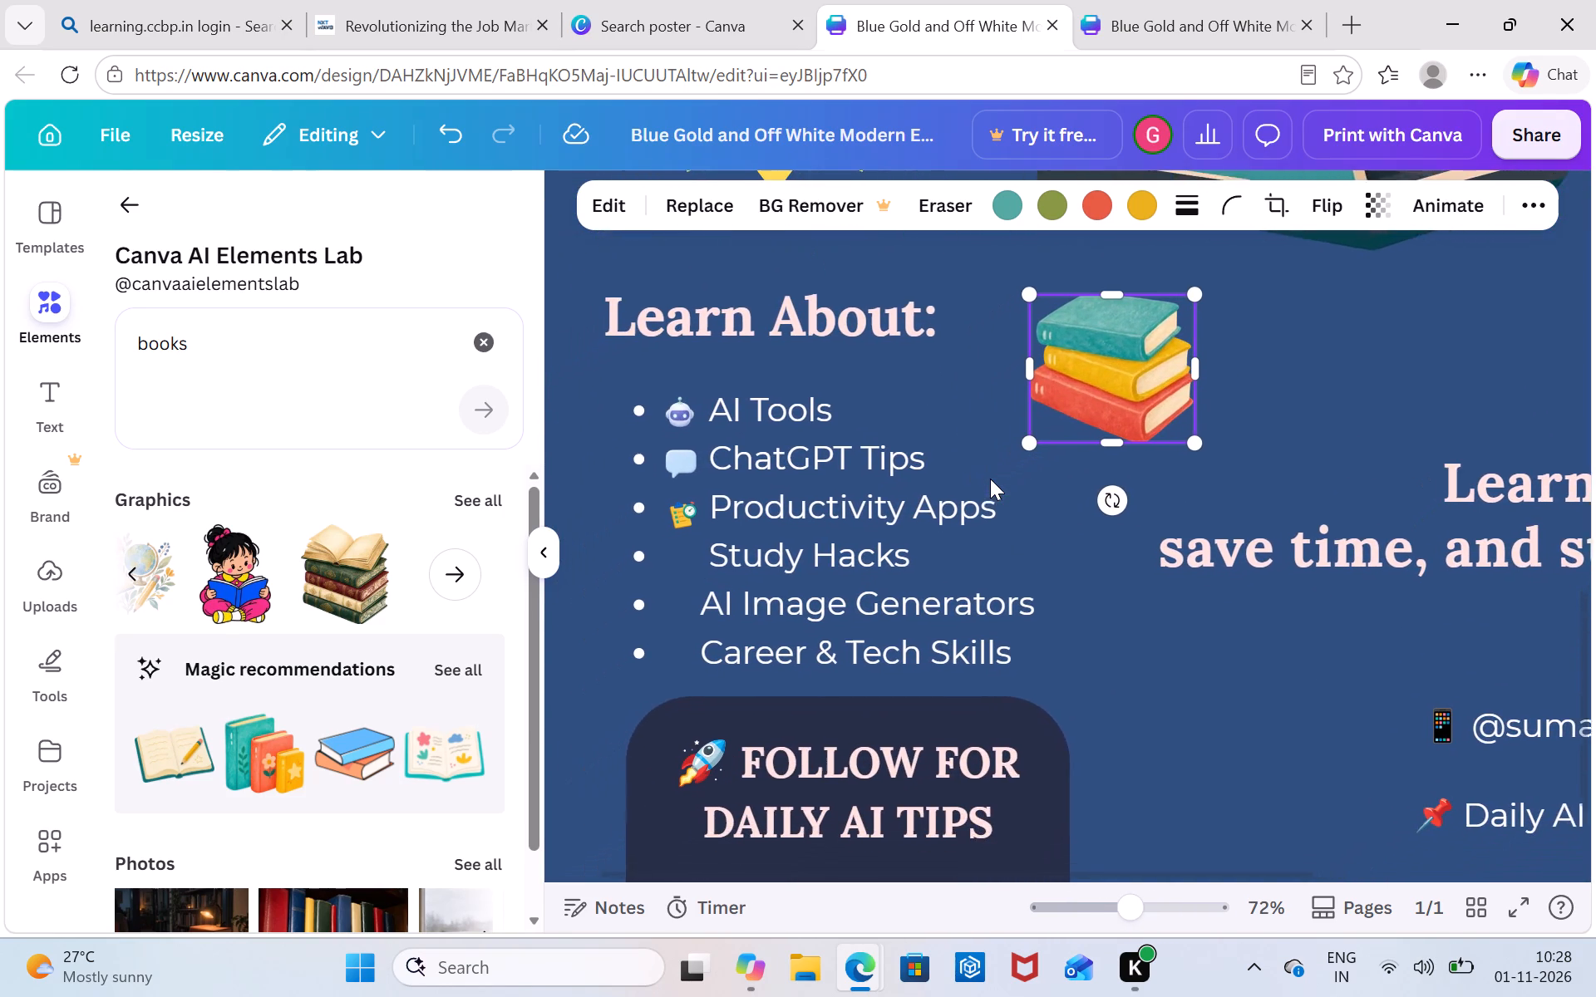
{"action": "scroll", "coordinate": [990, 479], "scroll_direction": "down", "scroll_amount": 1}
{"action": "left_click_drag", "start_coordinate": [1204, 432], "coordinate": [1194, 425]}
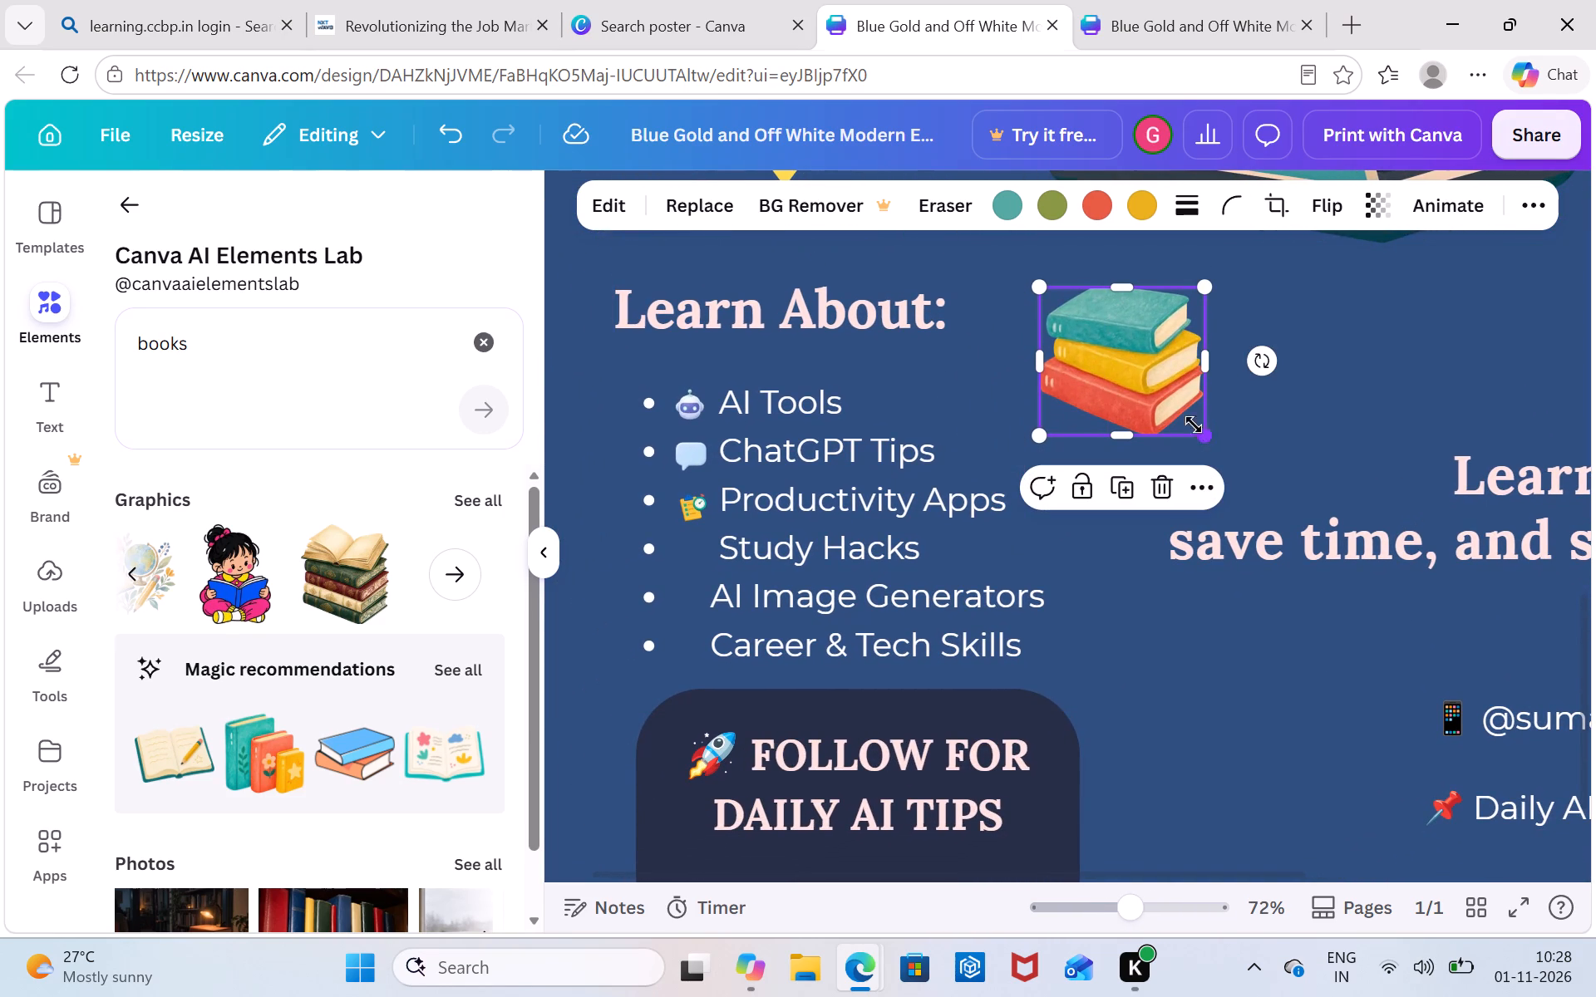
{"action": "left_click_drag", "start_coordinate": [1194, 425], "coordinate": [1127, 350]}
{"action": "left_click", "coordinate": [1106, 333]}
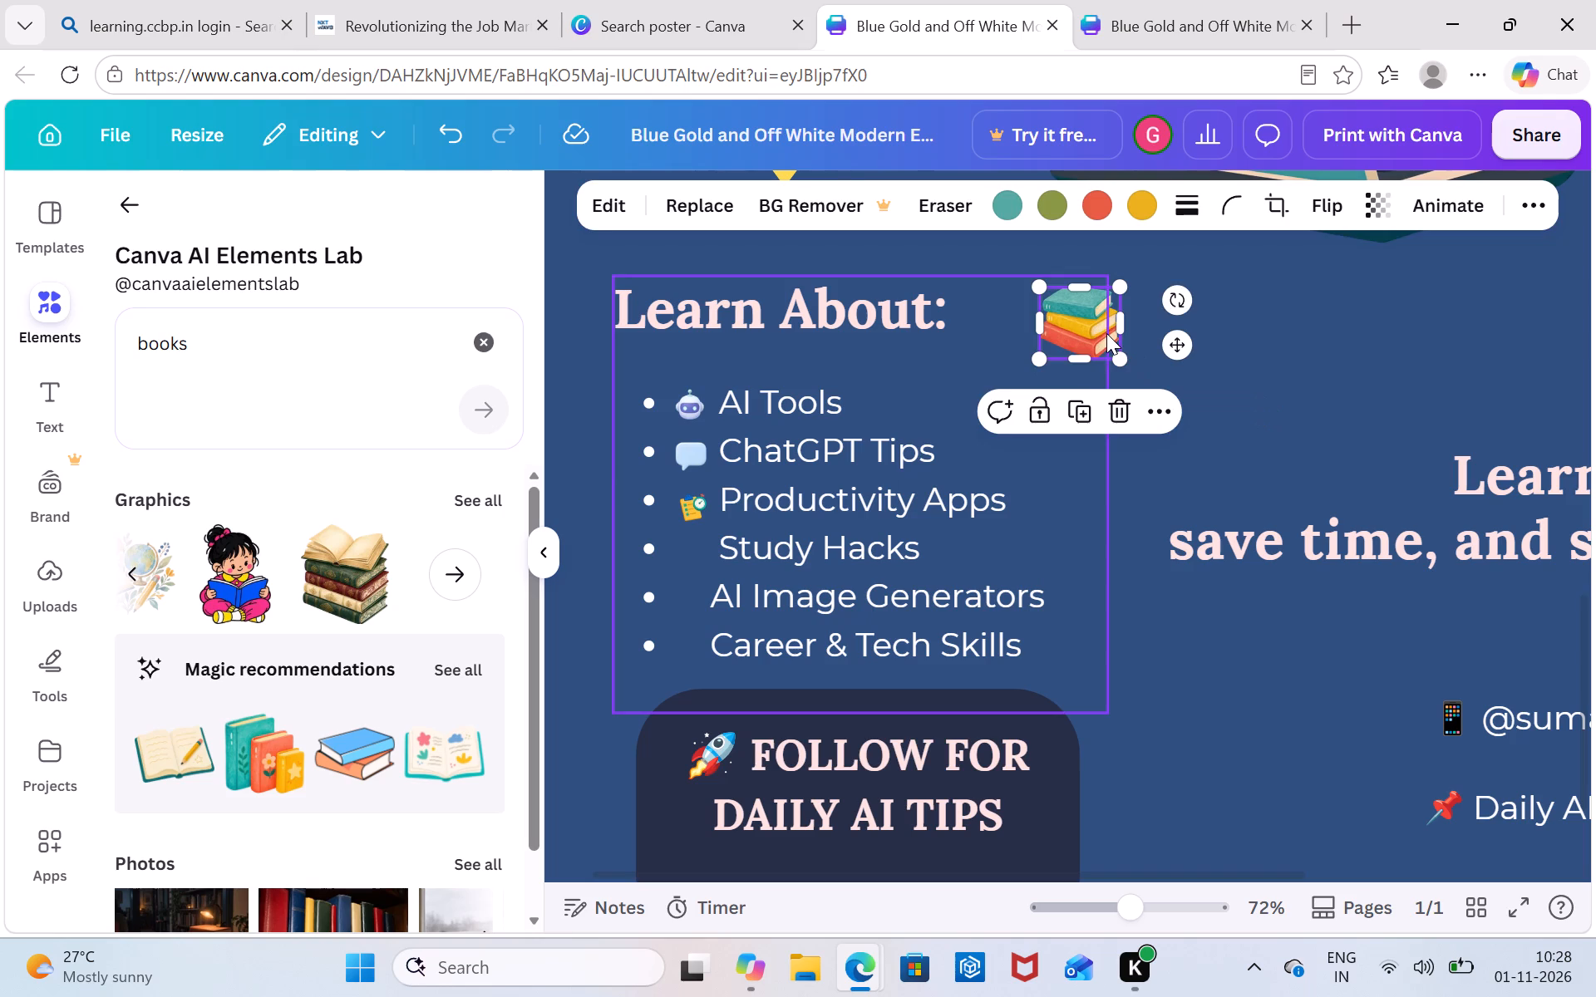
{"action": "left_click", "coordinate": [1073, 324]}
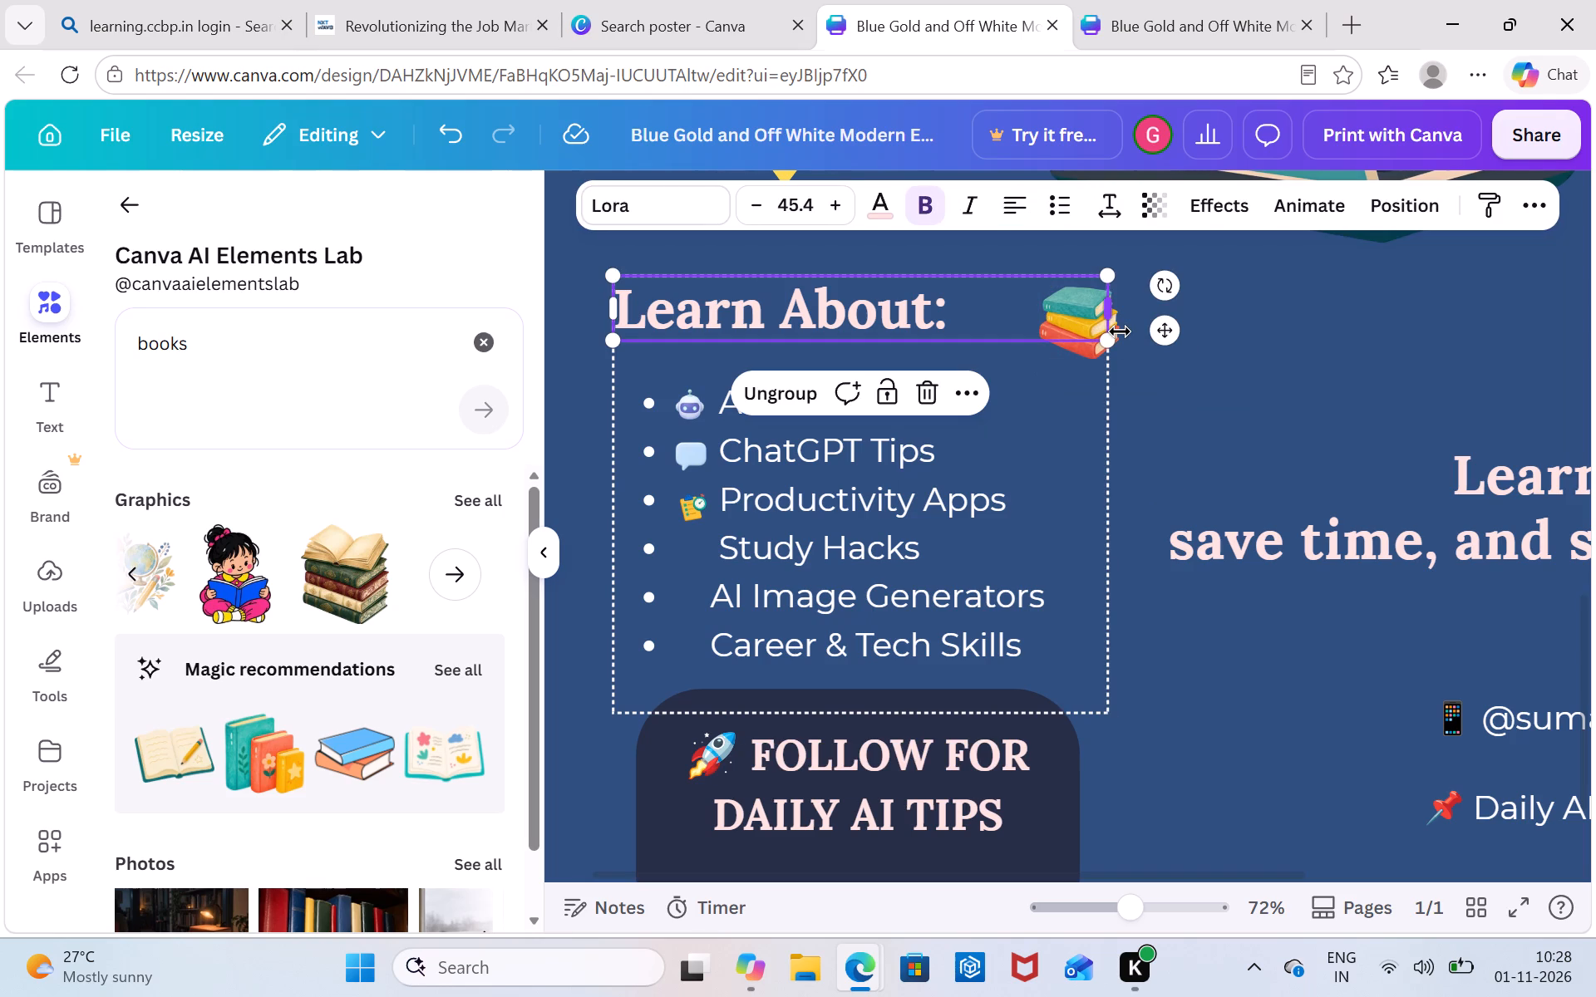
{"action": "left_click", "coordinate": [1120, 332]}
{"action": "left_click", "coordinate": [1120, 332]}
{"action": "left_click", "coordinate": [1132, 359]}
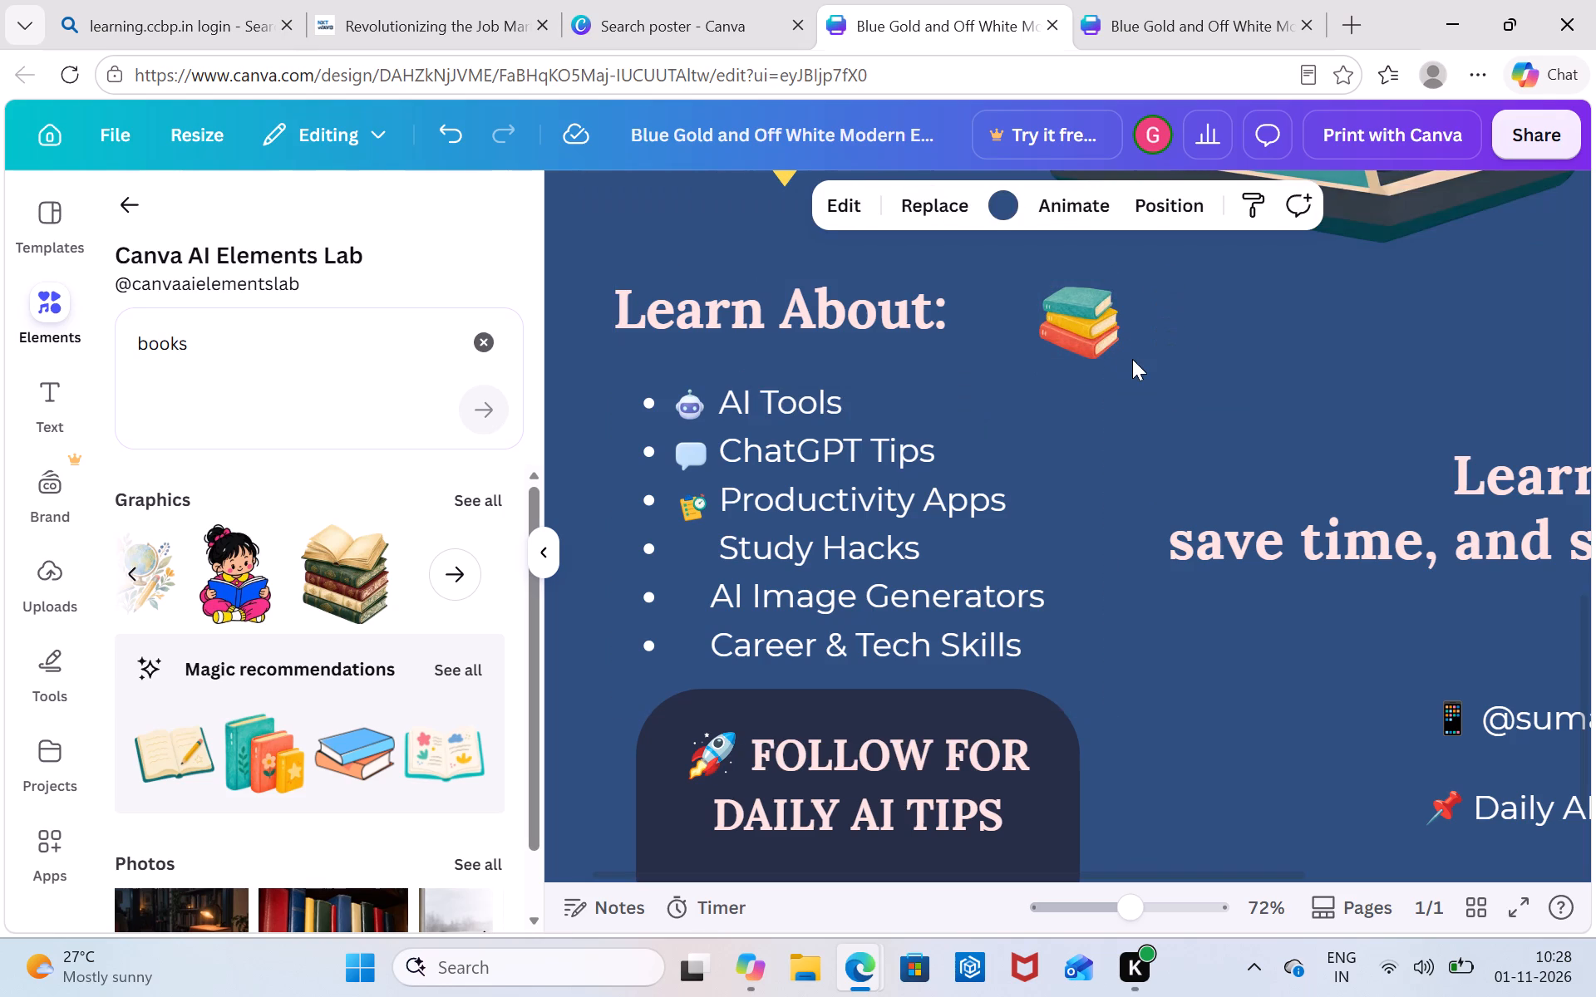
{"action": "left_click", "coordinate": [1098, 319]}
{"action": "left_click", "coordinate": [1128, 336]}
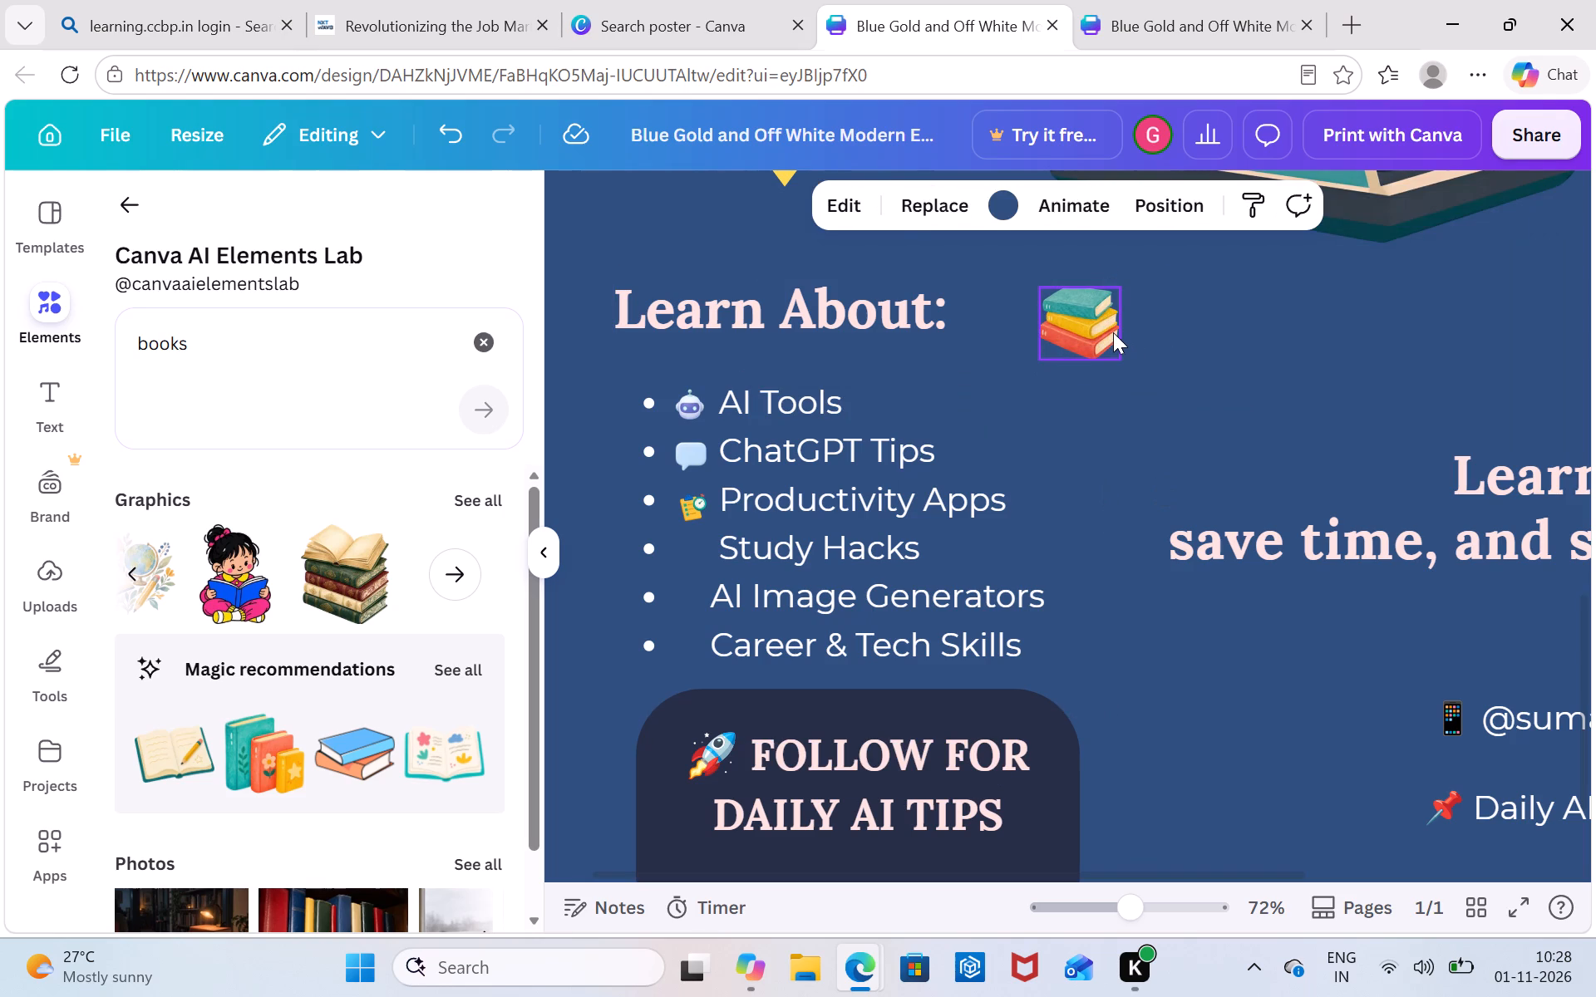
{"action": "left_click", "coordinate": [1112, 332]}
{"action": "left_click", "coordinate": [1112, 332]}
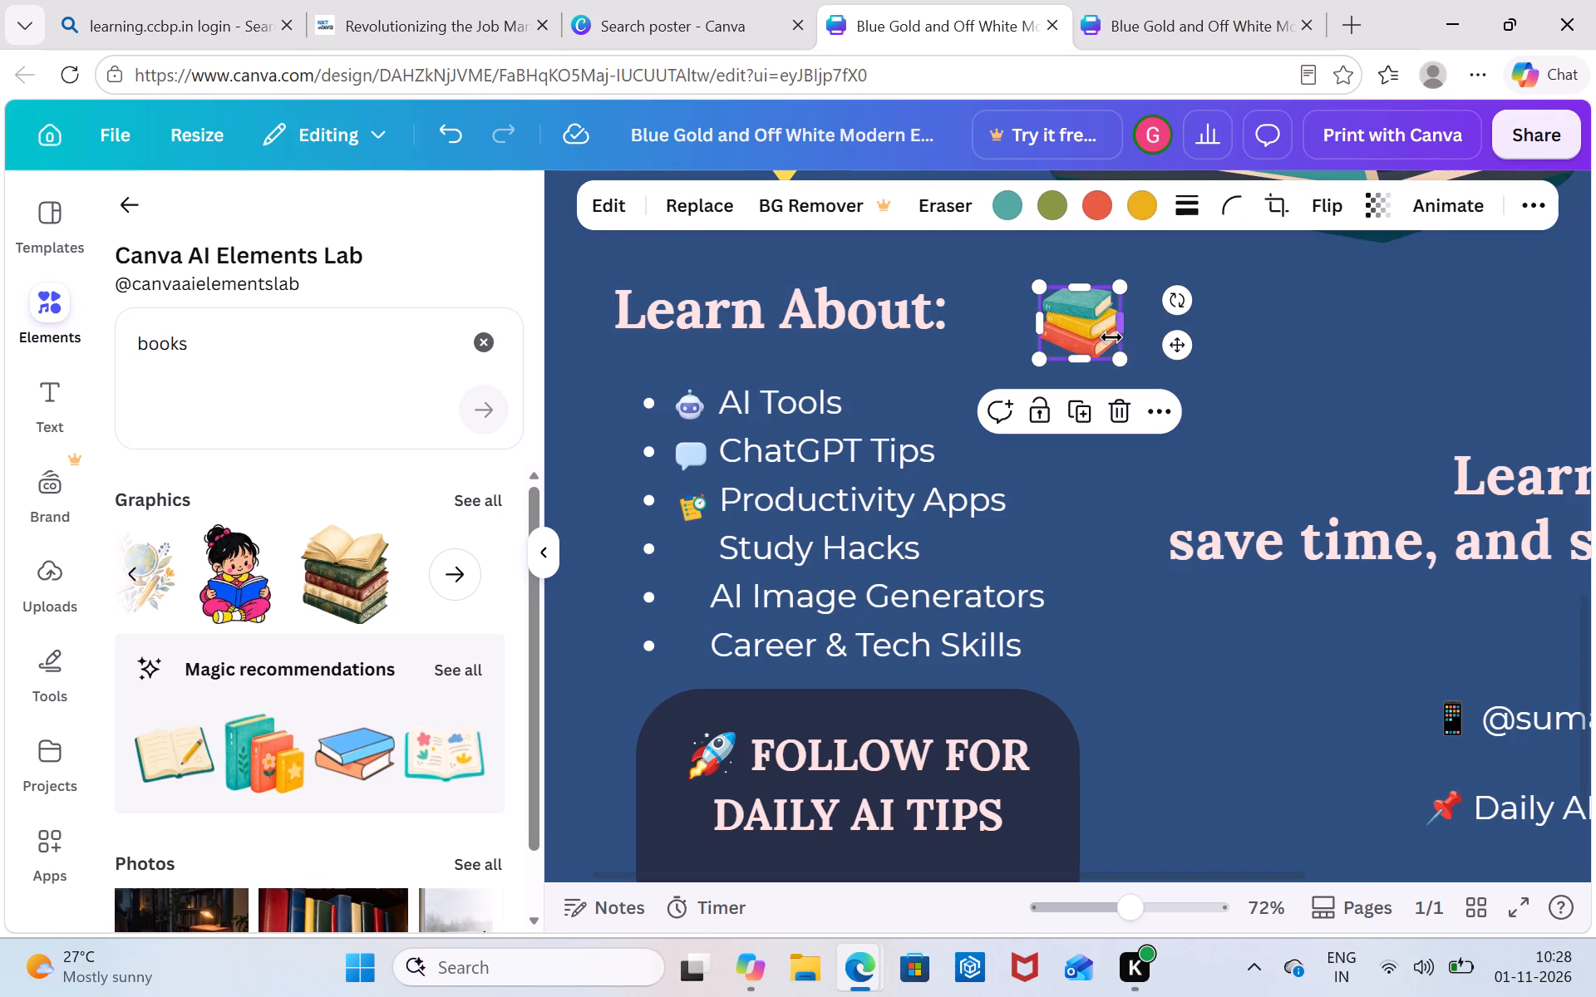
{"action": "left_click_drag", "start_coordinate": [1108, 339], "coordinate": [1229, 334]}
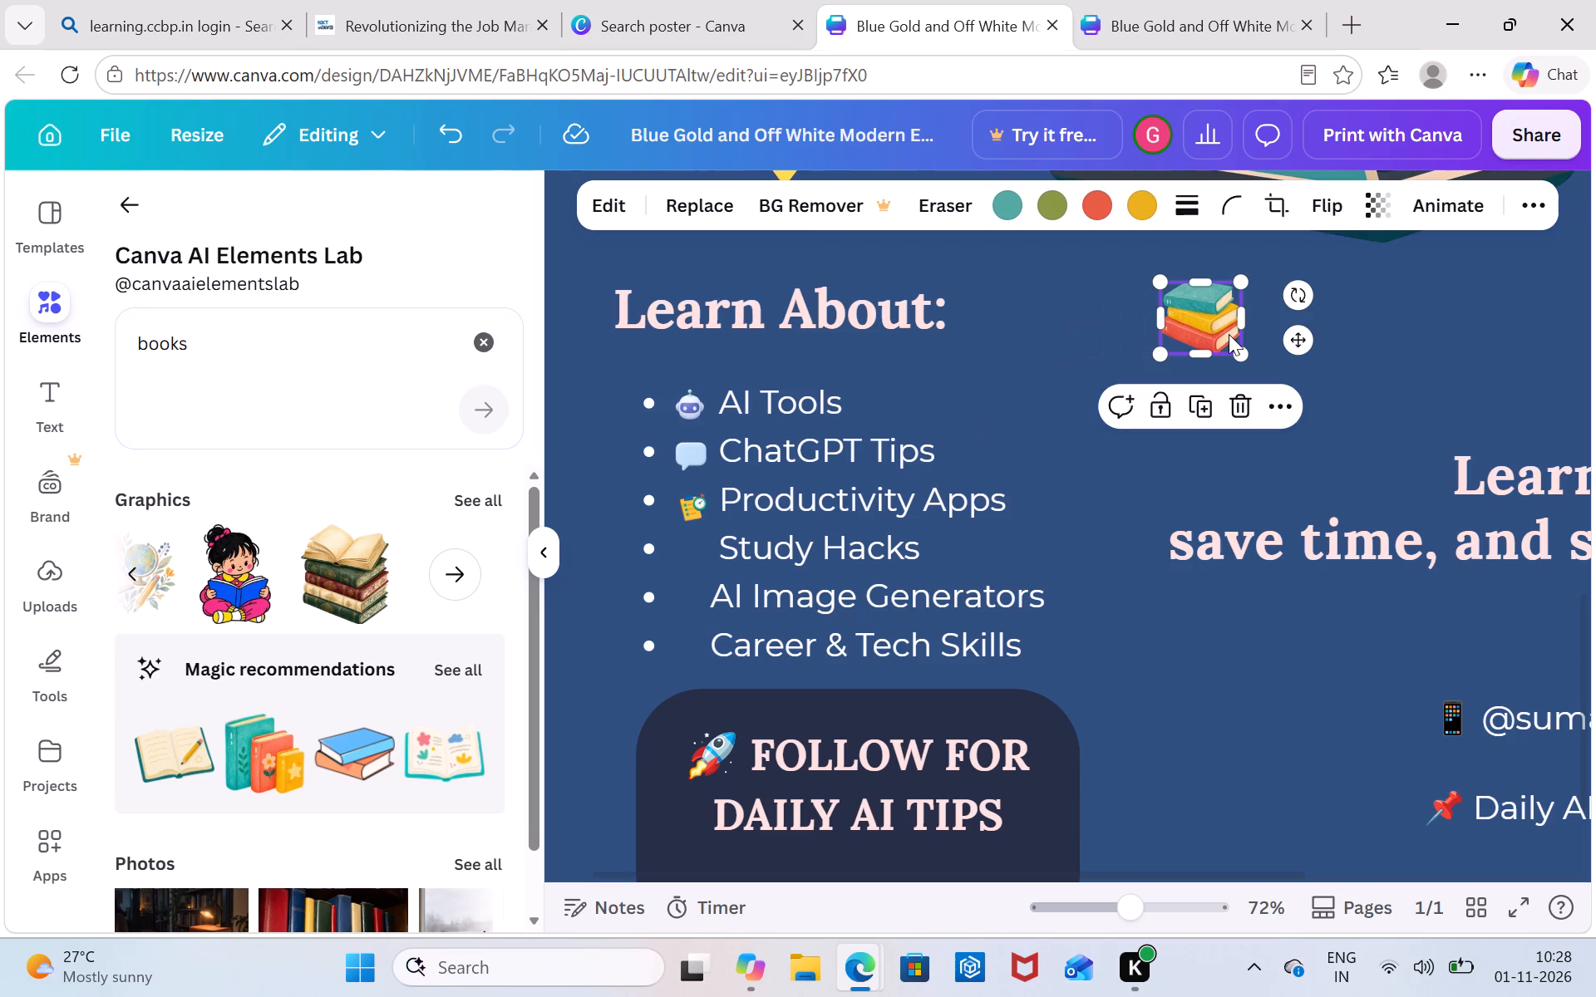
{"action": "left_click_drag", "start_coordinate": [1243, 355], "coordinate": [1193, 313]}
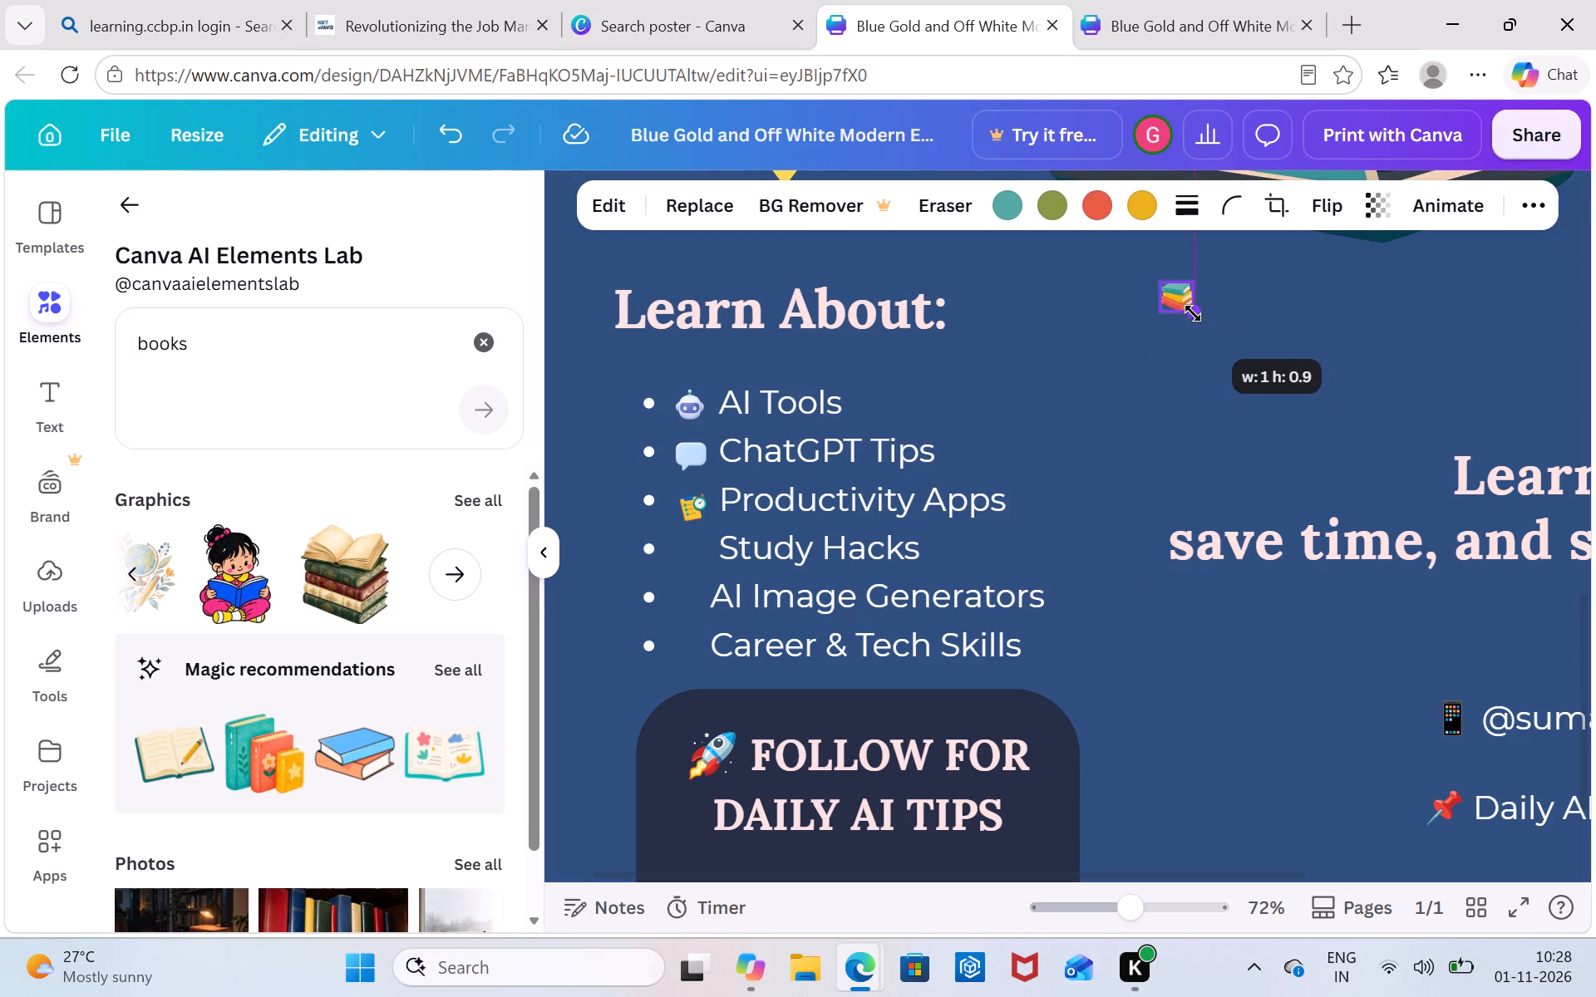
{"action": "left_click_drag", "start_coordinate": [1193, 313], "coordinate": [1186, 306]}
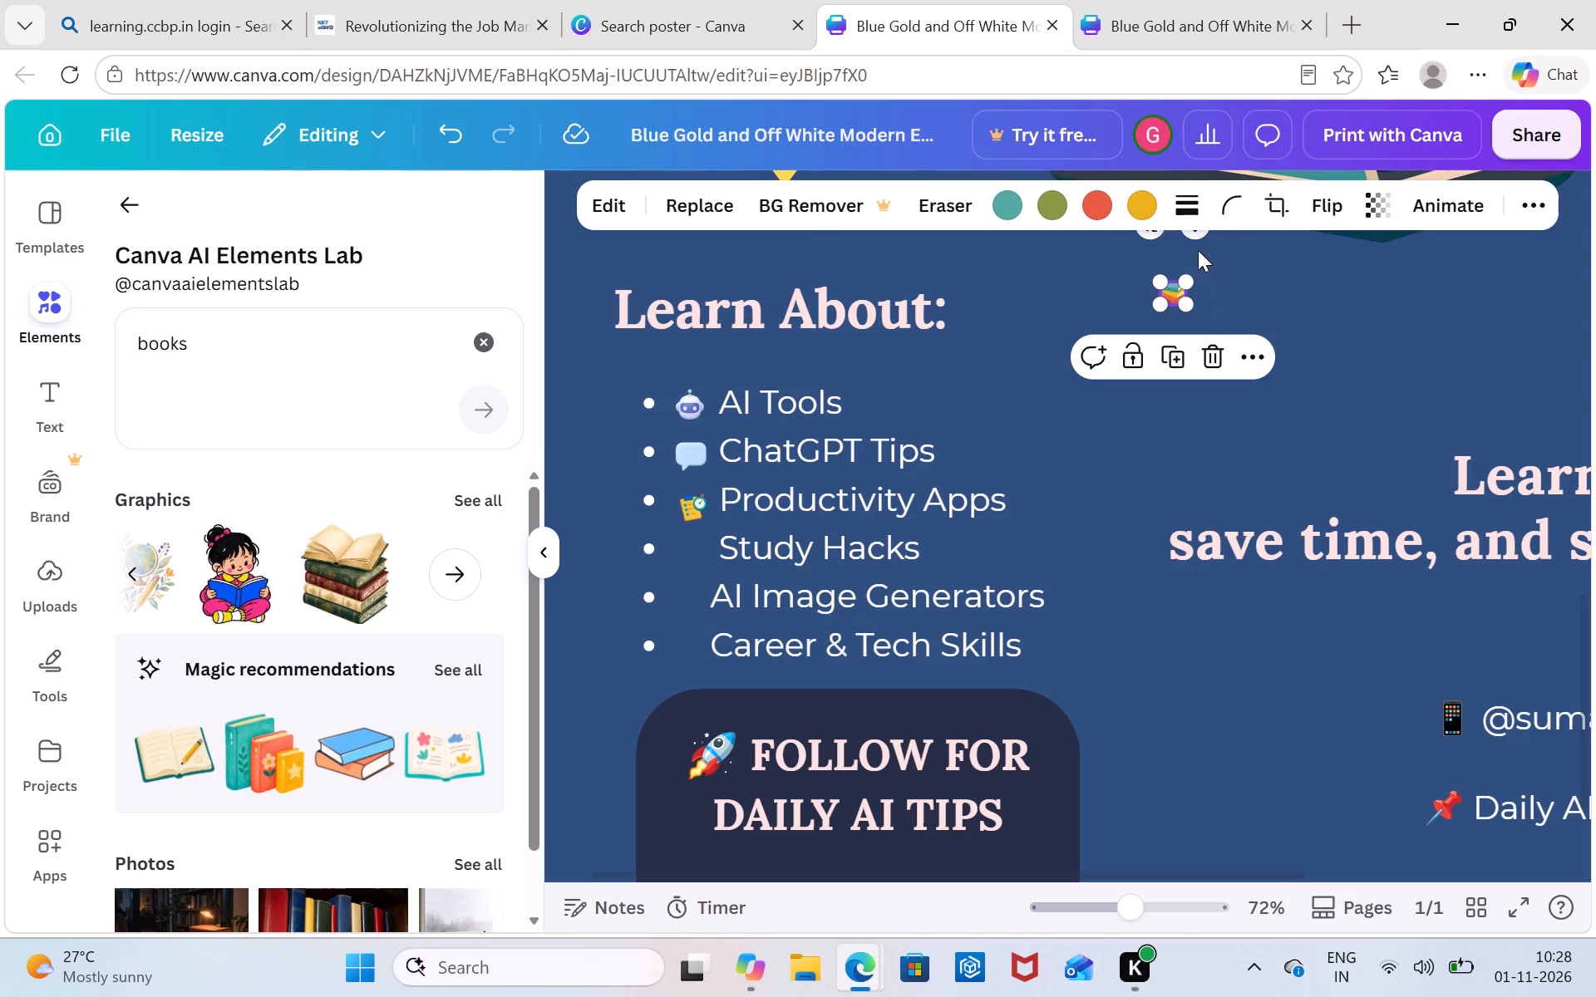
Place the small books icon in front of Study Hacks, lined up with the icons above it, and deselect it.
{"action": "left_click_drag", "start_coordinate": [1196, 236], "coordinate": [725, 486]}
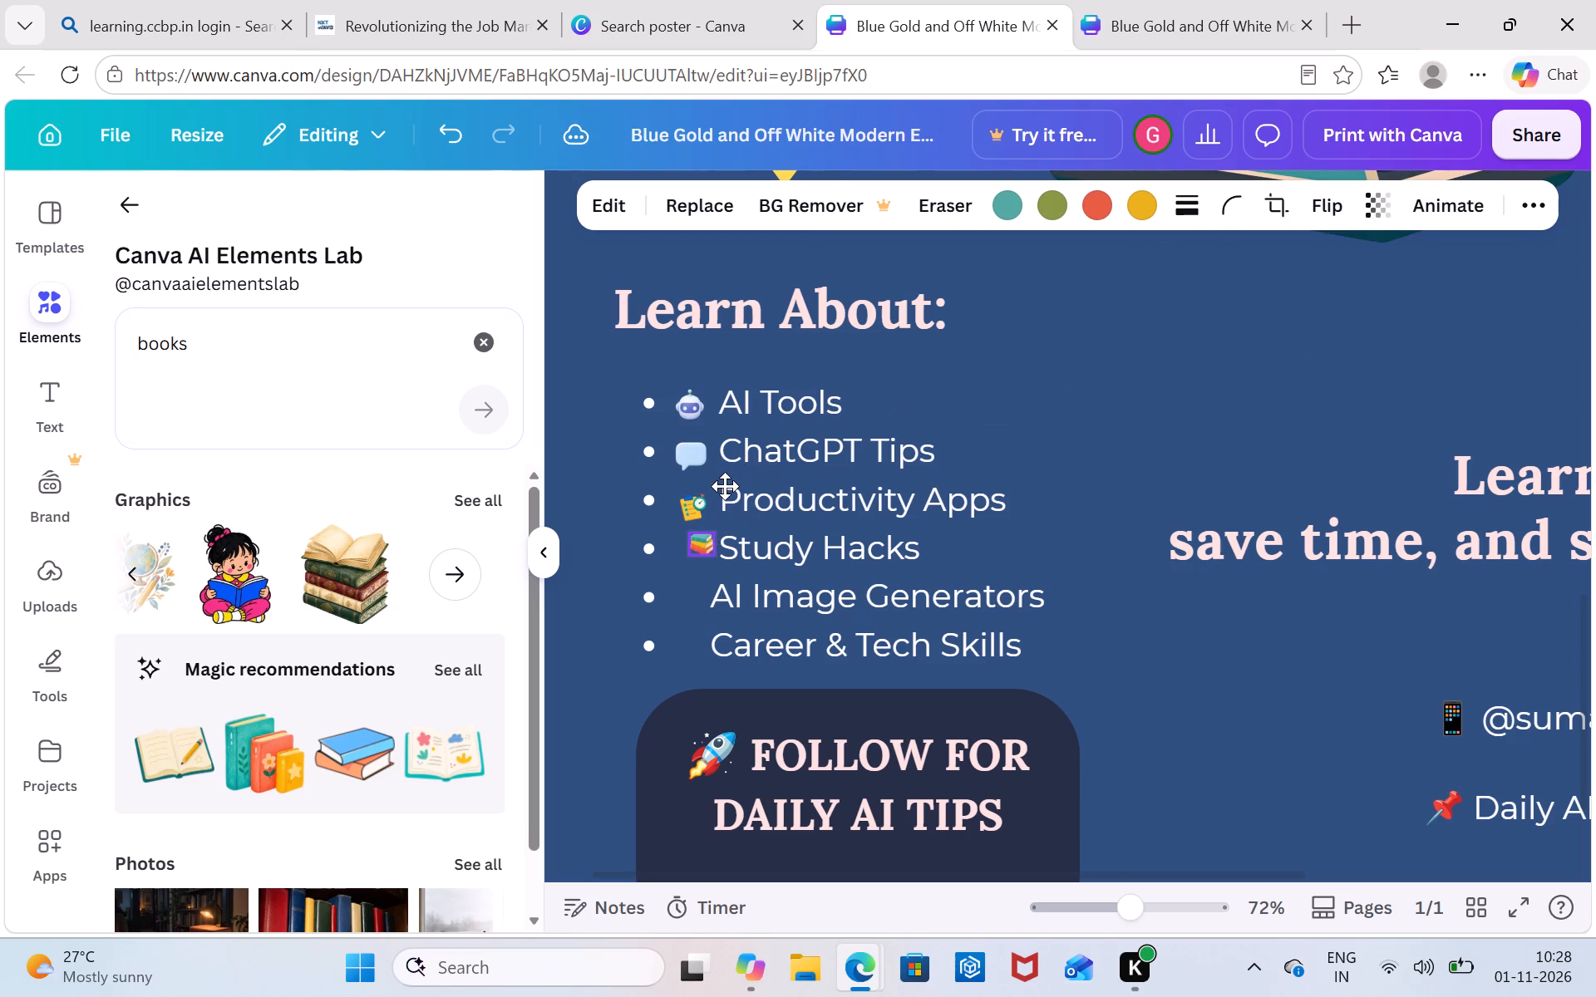
{"action": "left_click_drag", "start_coordinate": [725, 486], "coordinate": [715, 445]}
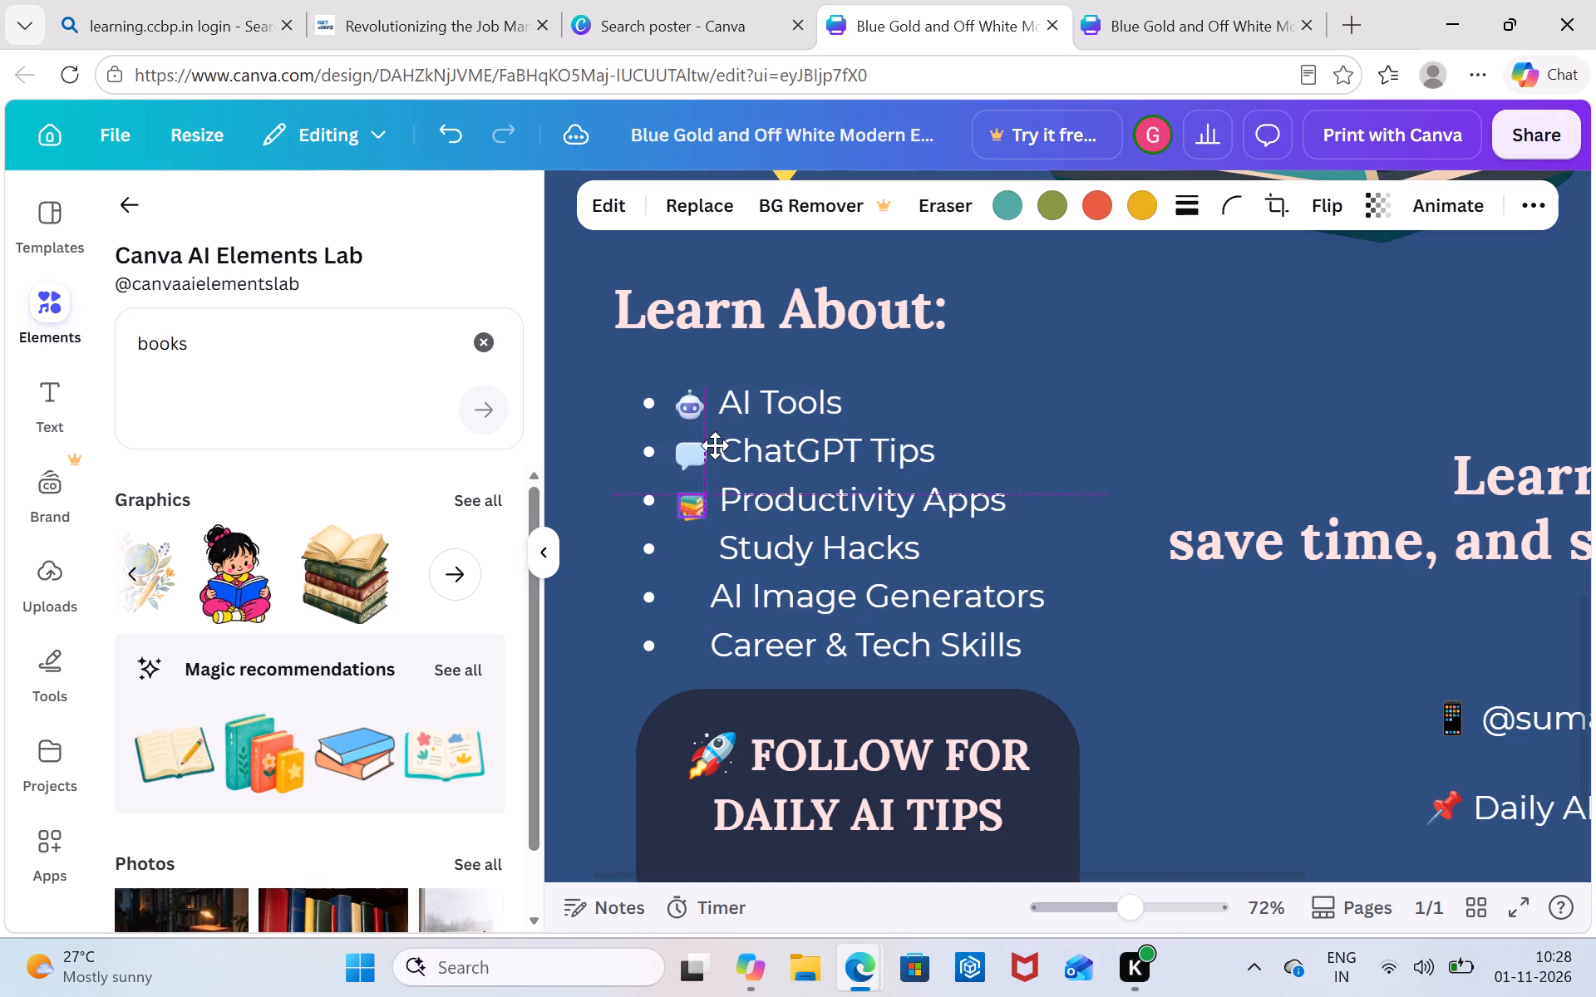
{"action": "left_click_drag", "start_coordinate": [715, 445], "coordinate": [712, 483]}
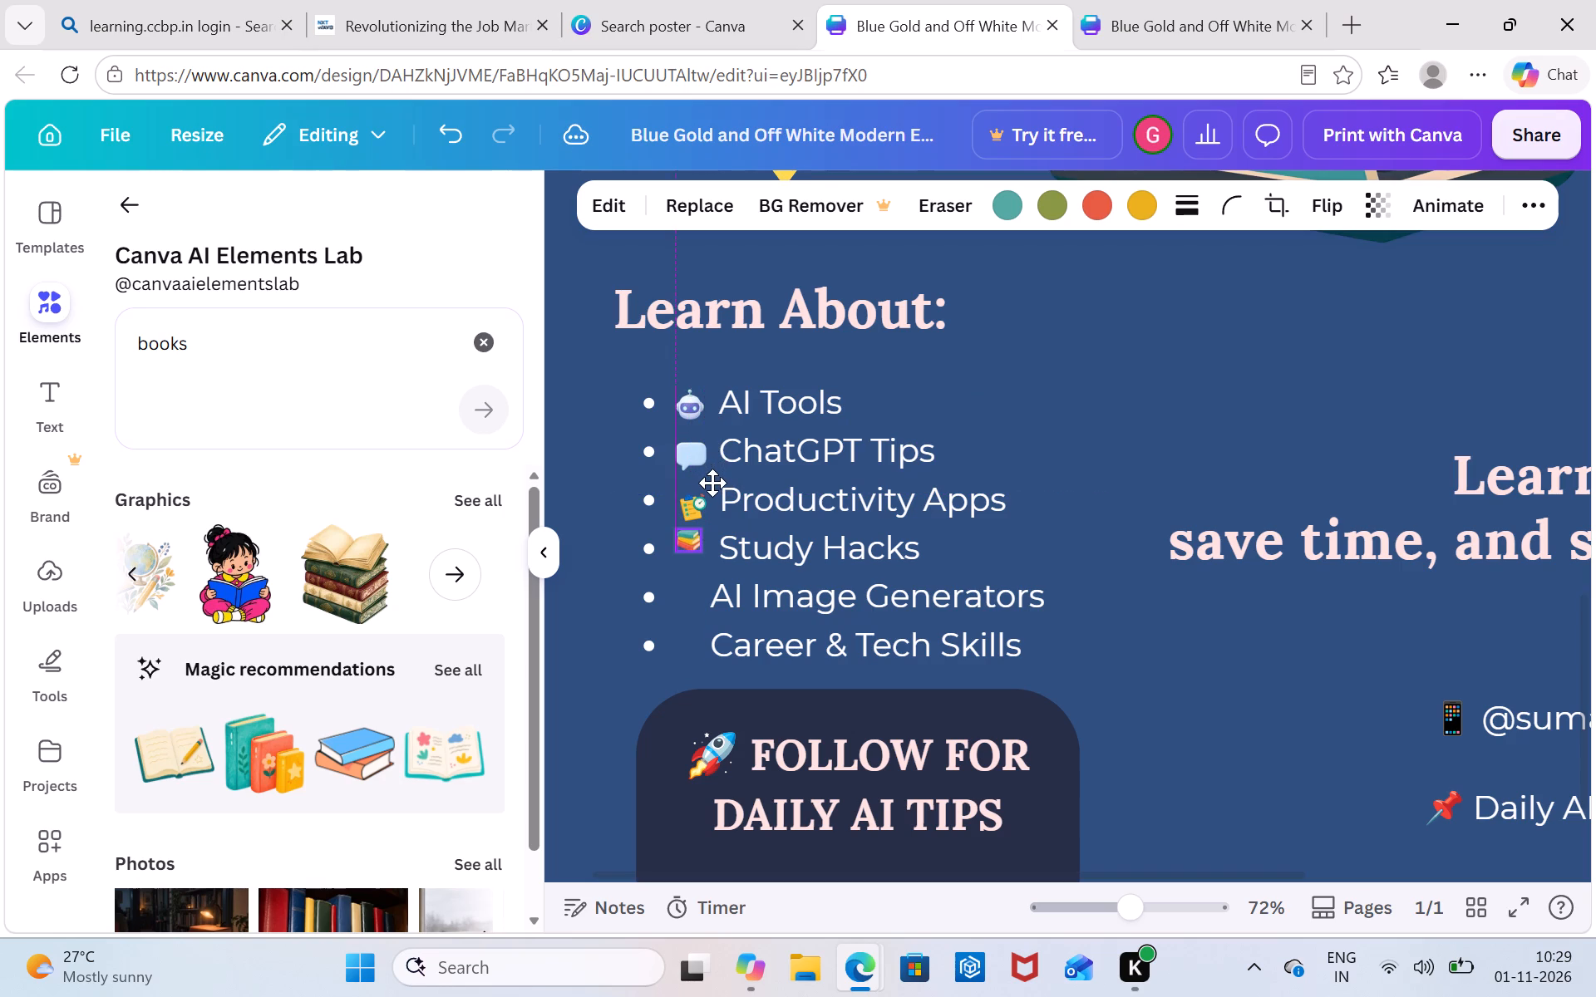
{"action": "left_click_drag", "start_coordinate": [712, 483], "coordinate": [713, 489]}
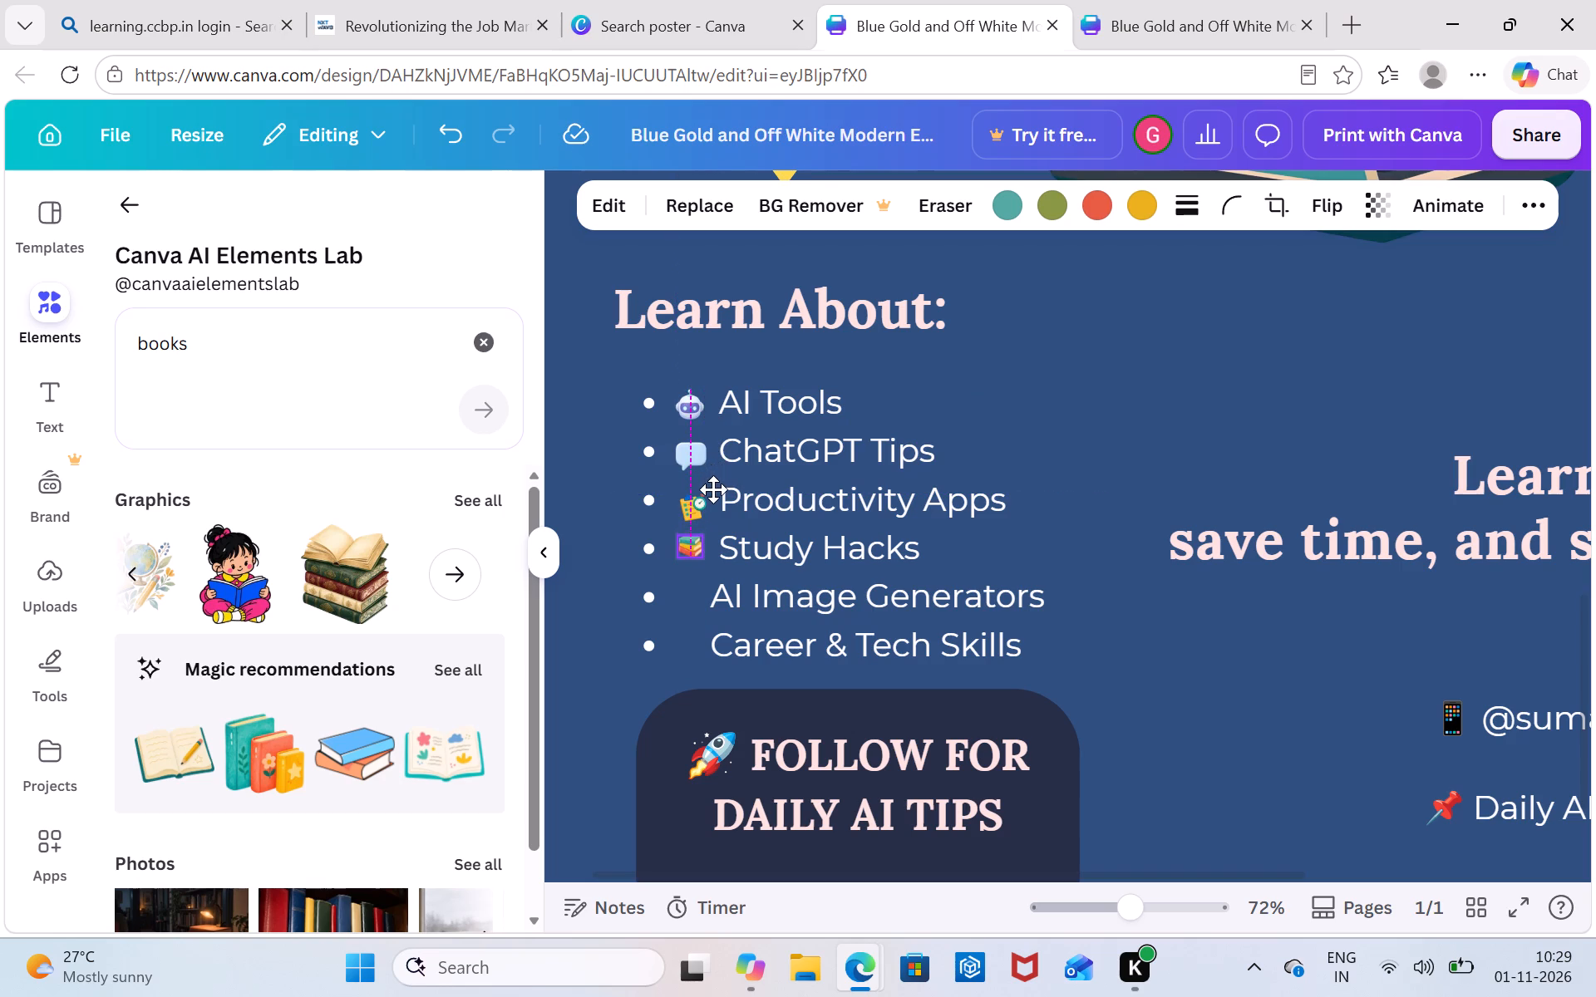
{"action": "left_click_drag", "start_coordinate": [713, 489], "coordinate": [714, 494]}
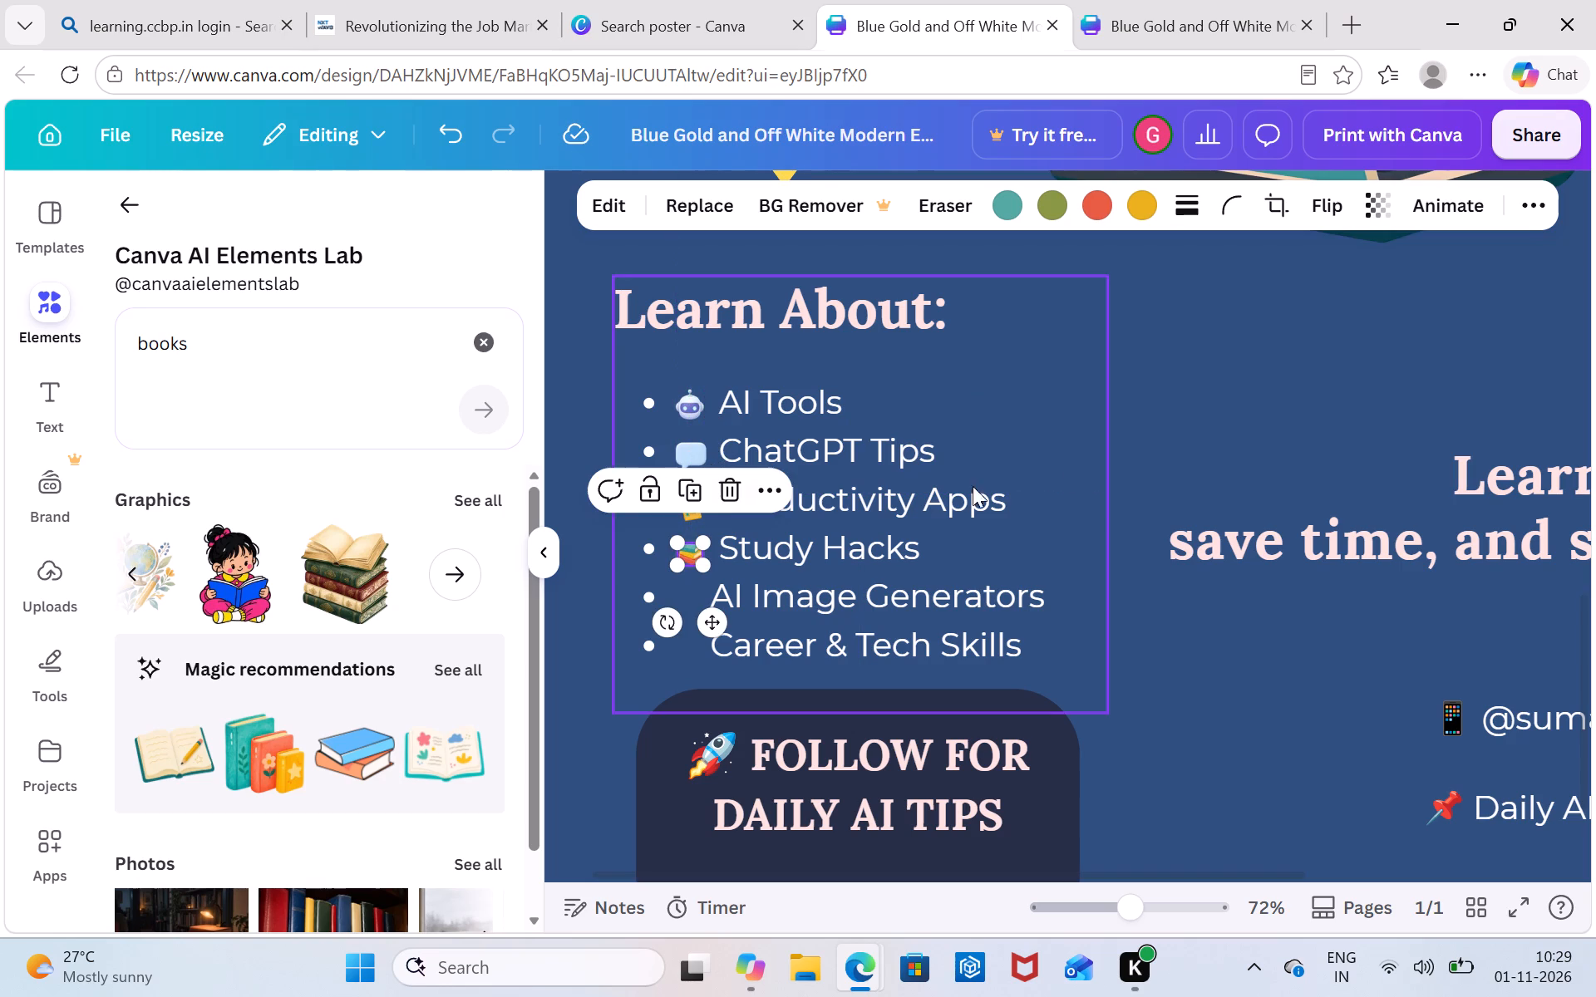
{"action": "left_click", "coordinate": [1157, 386]}
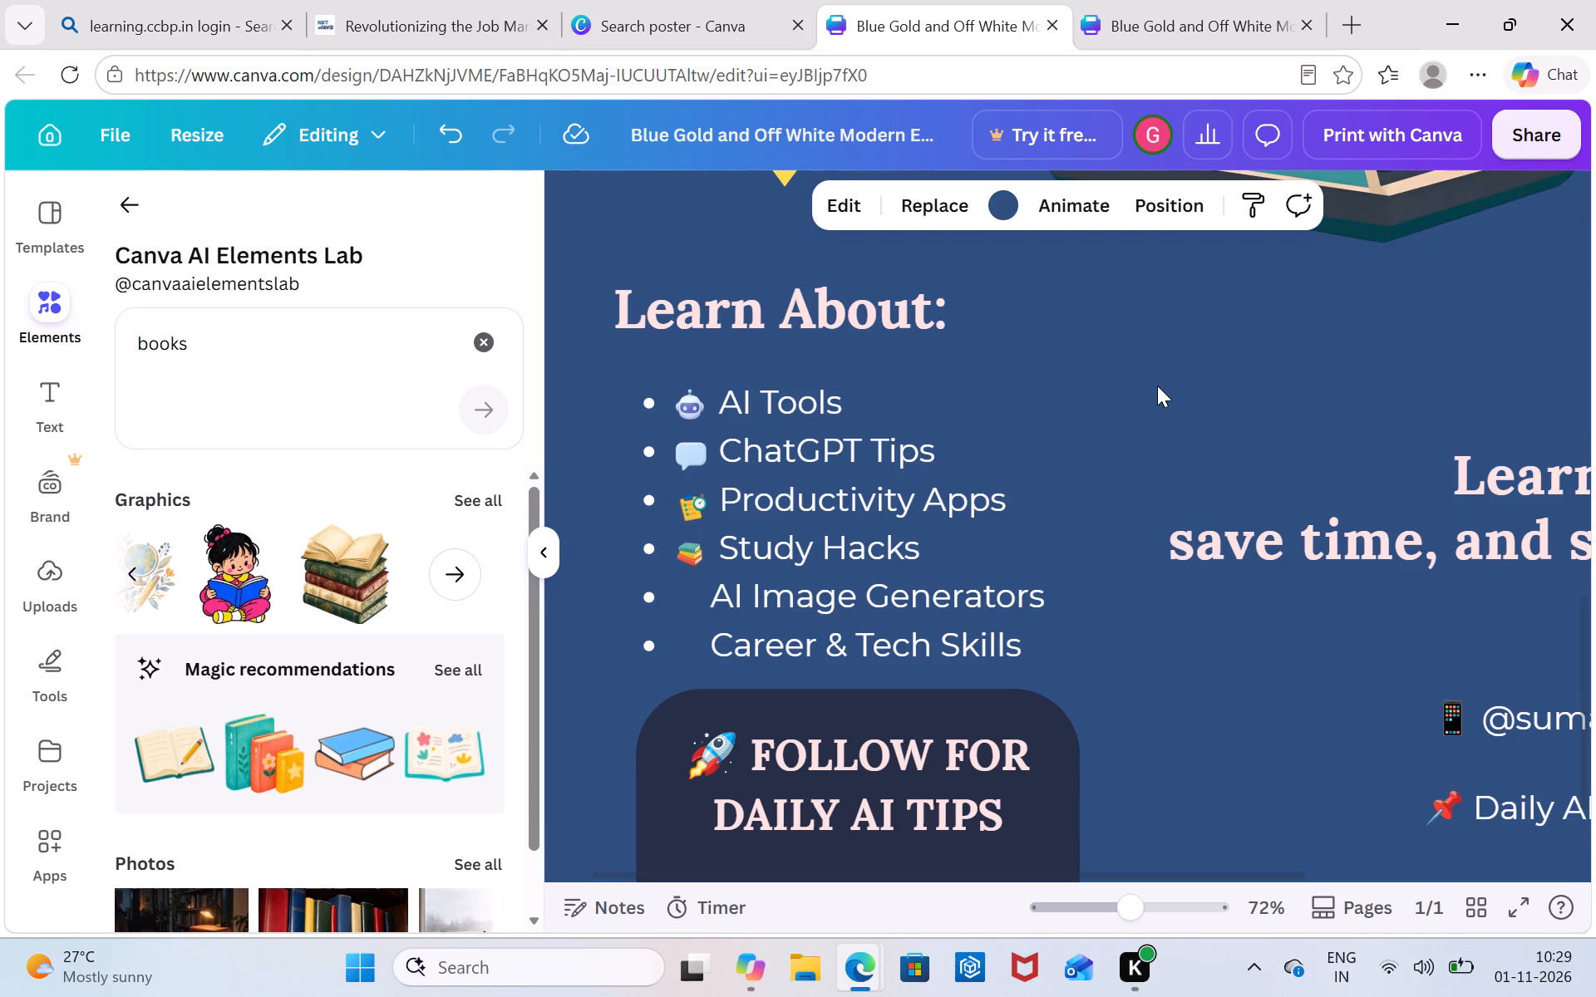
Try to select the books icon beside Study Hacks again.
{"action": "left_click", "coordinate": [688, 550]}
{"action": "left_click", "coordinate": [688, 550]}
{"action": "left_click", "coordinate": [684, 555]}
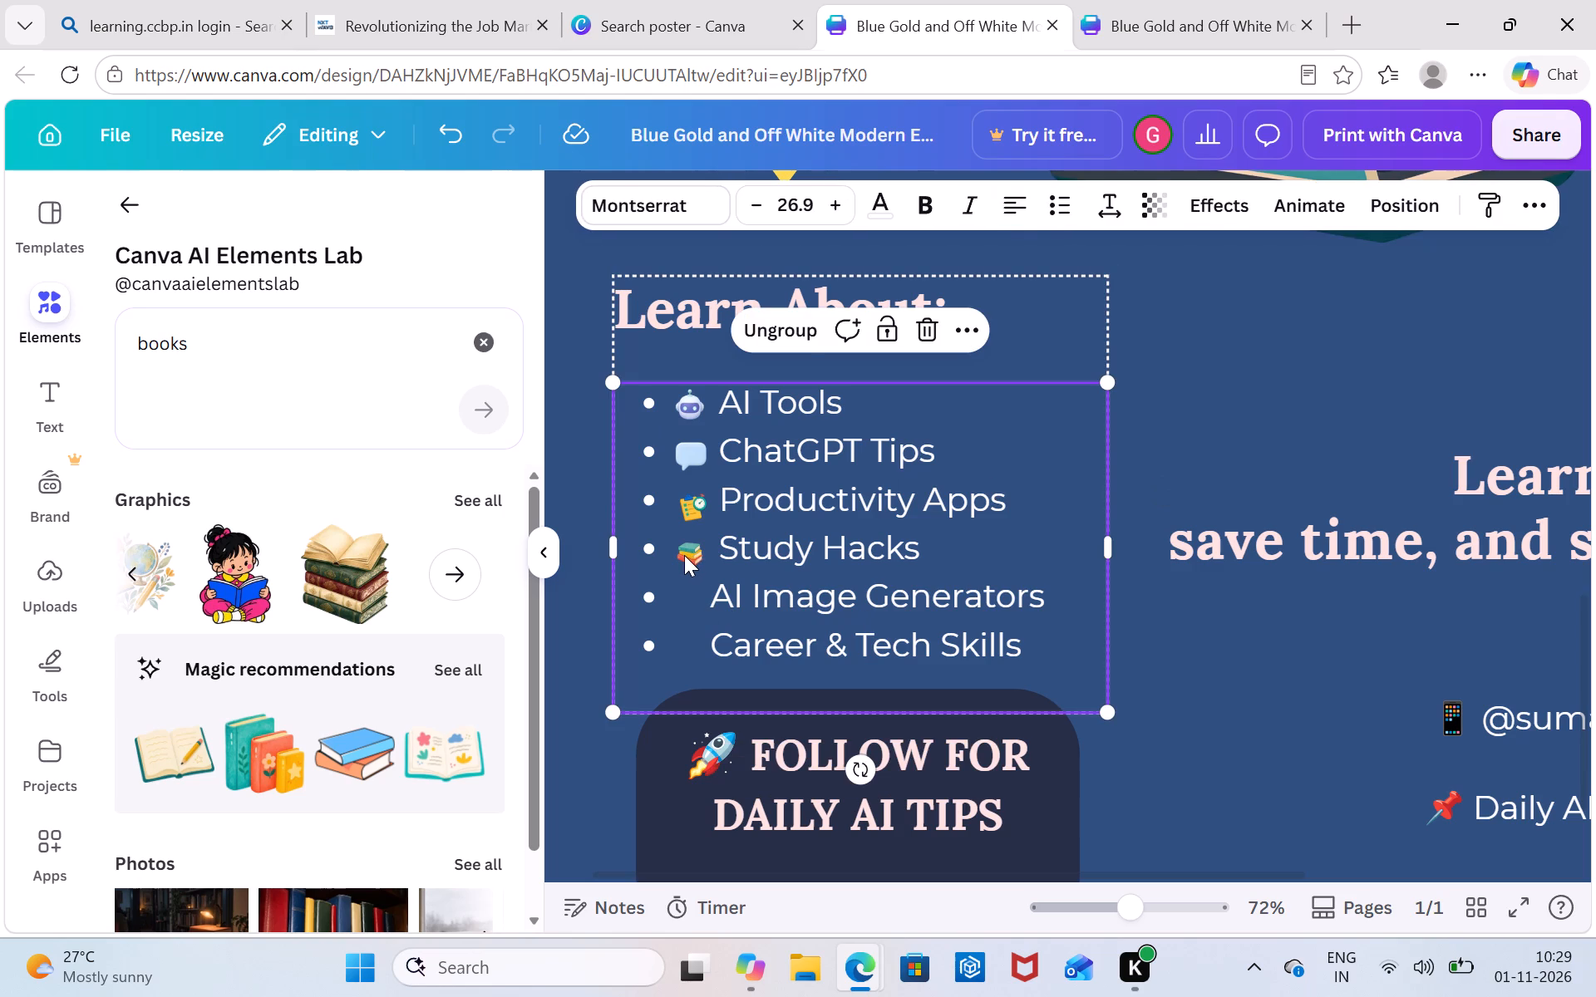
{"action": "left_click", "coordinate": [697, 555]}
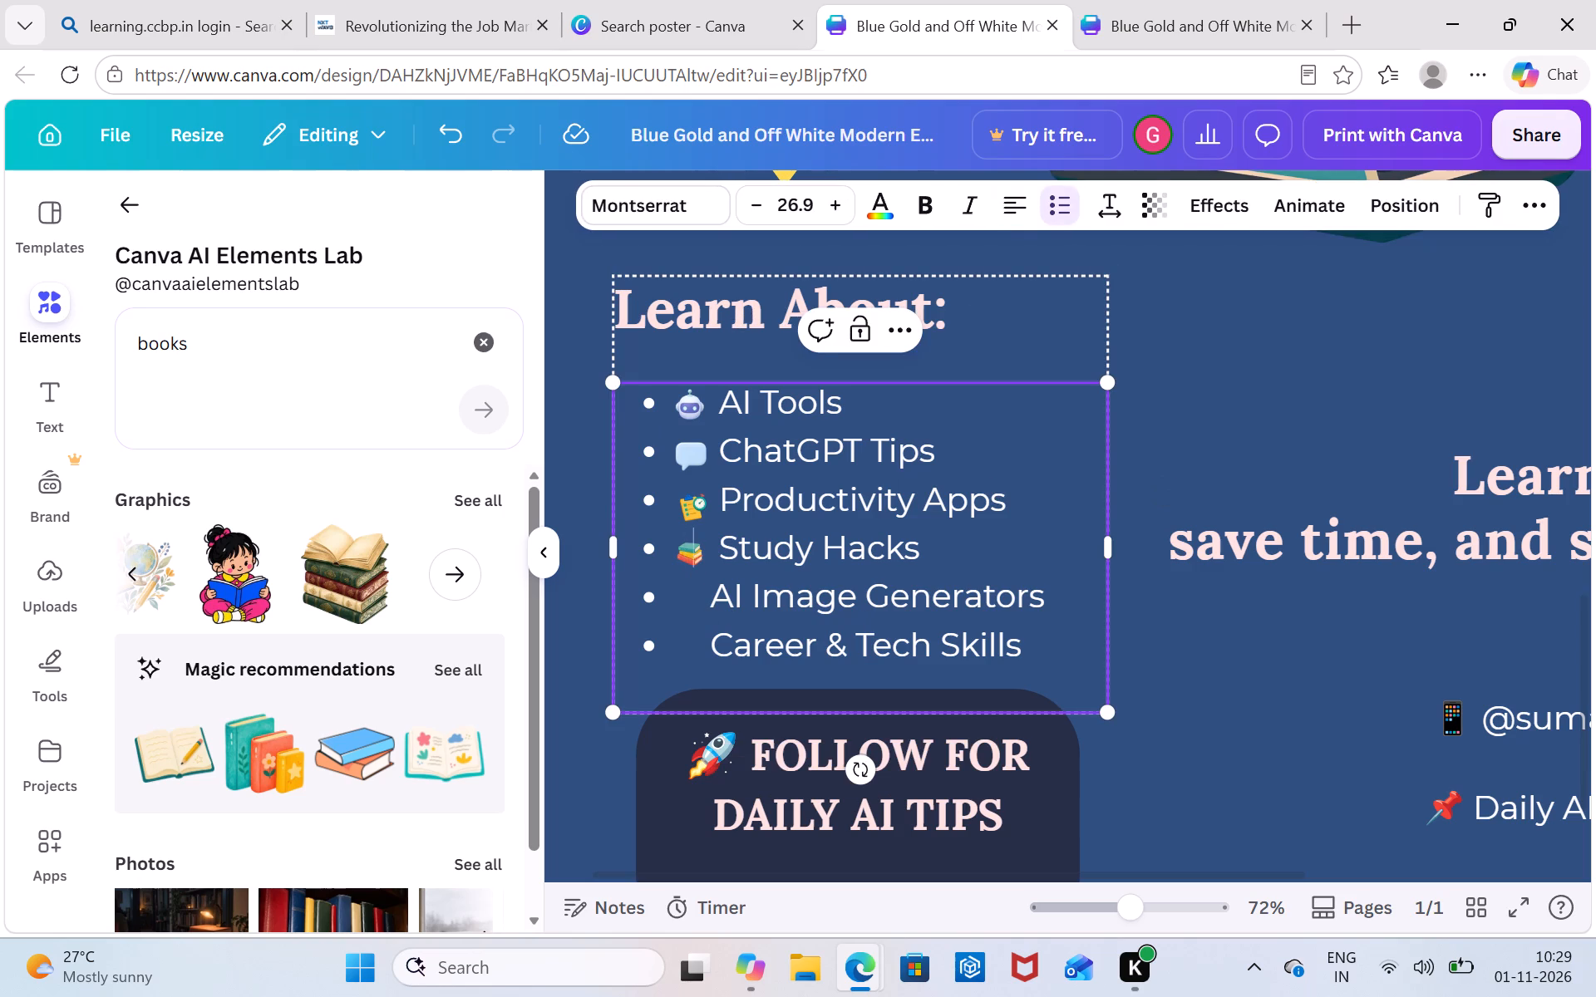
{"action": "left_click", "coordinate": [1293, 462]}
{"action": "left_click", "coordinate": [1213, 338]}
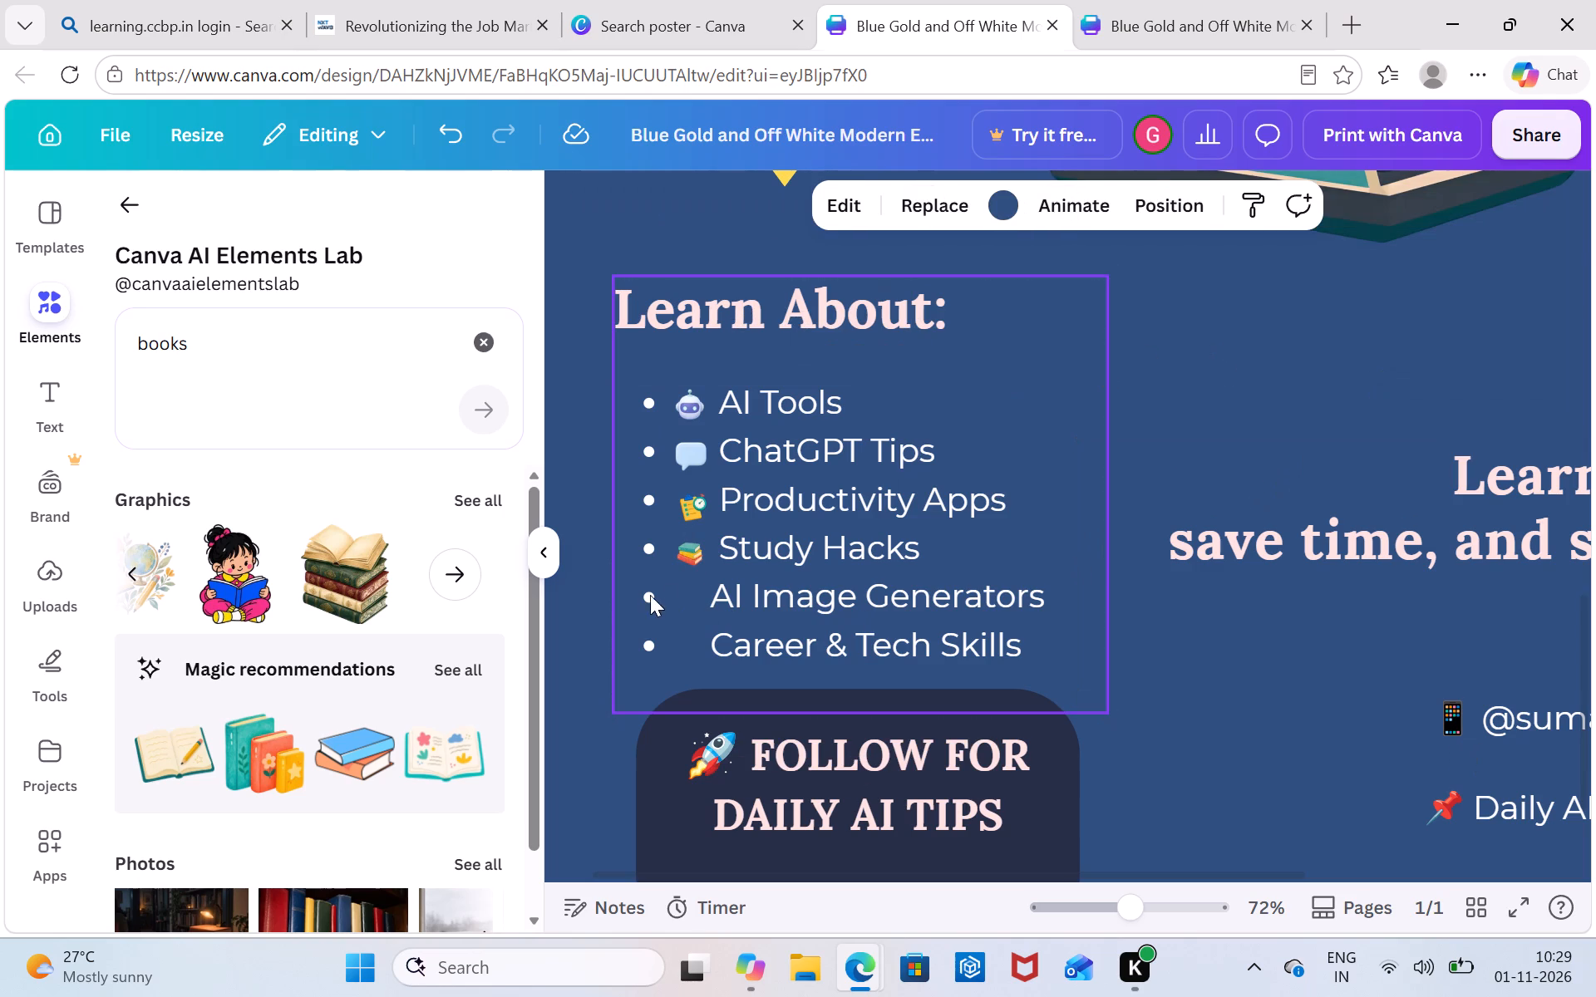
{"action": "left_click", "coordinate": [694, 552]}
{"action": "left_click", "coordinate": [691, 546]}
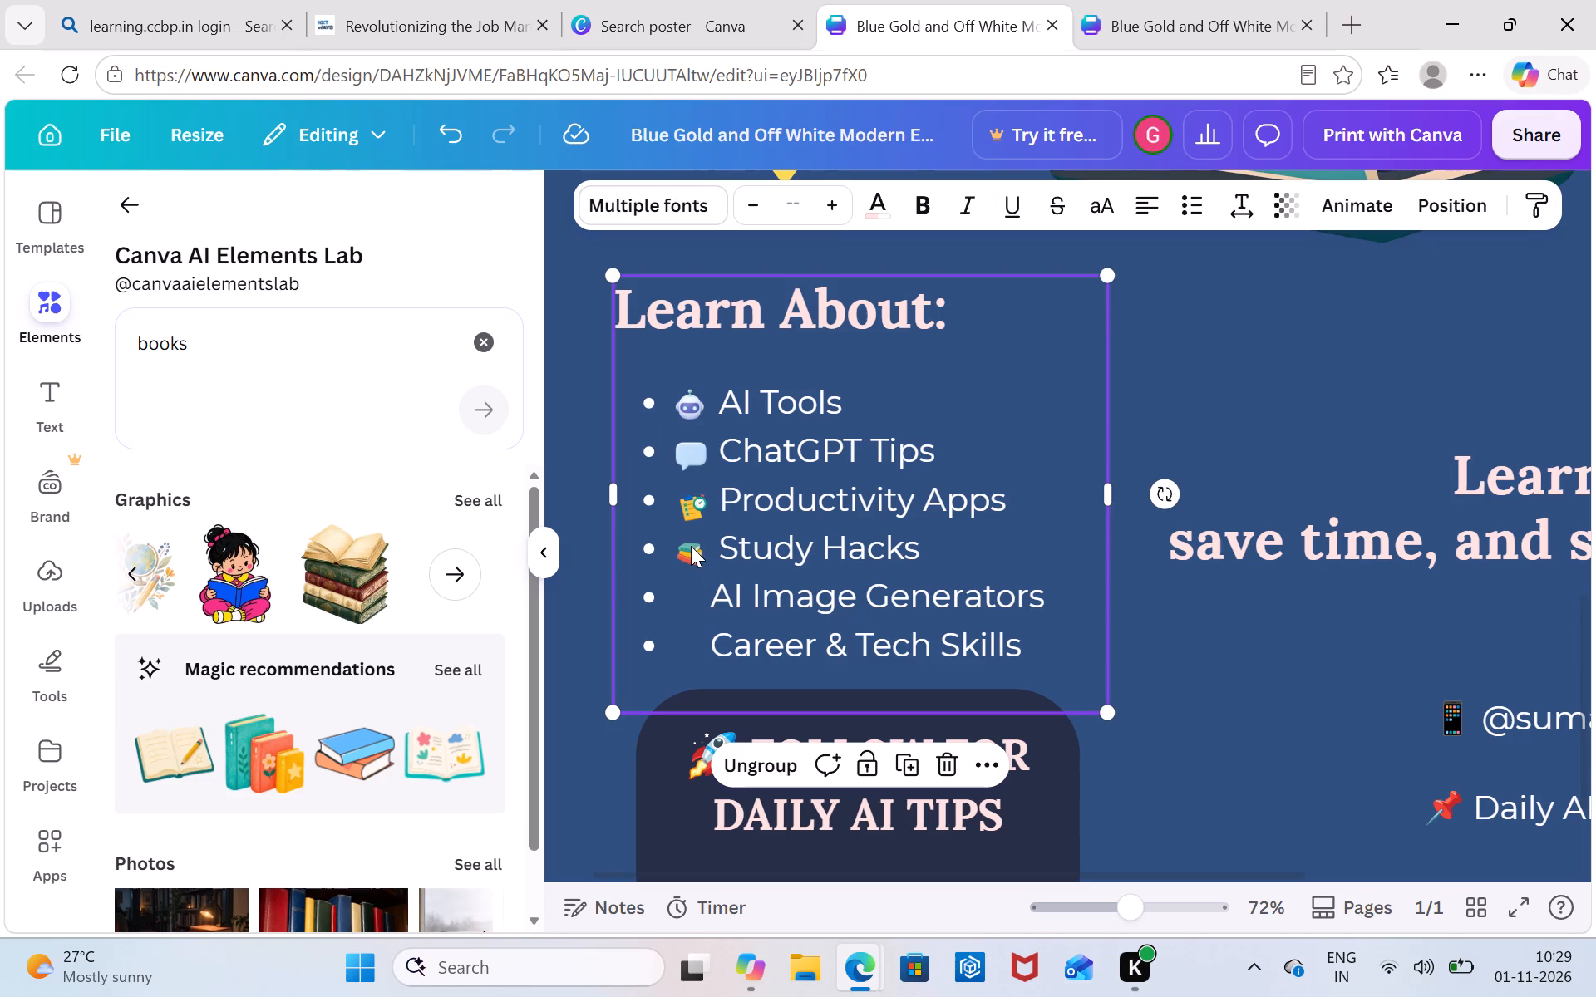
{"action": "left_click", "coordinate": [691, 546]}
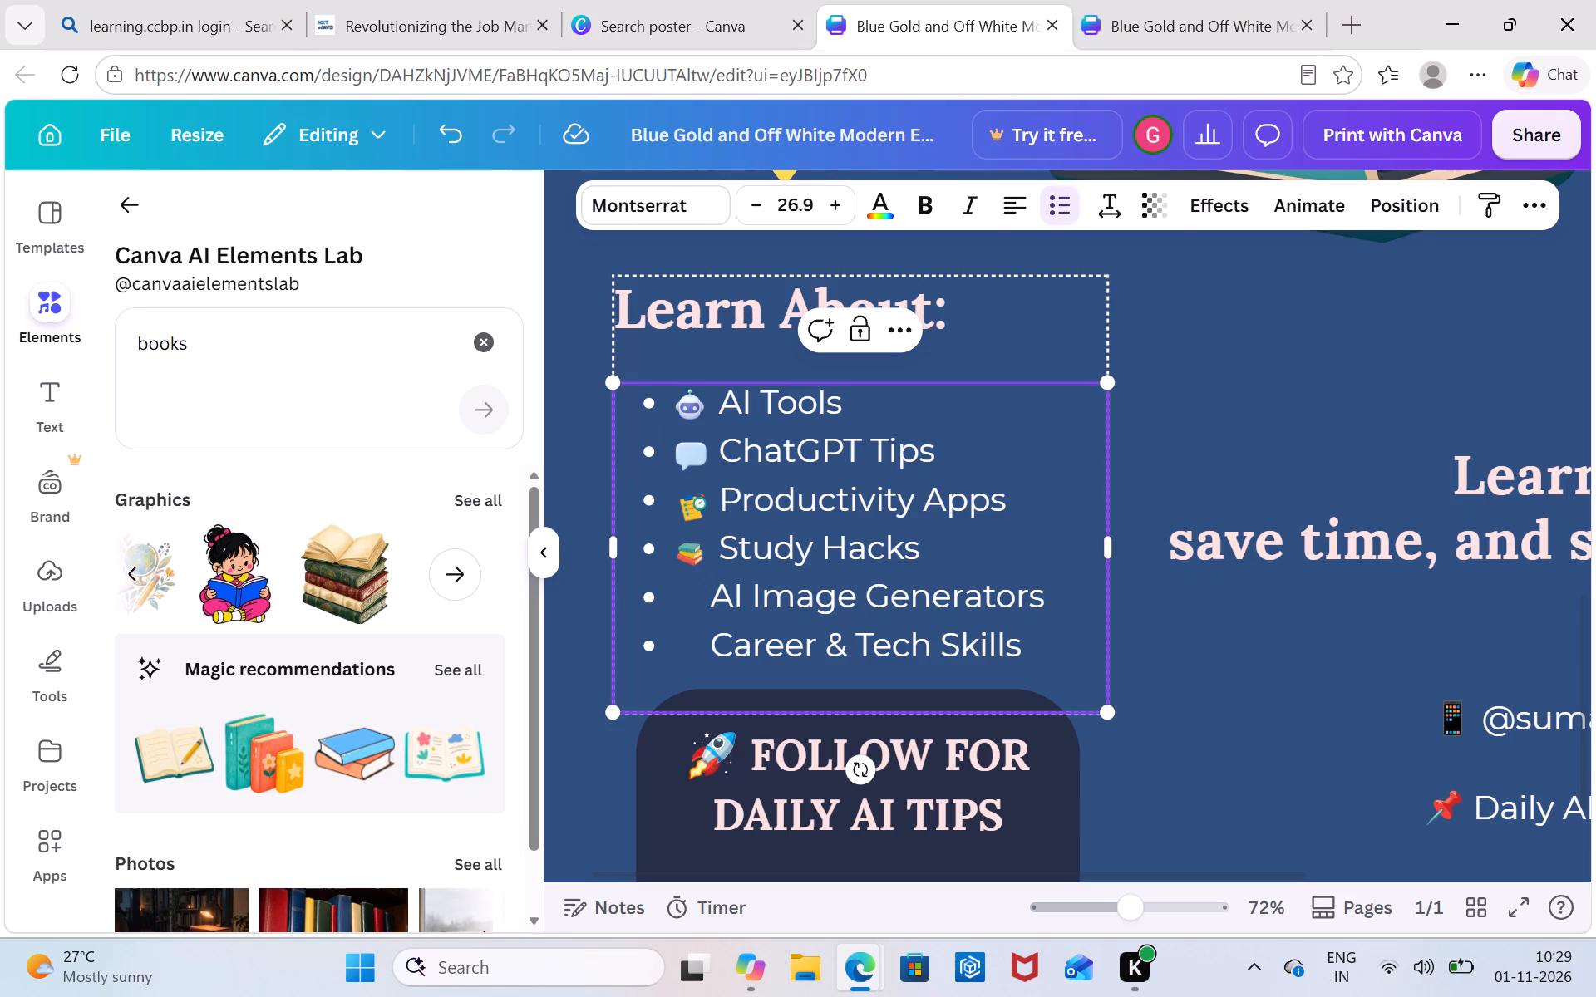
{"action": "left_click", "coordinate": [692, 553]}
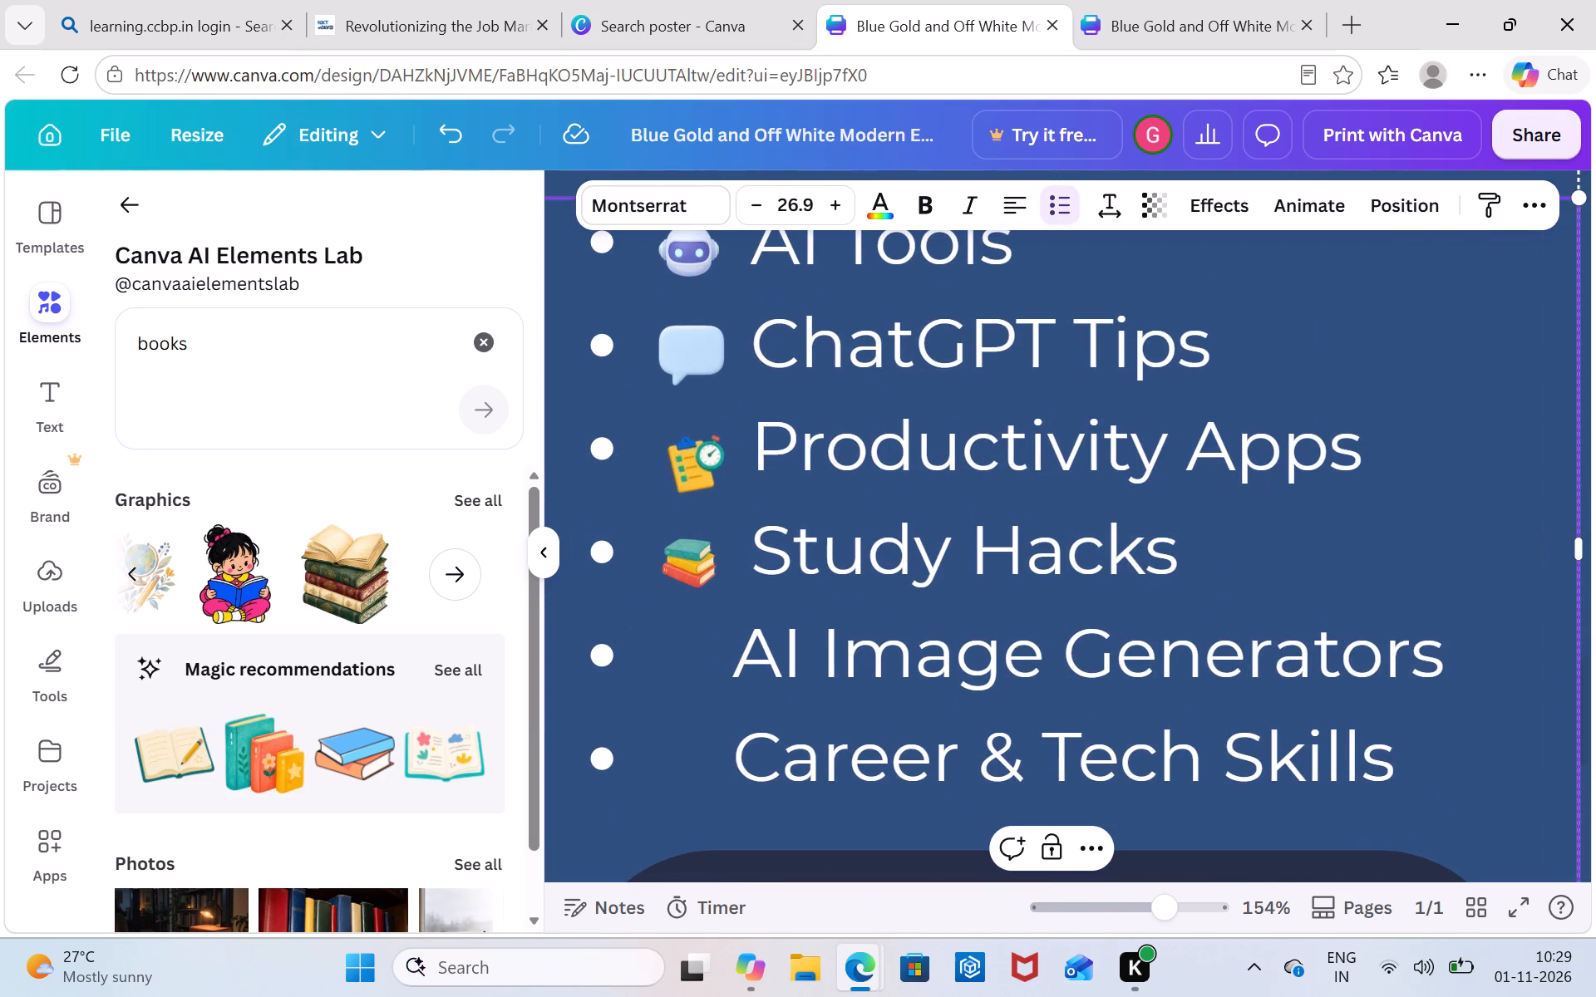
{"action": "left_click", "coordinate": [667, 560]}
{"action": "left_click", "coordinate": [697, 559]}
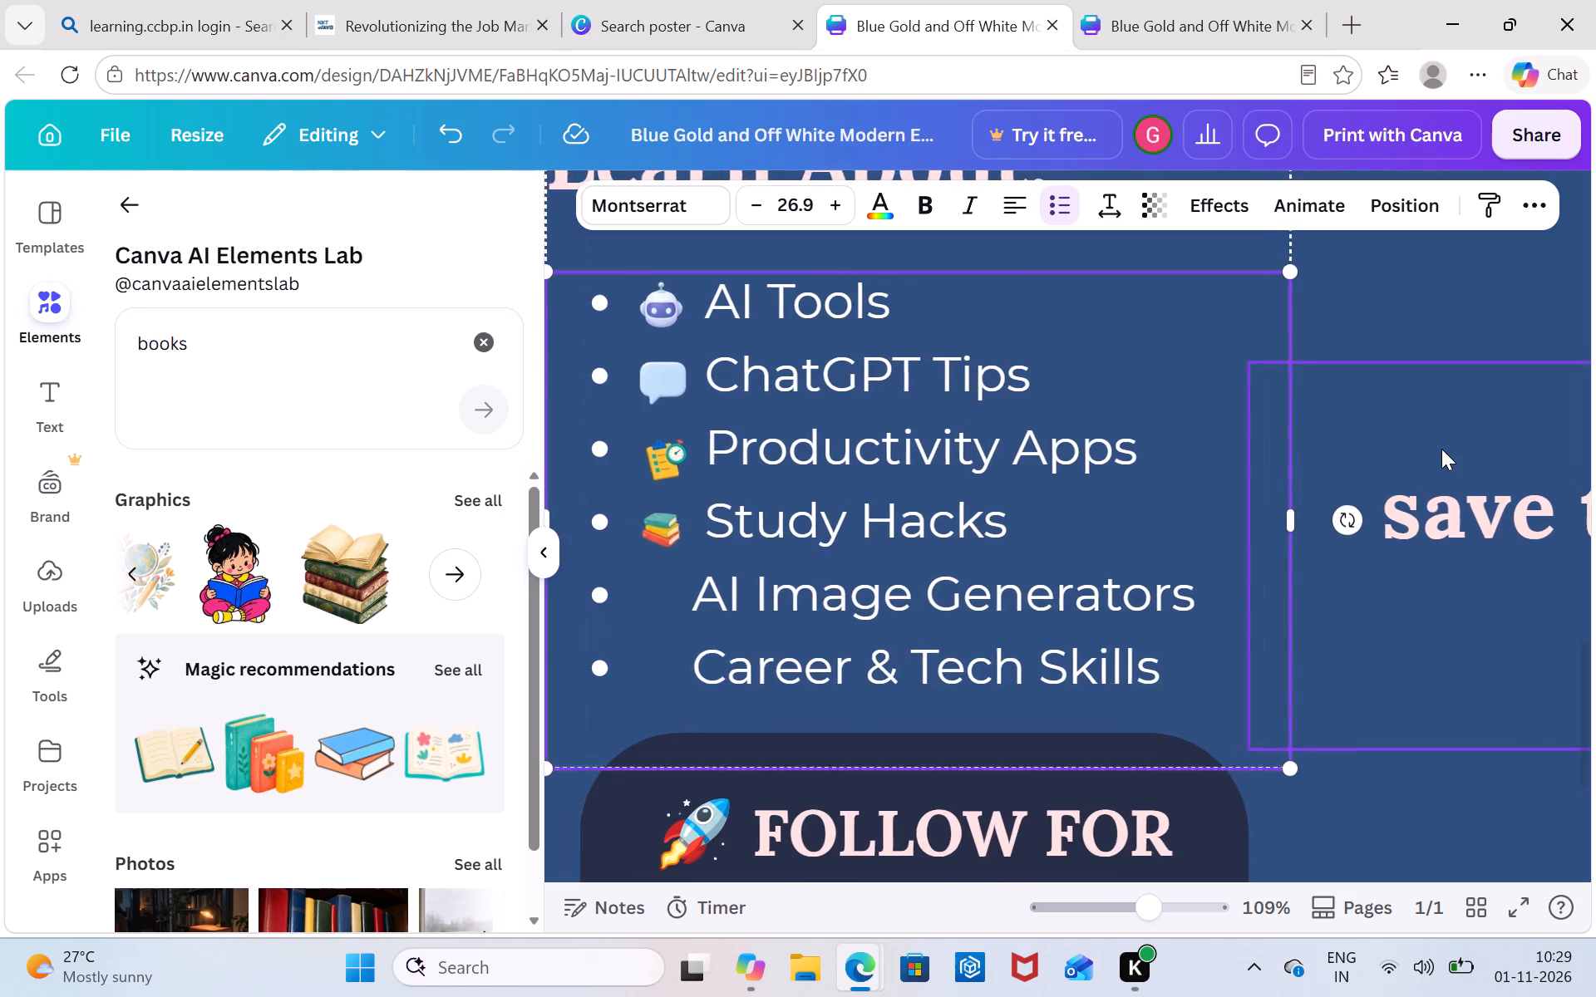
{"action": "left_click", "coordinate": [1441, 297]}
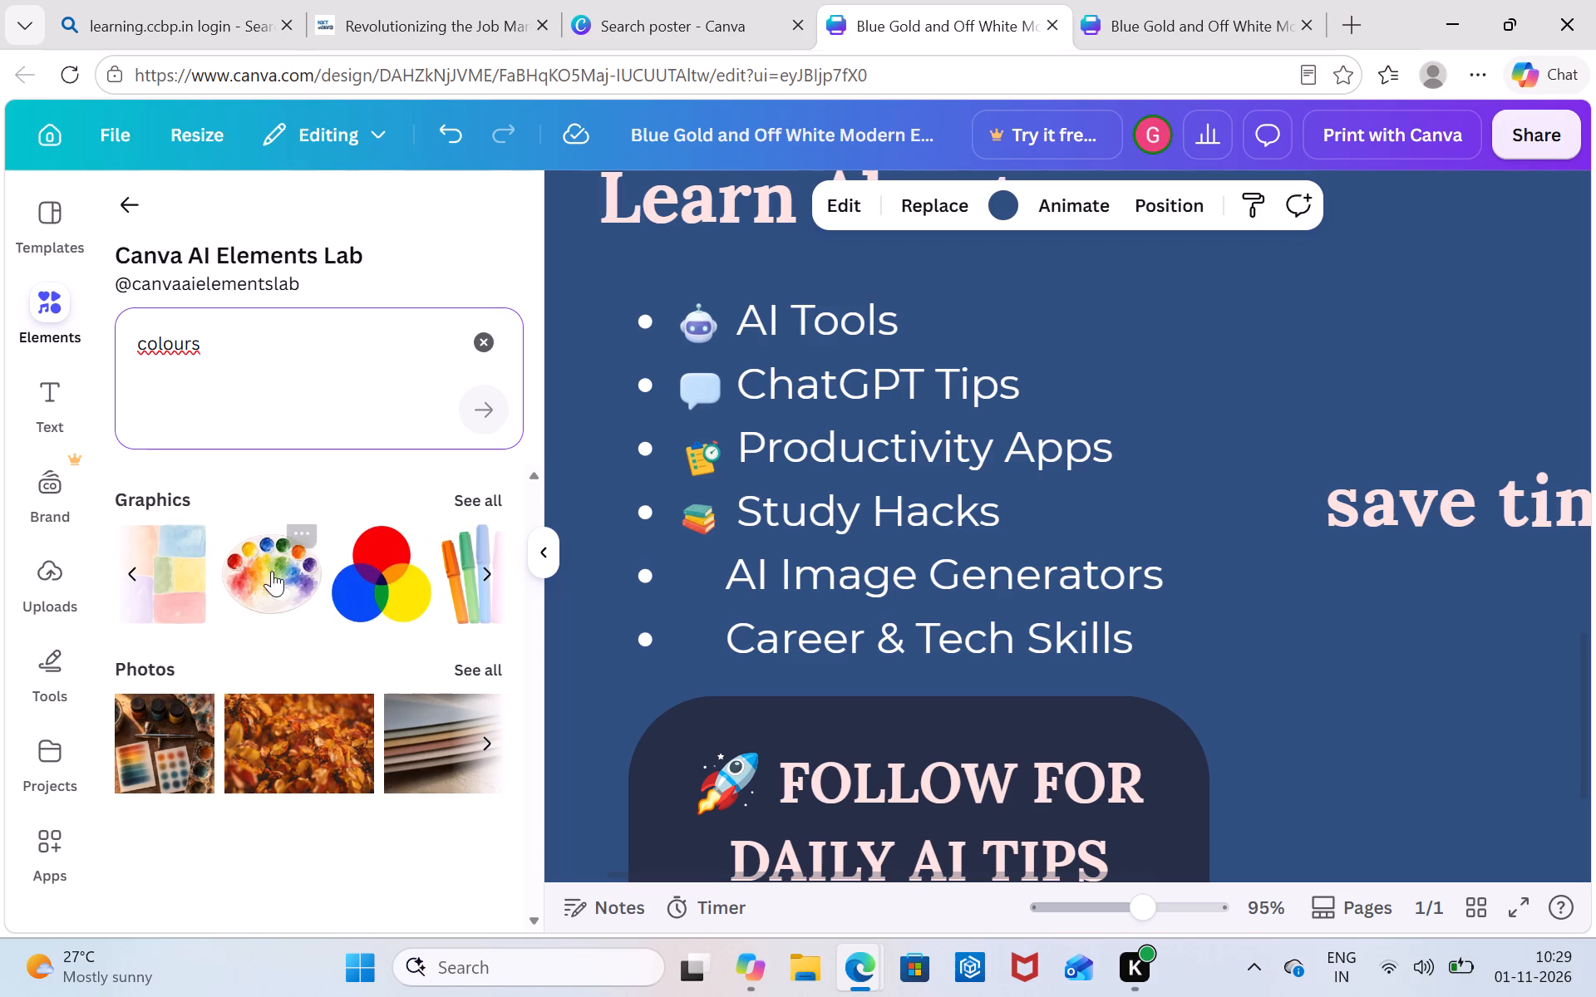
{"action": "scroll", "coordinate": [328, 572], "scroll_direction": "left", "scroll_amount": 2}
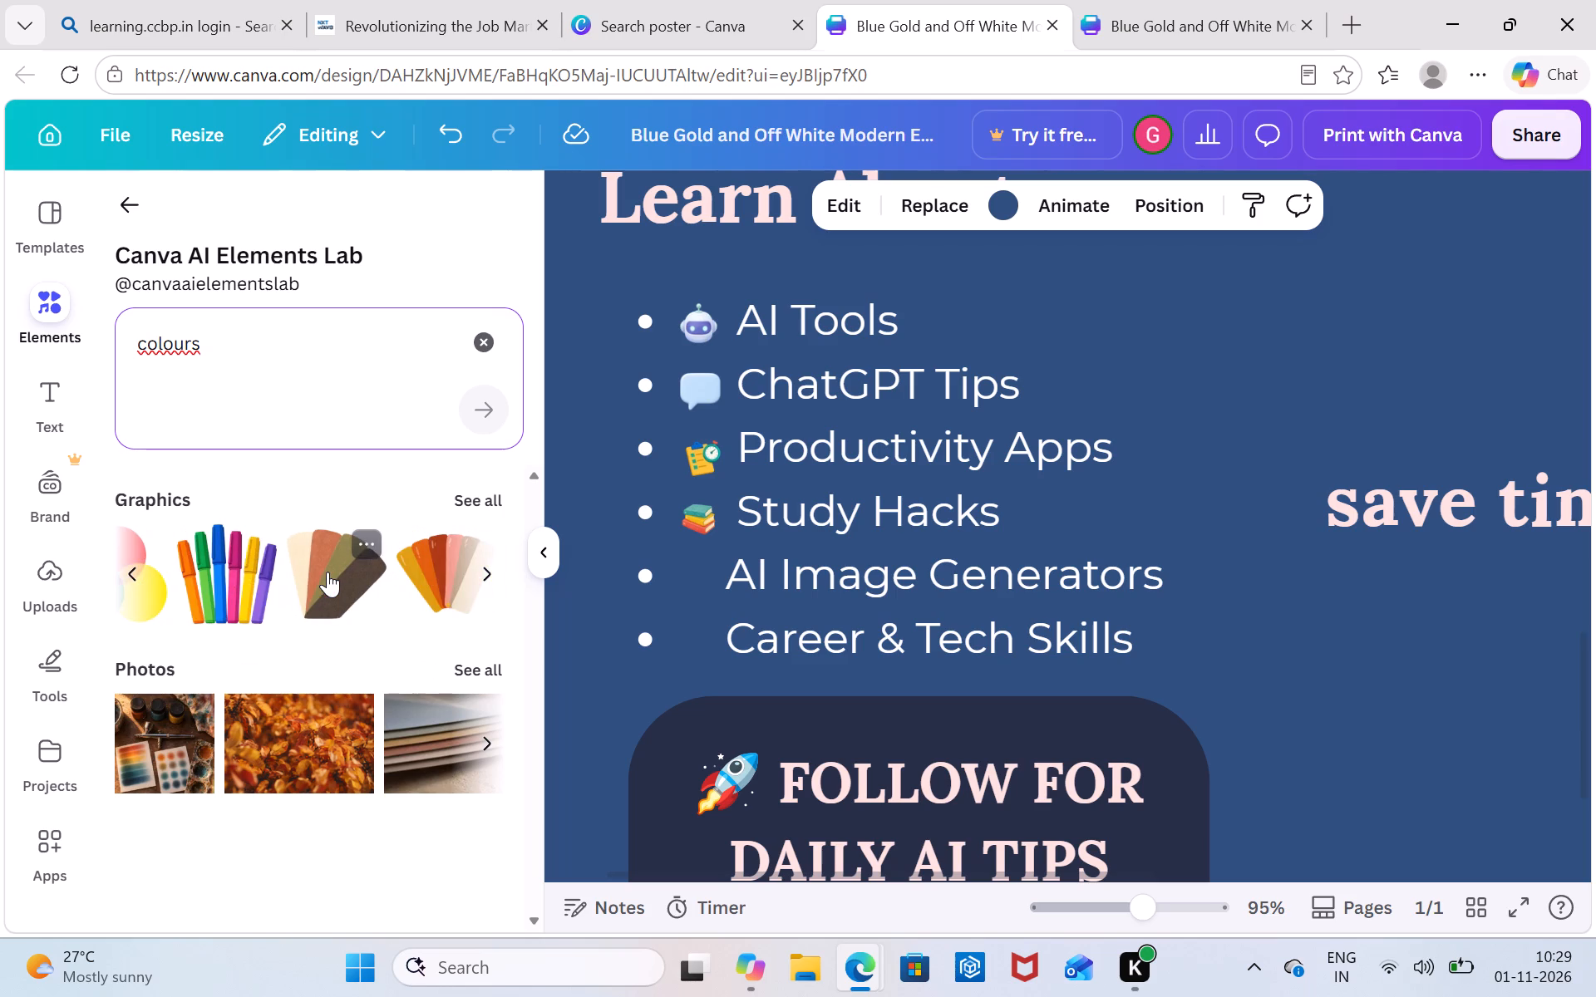
{"action": "scroll", "coordinate": [328, 572], "scroll_direction": "left", "scroll_amount": 4}
{"action": "scroll", "coordinate": [328, 572], "scroll_direction": "right", "scroll_amount": 10}
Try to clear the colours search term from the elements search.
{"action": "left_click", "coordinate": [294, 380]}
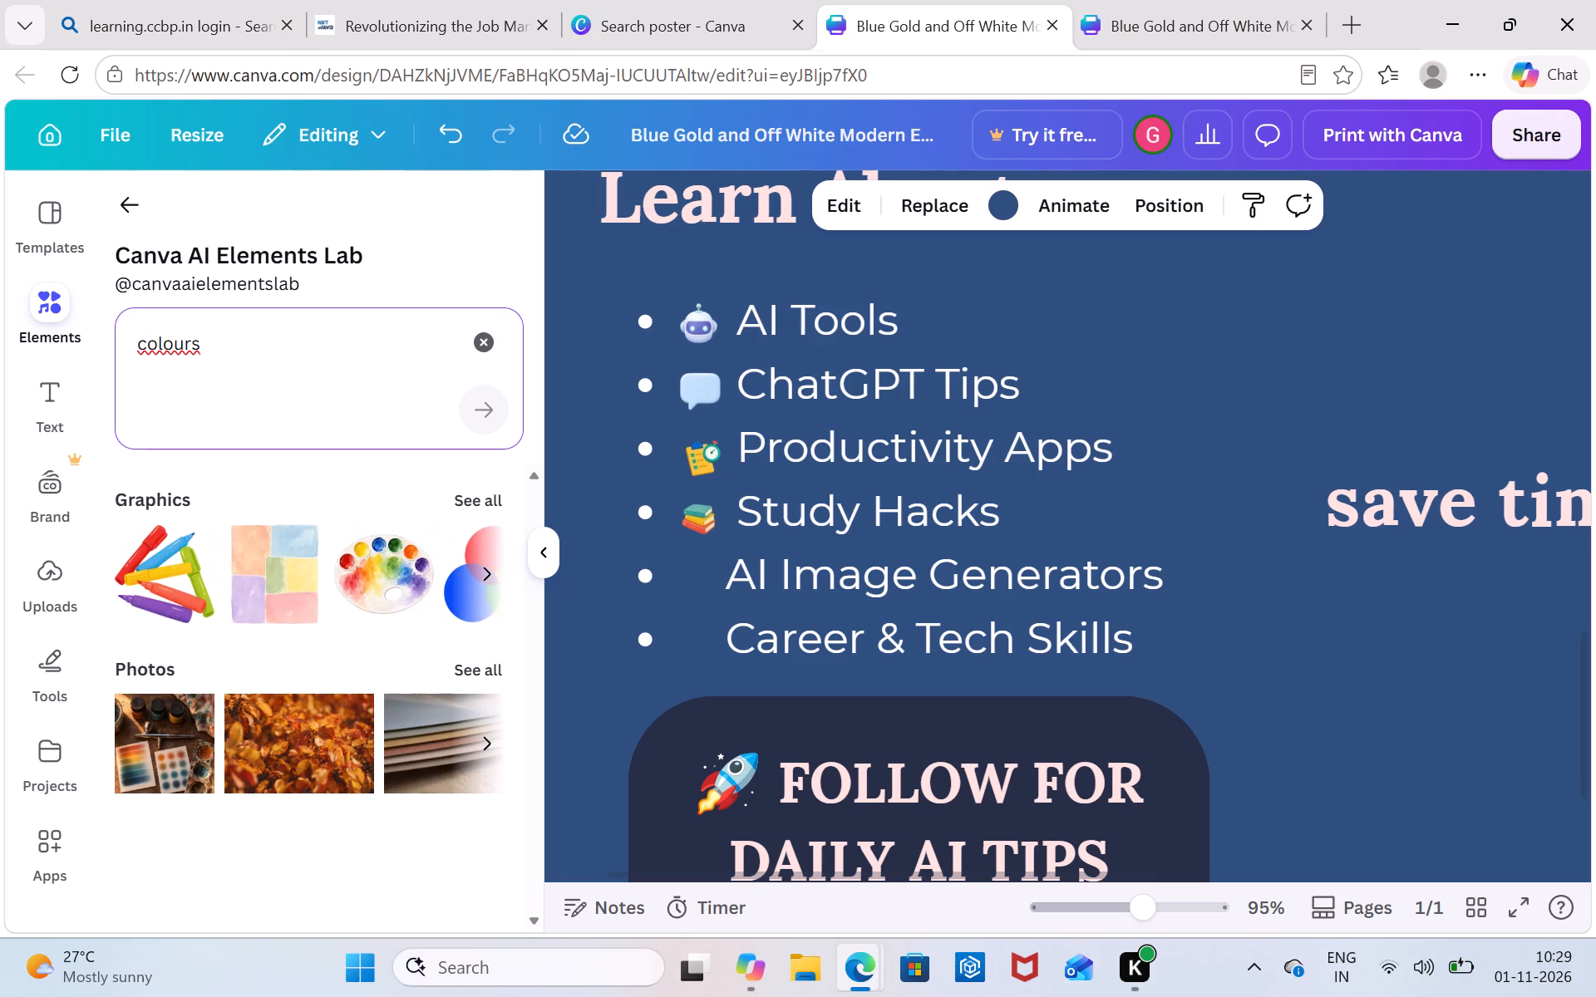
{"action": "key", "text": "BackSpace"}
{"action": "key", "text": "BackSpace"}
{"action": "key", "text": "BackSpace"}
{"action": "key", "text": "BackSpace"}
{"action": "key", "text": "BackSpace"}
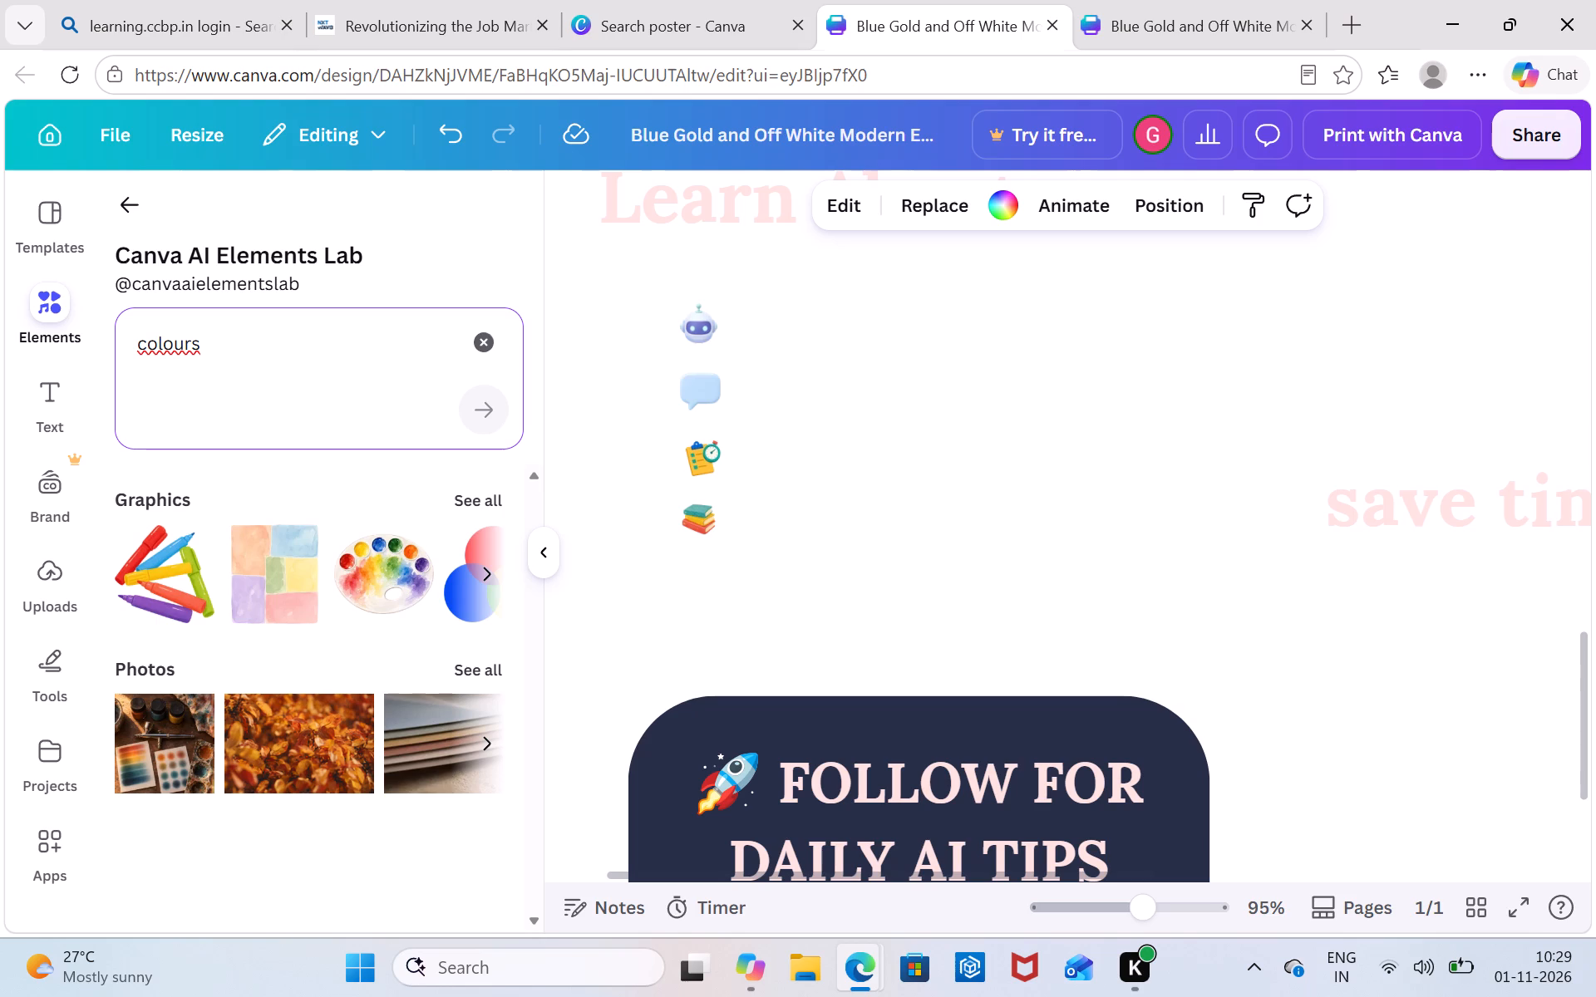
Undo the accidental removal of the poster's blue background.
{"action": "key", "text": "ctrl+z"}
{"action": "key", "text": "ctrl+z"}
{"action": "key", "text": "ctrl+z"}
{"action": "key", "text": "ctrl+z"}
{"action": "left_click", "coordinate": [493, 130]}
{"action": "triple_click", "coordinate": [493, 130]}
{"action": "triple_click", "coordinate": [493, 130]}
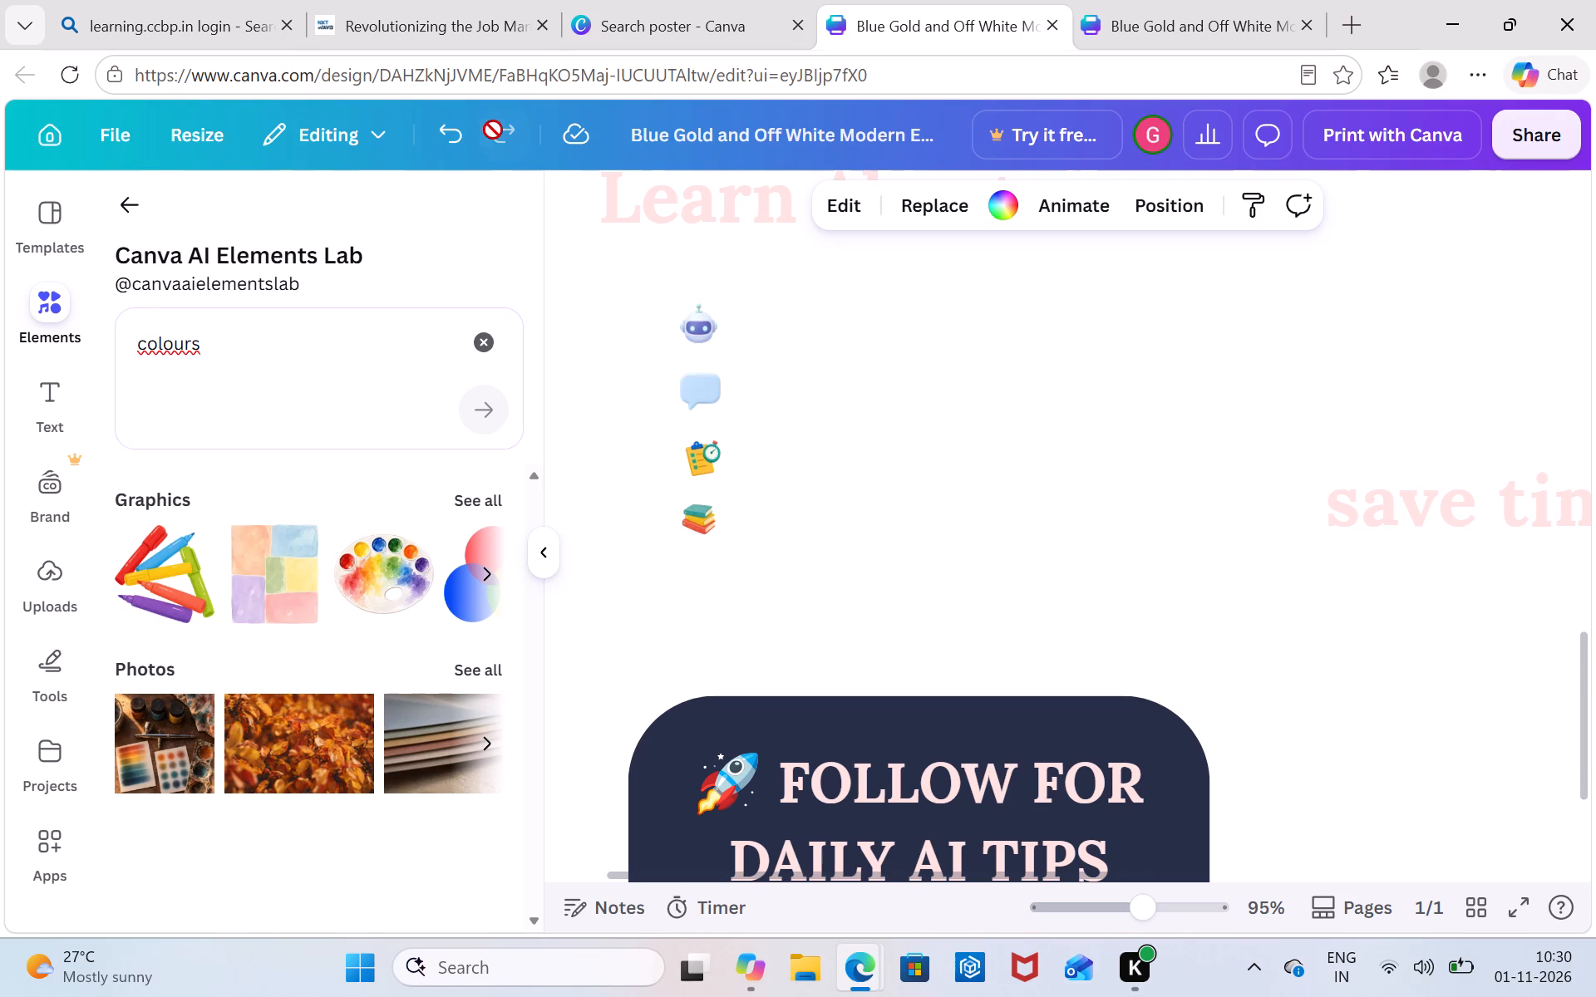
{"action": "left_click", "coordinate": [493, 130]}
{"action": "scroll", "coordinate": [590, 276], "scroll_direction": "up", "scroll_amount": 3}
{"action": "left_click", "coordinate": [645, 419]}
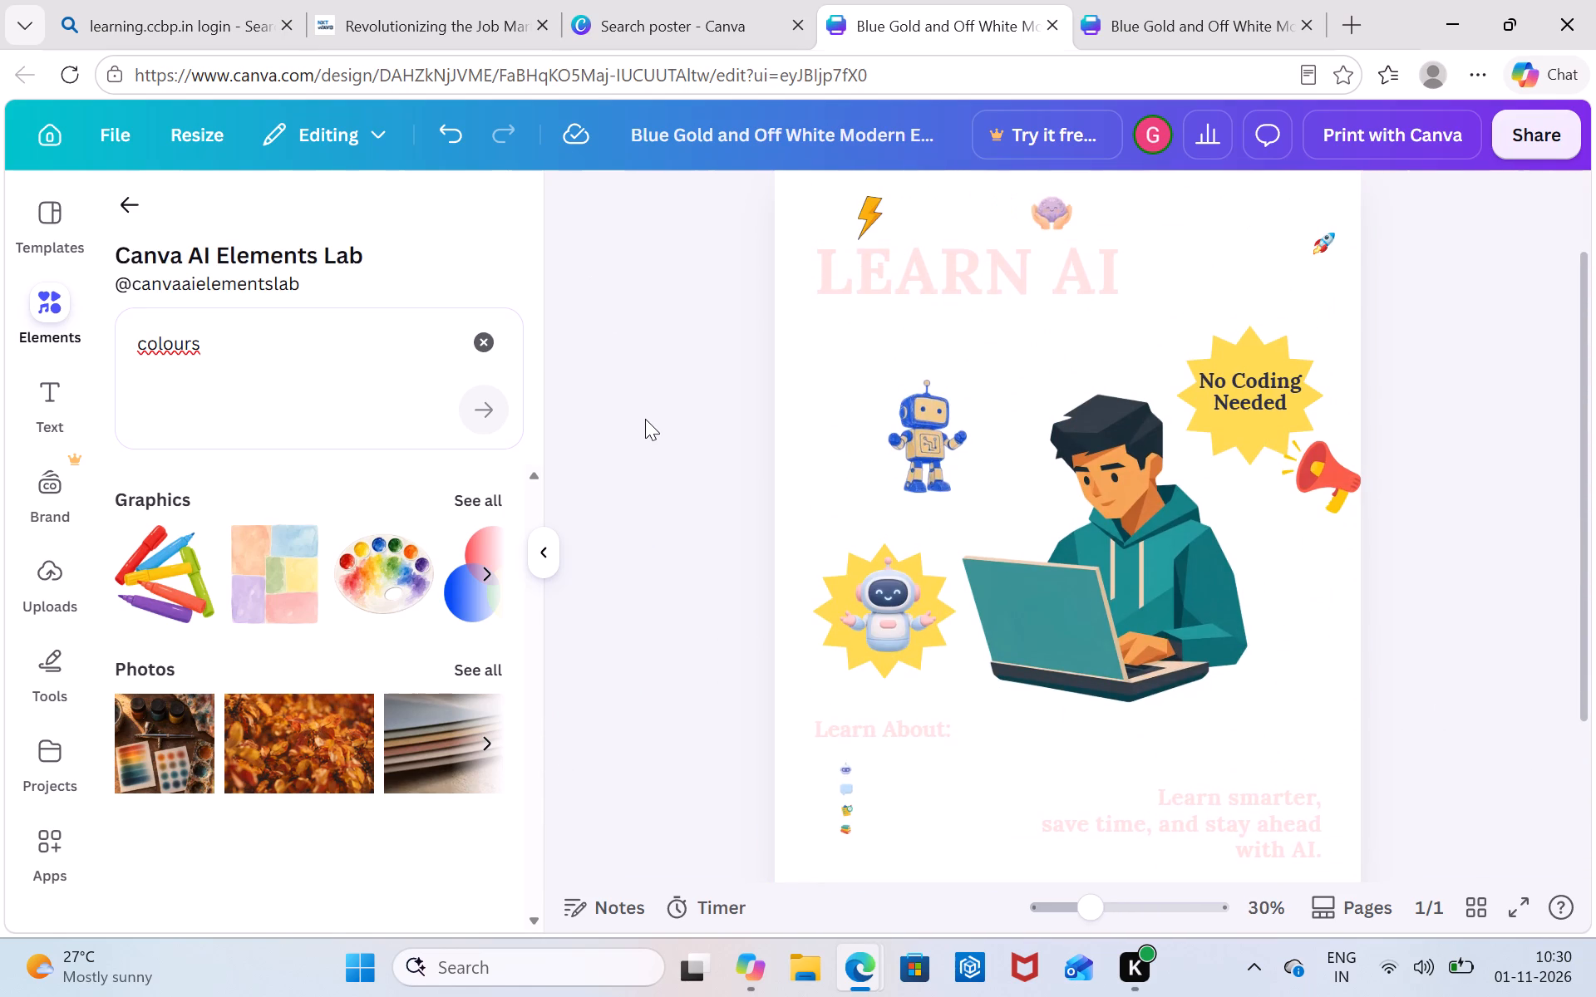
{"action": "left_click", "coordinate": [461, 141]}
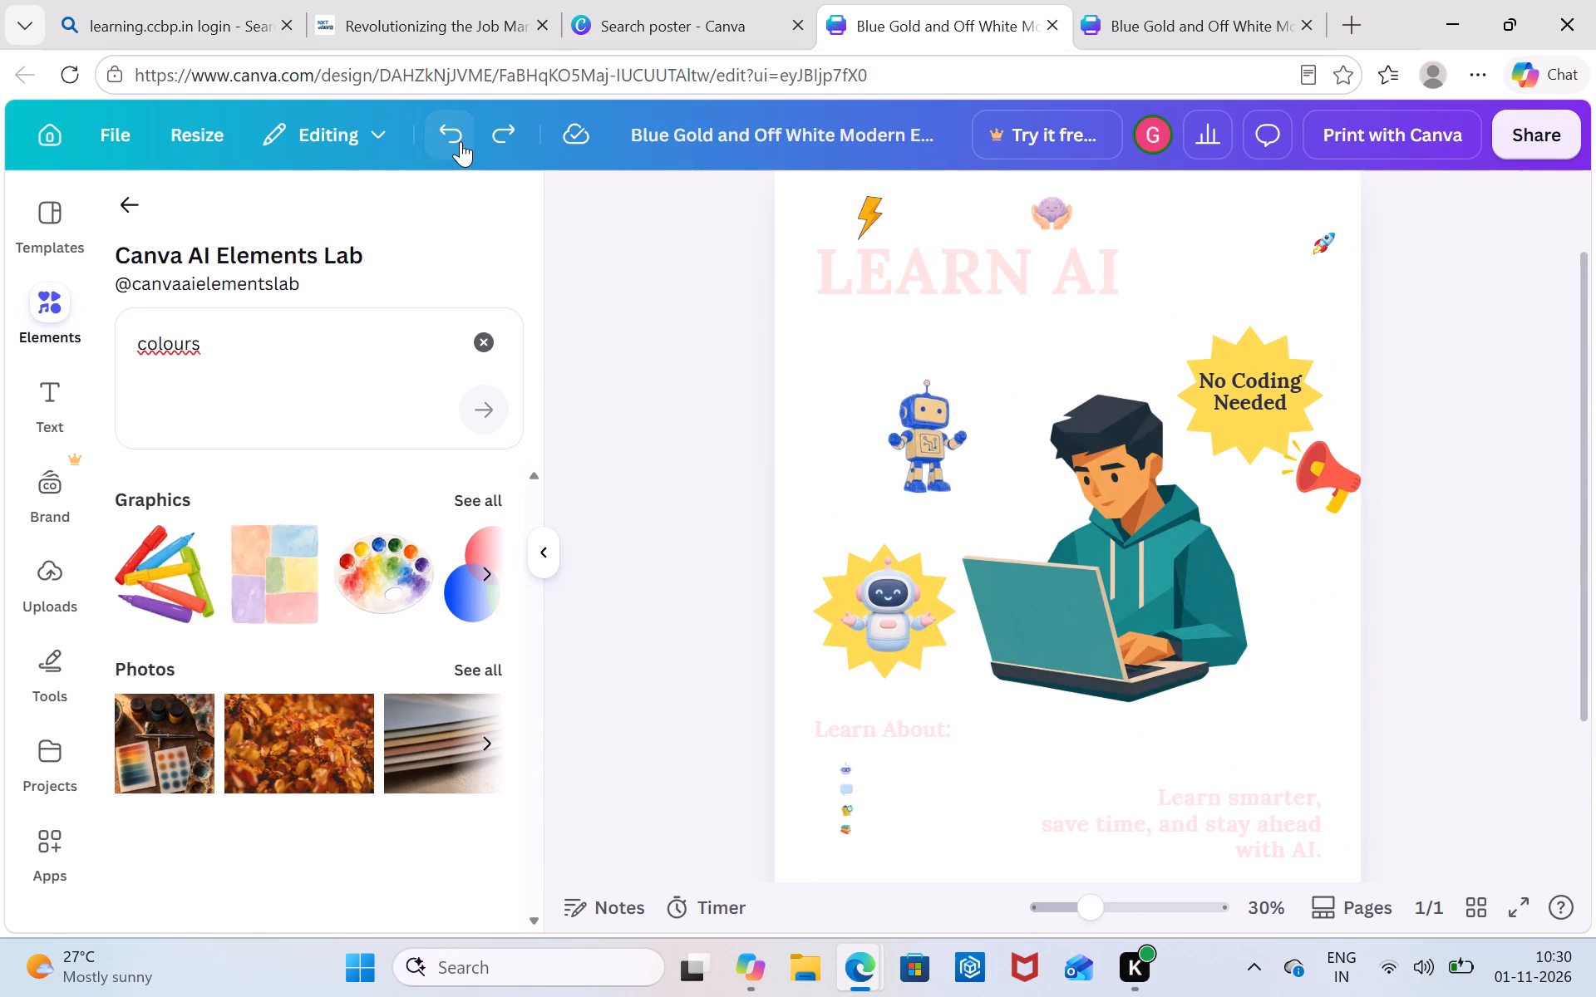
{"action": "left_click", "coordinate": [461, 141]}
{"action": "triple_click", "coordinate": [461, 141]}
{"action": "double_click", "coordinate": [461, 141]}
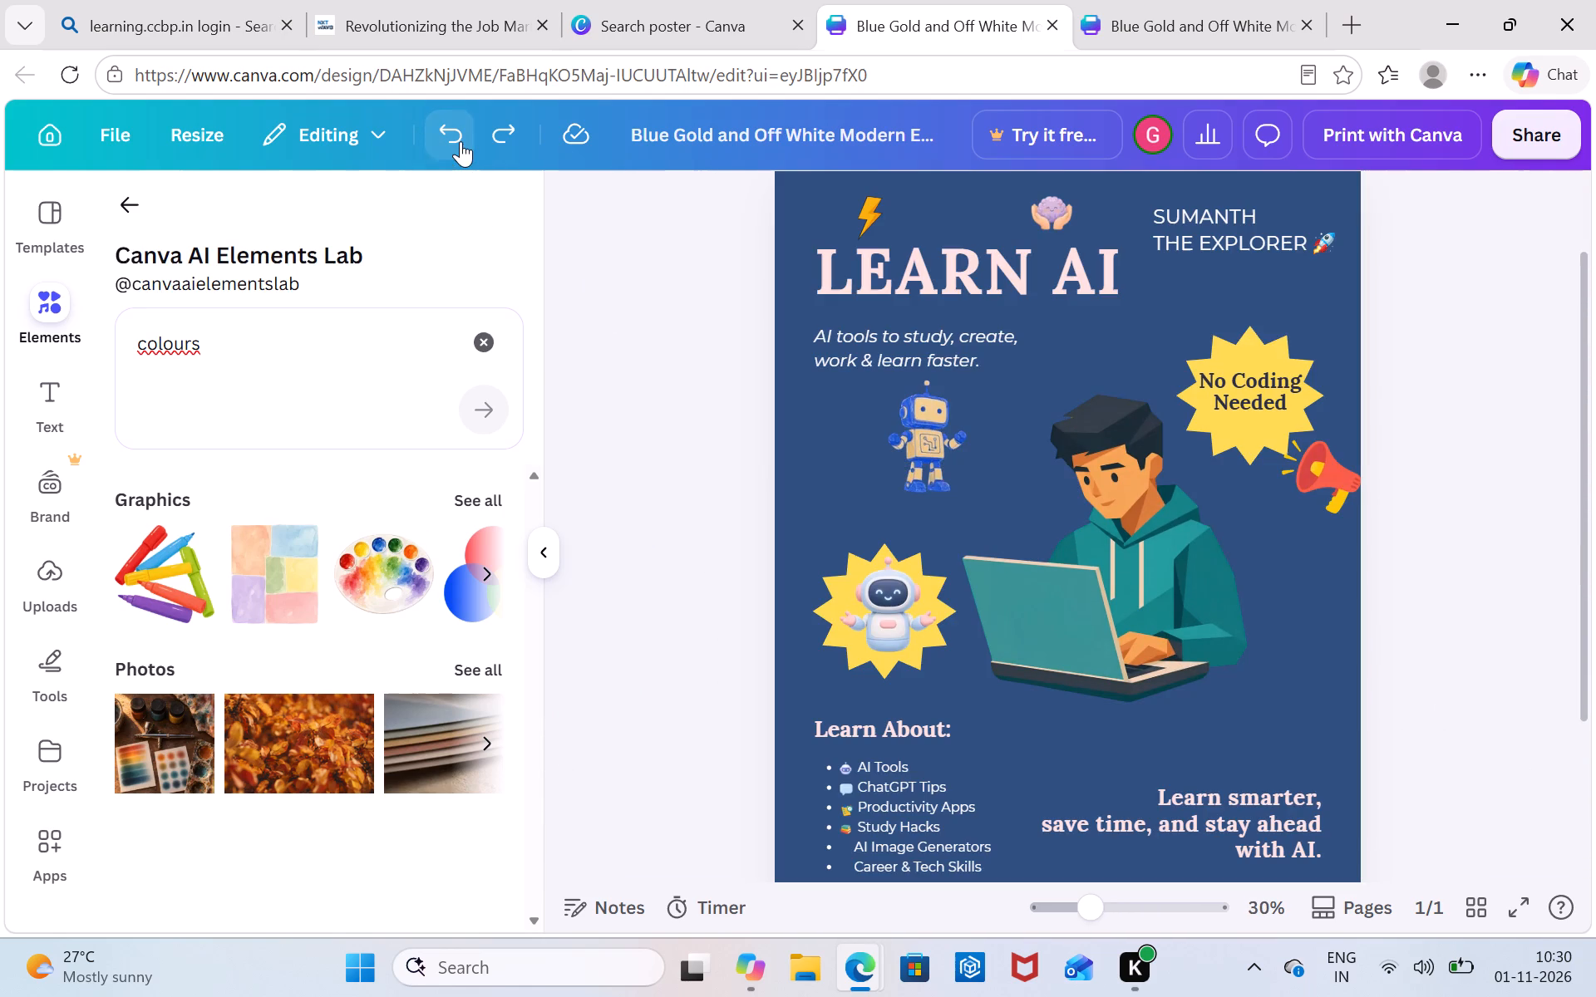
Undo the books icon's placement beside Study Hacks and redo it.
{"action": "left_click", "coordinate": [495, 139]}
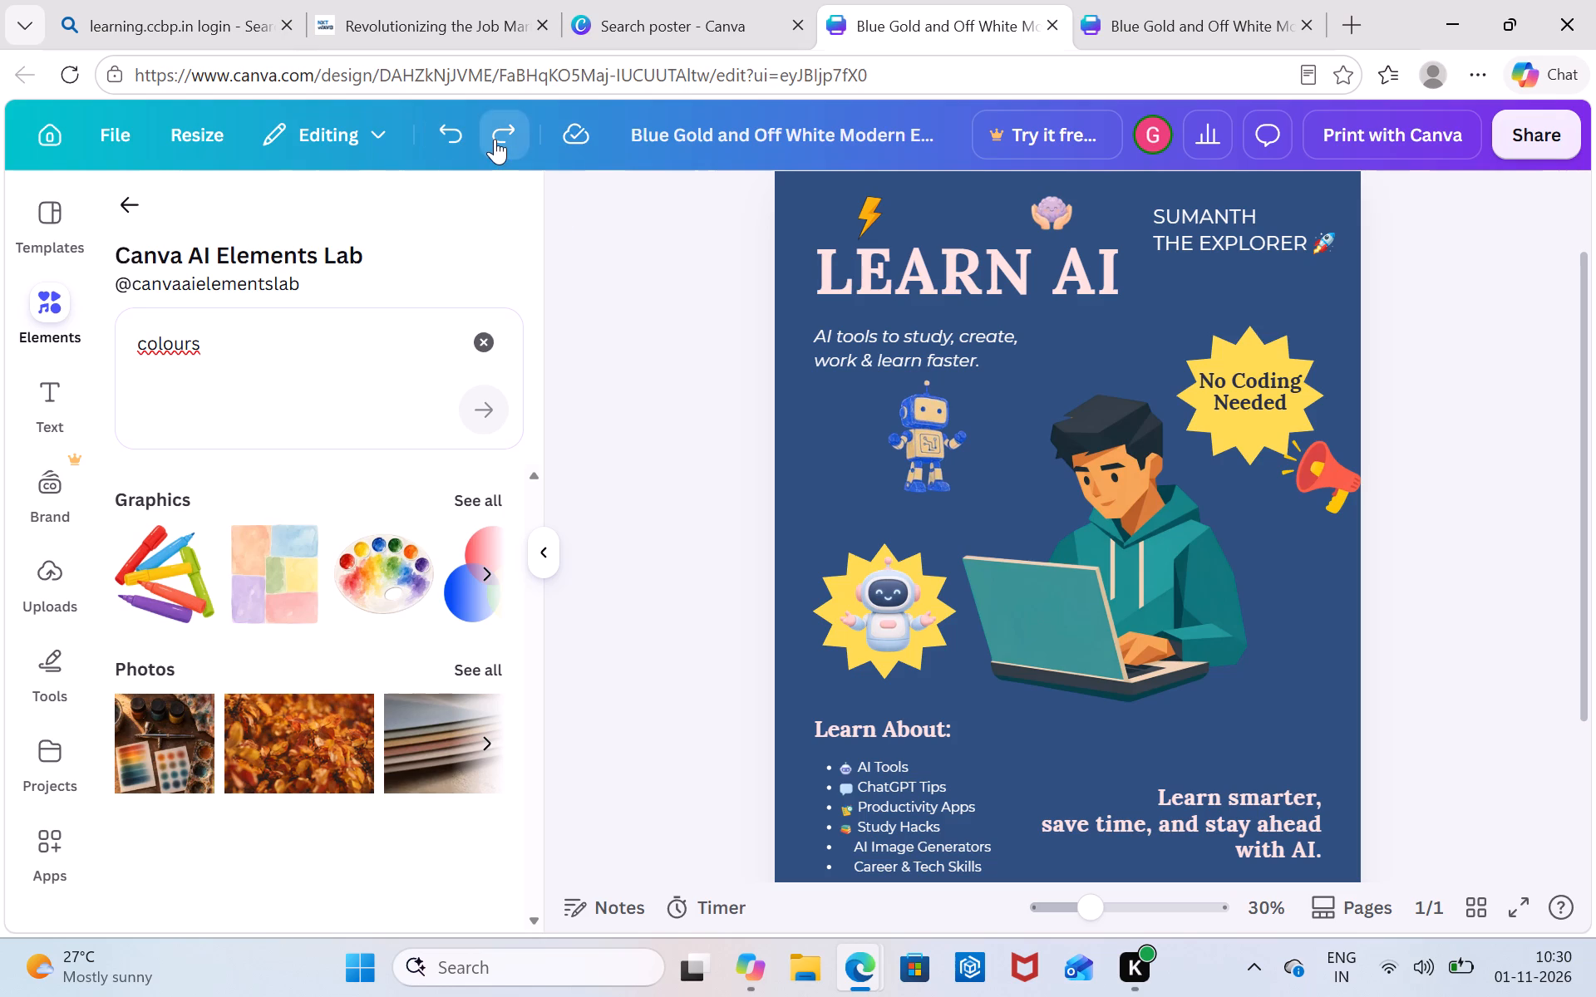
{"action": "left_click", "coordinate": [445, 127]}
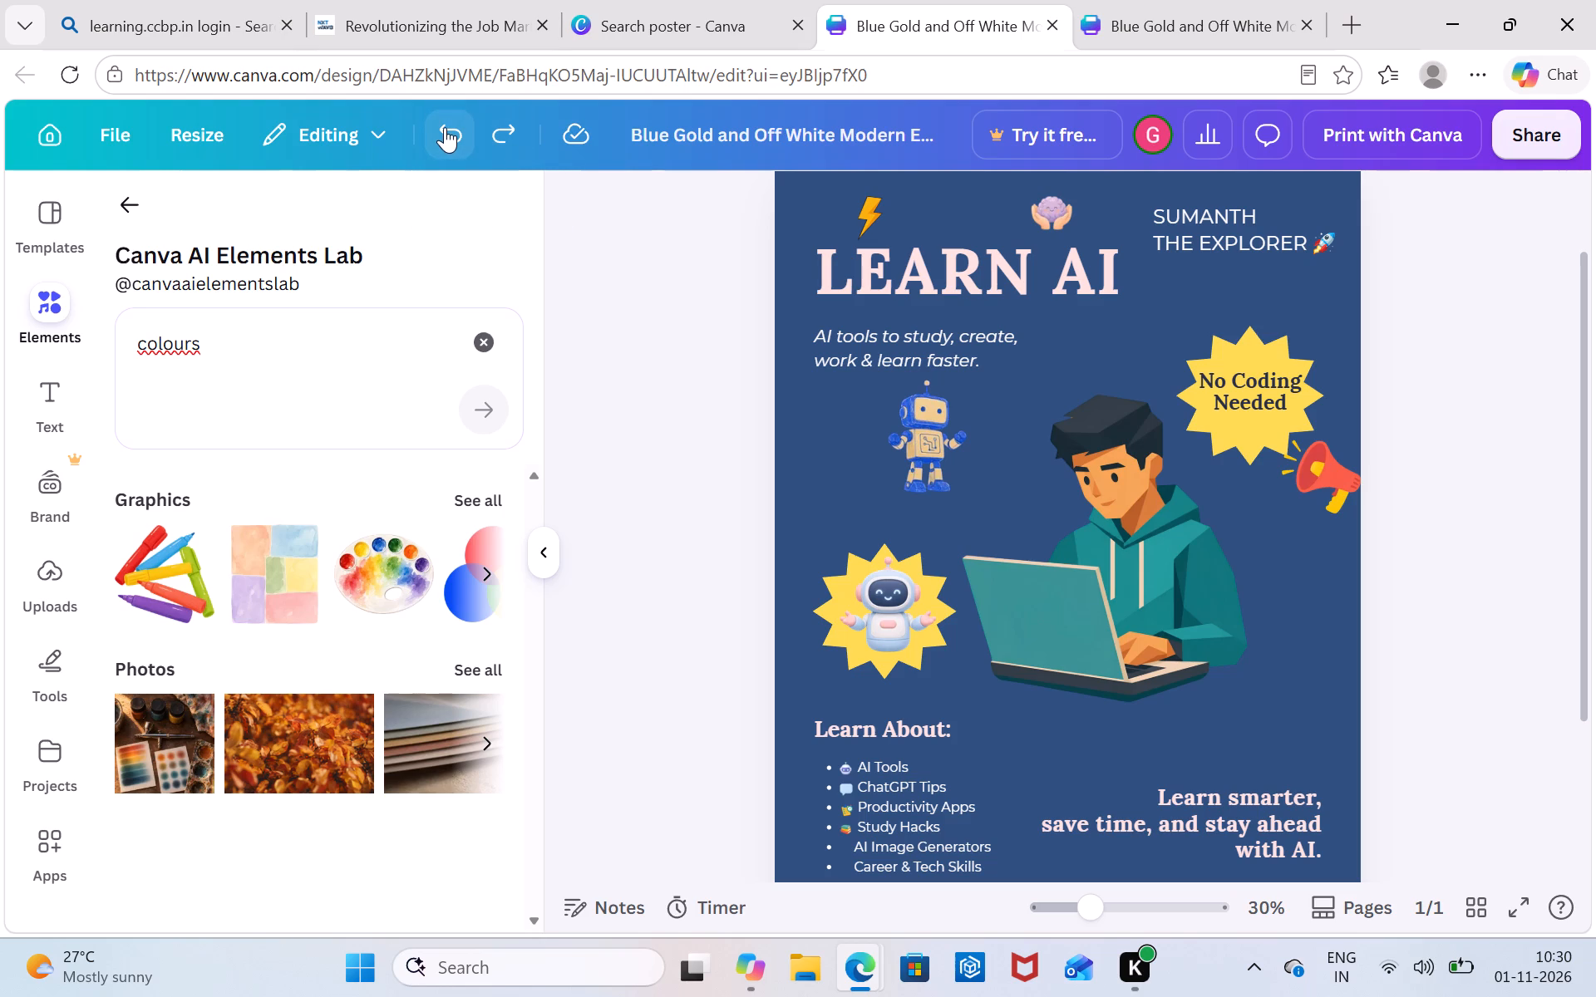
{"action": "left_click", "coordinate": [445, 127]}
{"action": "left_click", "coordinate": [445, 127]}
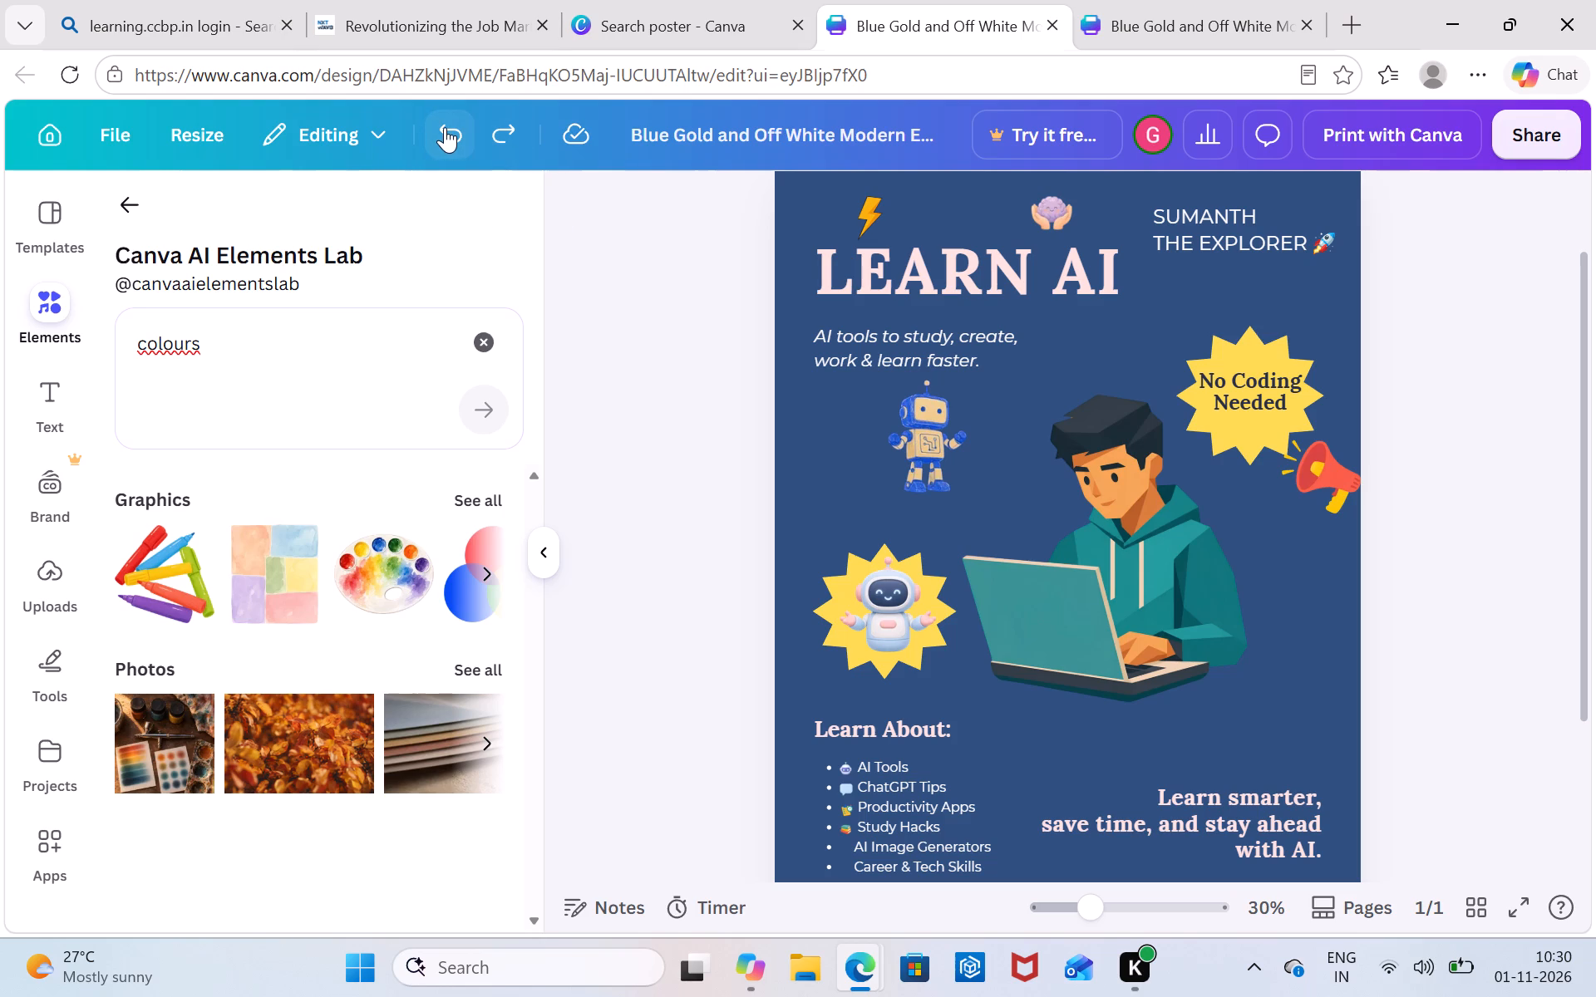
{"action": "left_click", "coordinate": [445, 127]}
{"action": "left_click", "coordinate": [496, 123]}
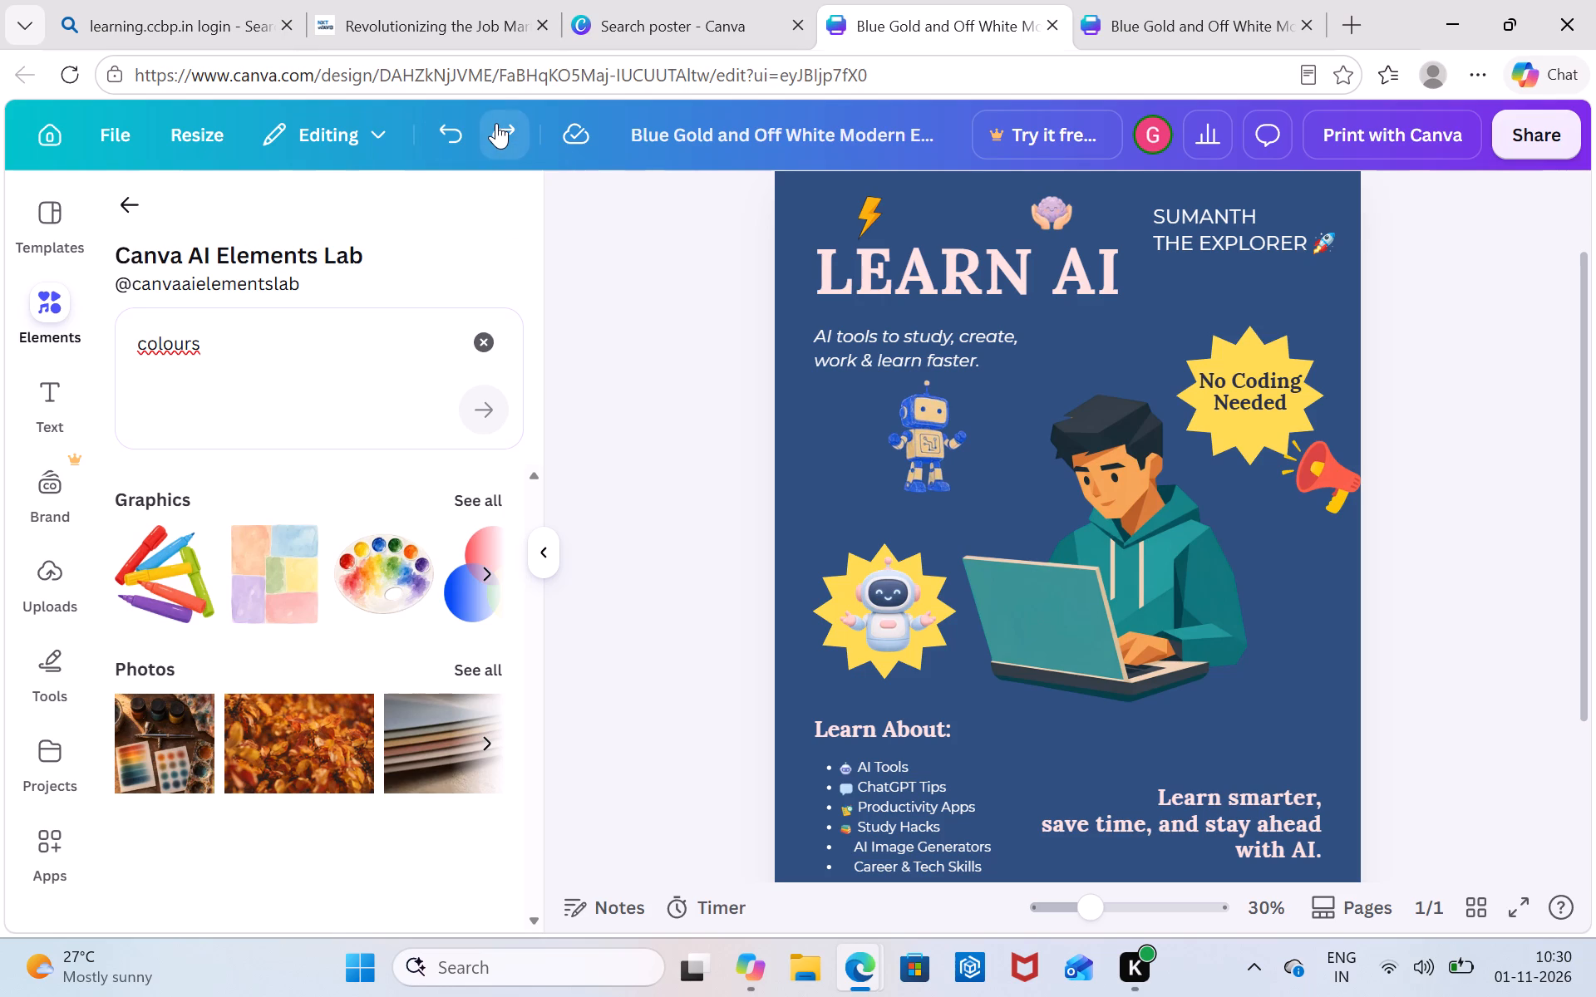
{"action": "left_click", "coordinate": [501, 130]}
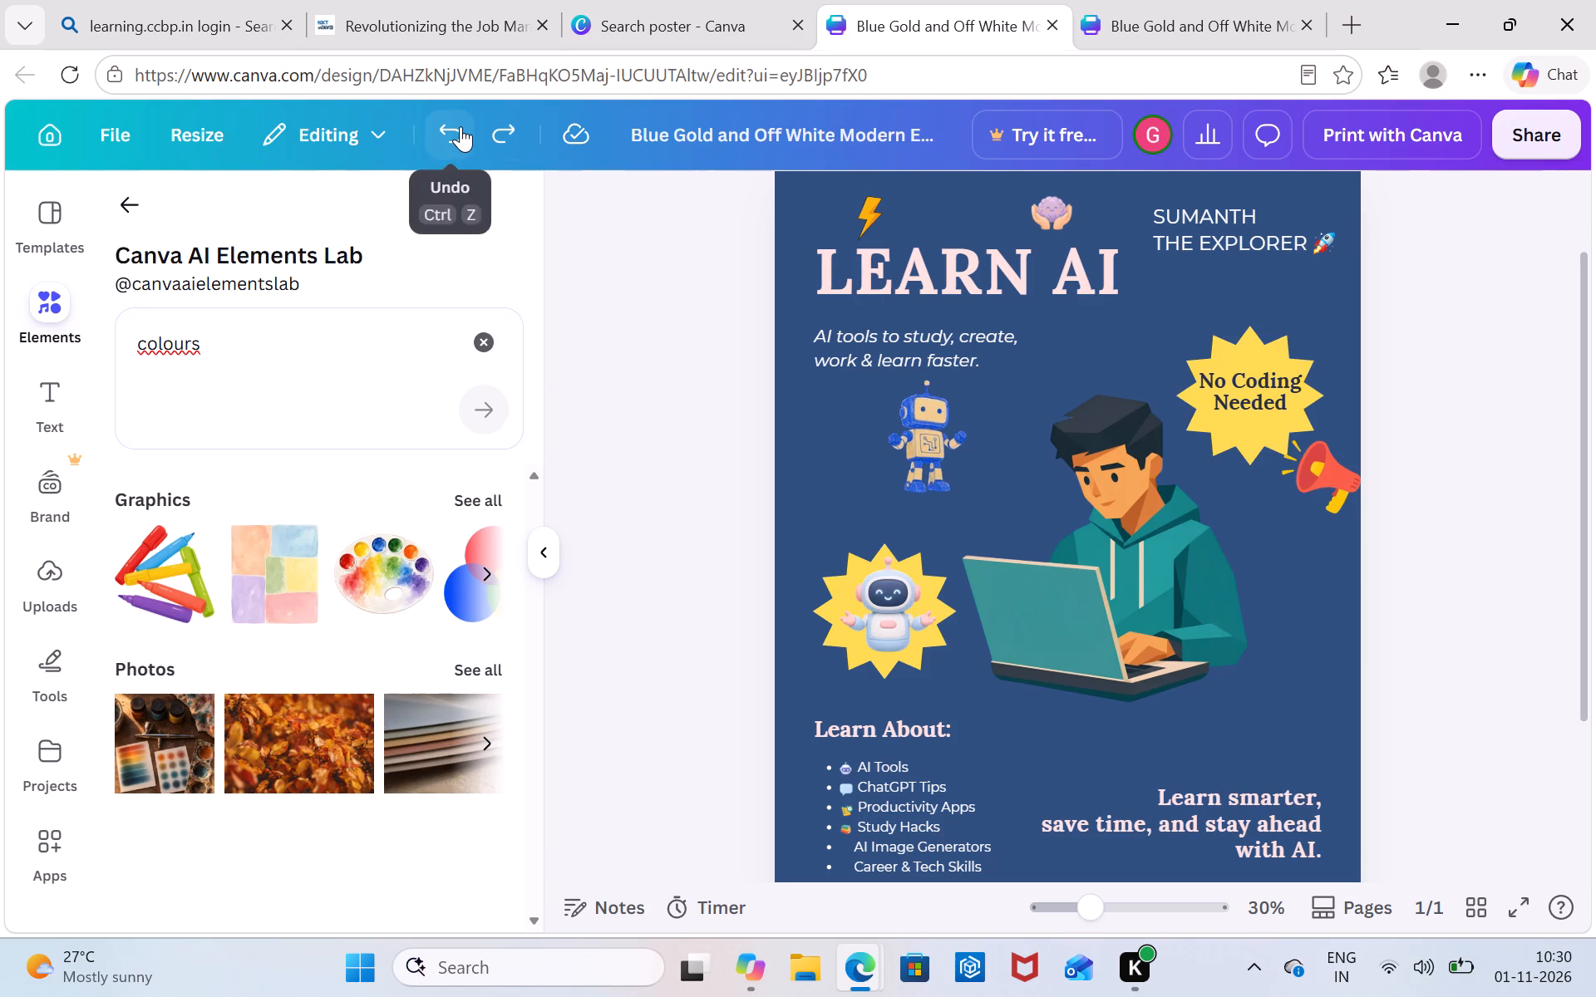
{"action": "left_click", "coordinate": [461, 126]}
Search the elements library for colours plate and browse the row of matching graphics.
{"action": "scroll", "coordinate": [648, 408], "scroll_direction": "down", "scroll_amount": 1}
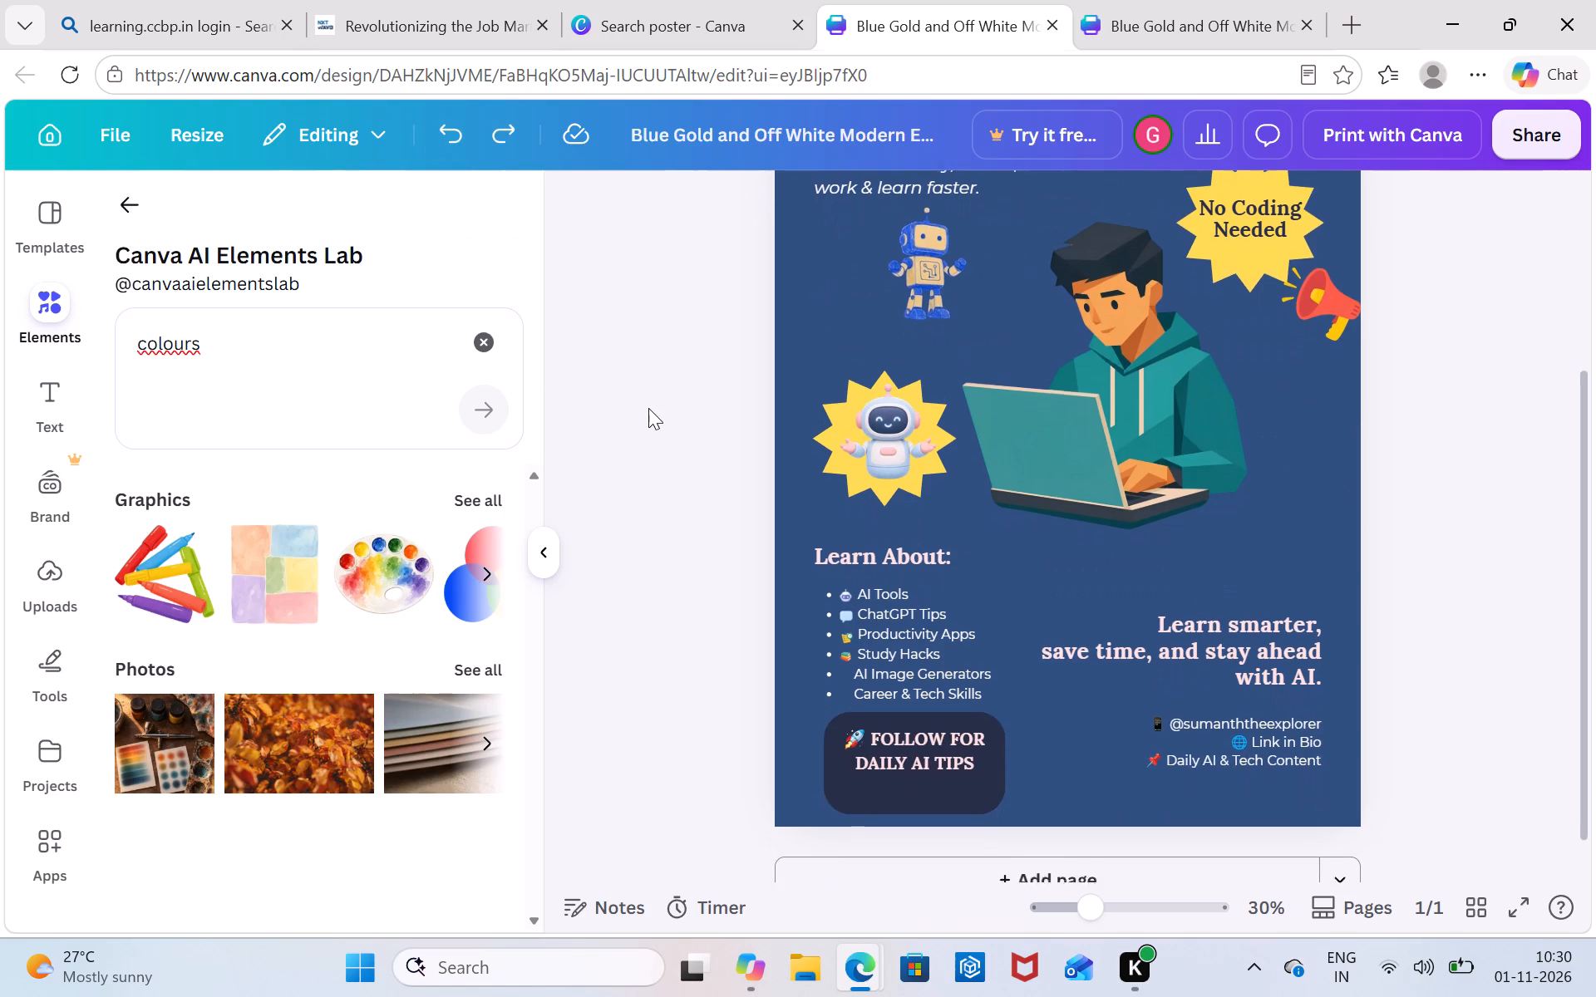
{"action": "scroll", "coordinate": [648, 408], "scroll_direction": "down", "scroll_amount": 1}
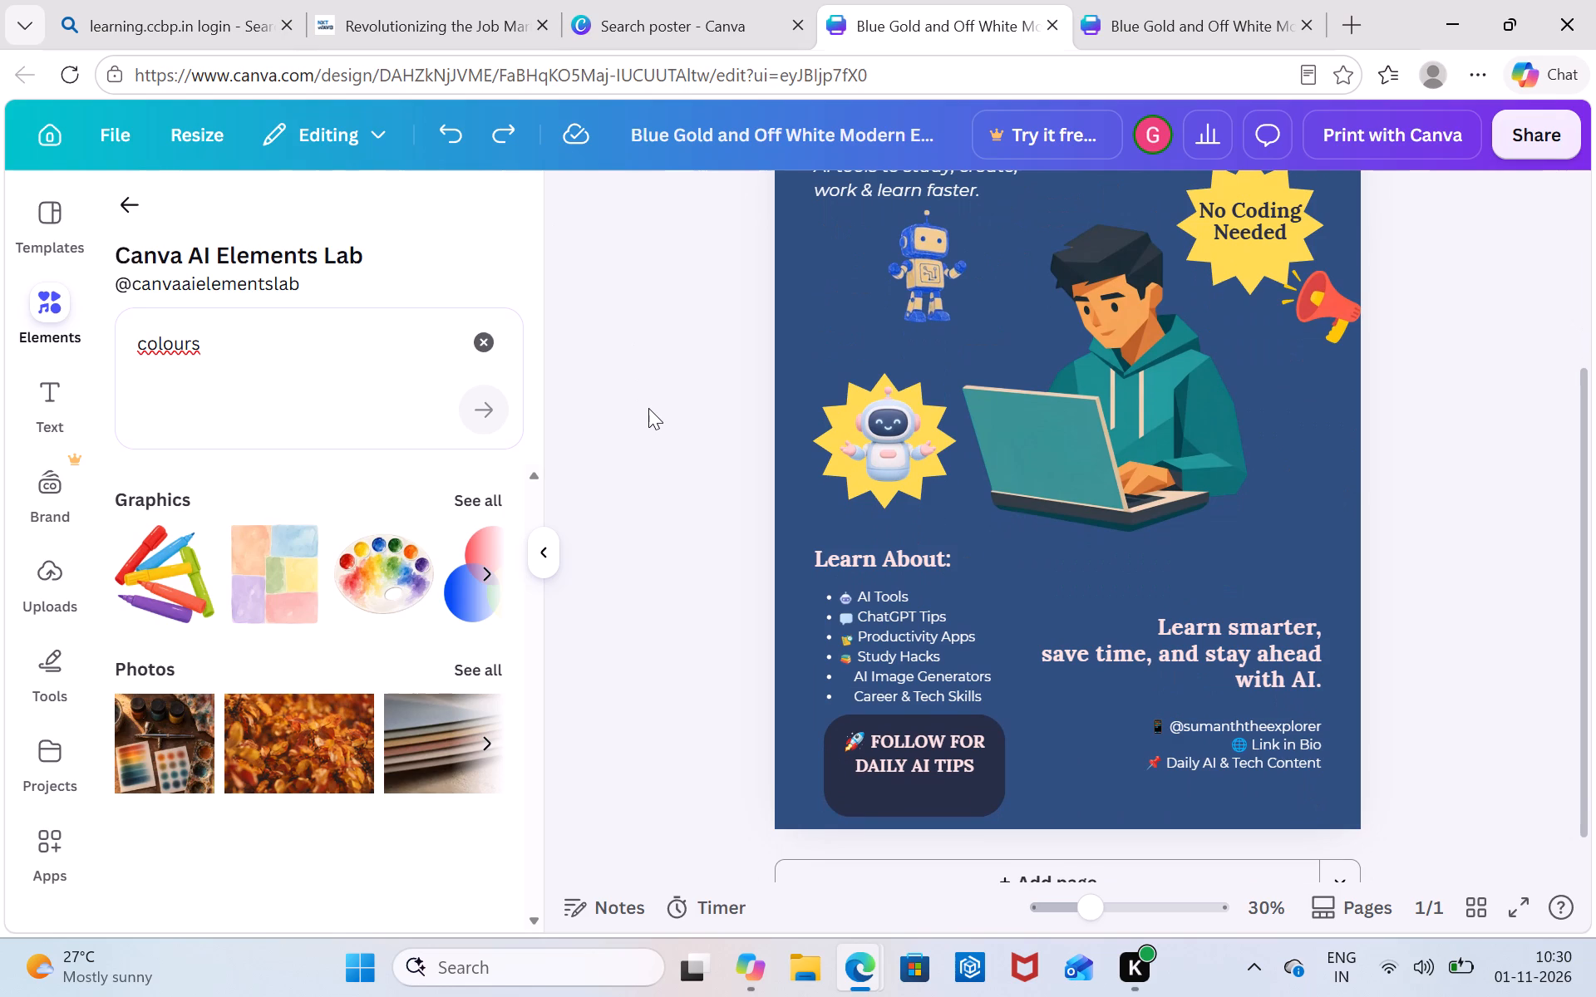
{"action": "left_click", "coordinate": [282, 351]}
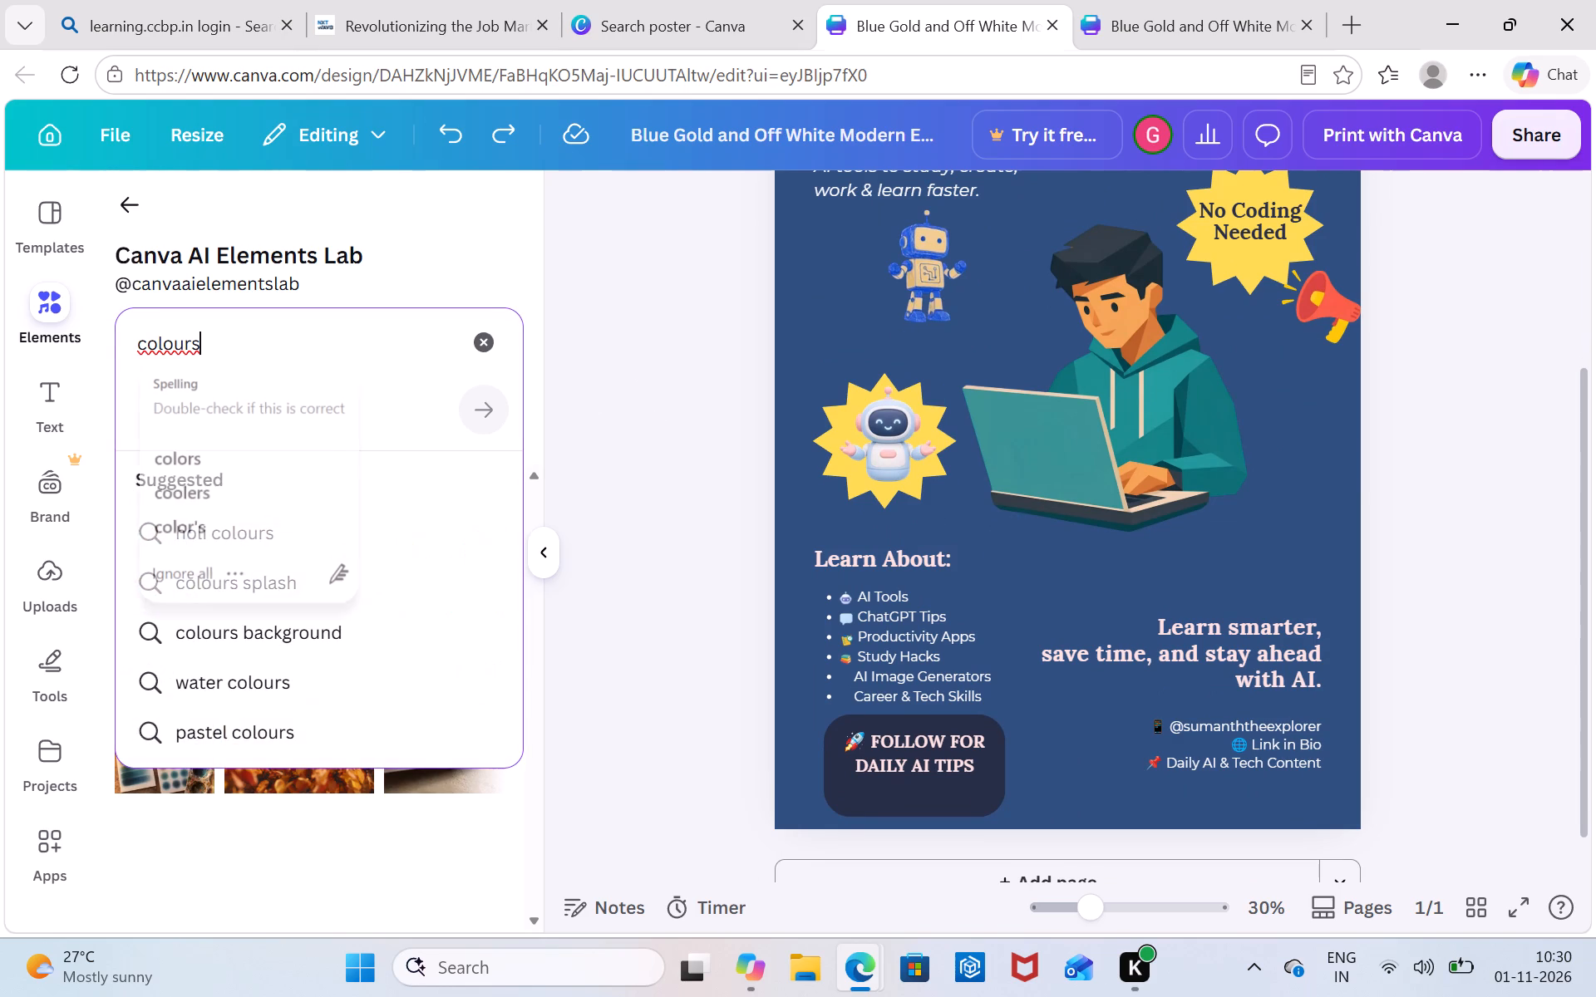
{"action": "key", "text": "space"}
{"action": "type", "text": "plate"}
{"action": "key", "text": "Return"}
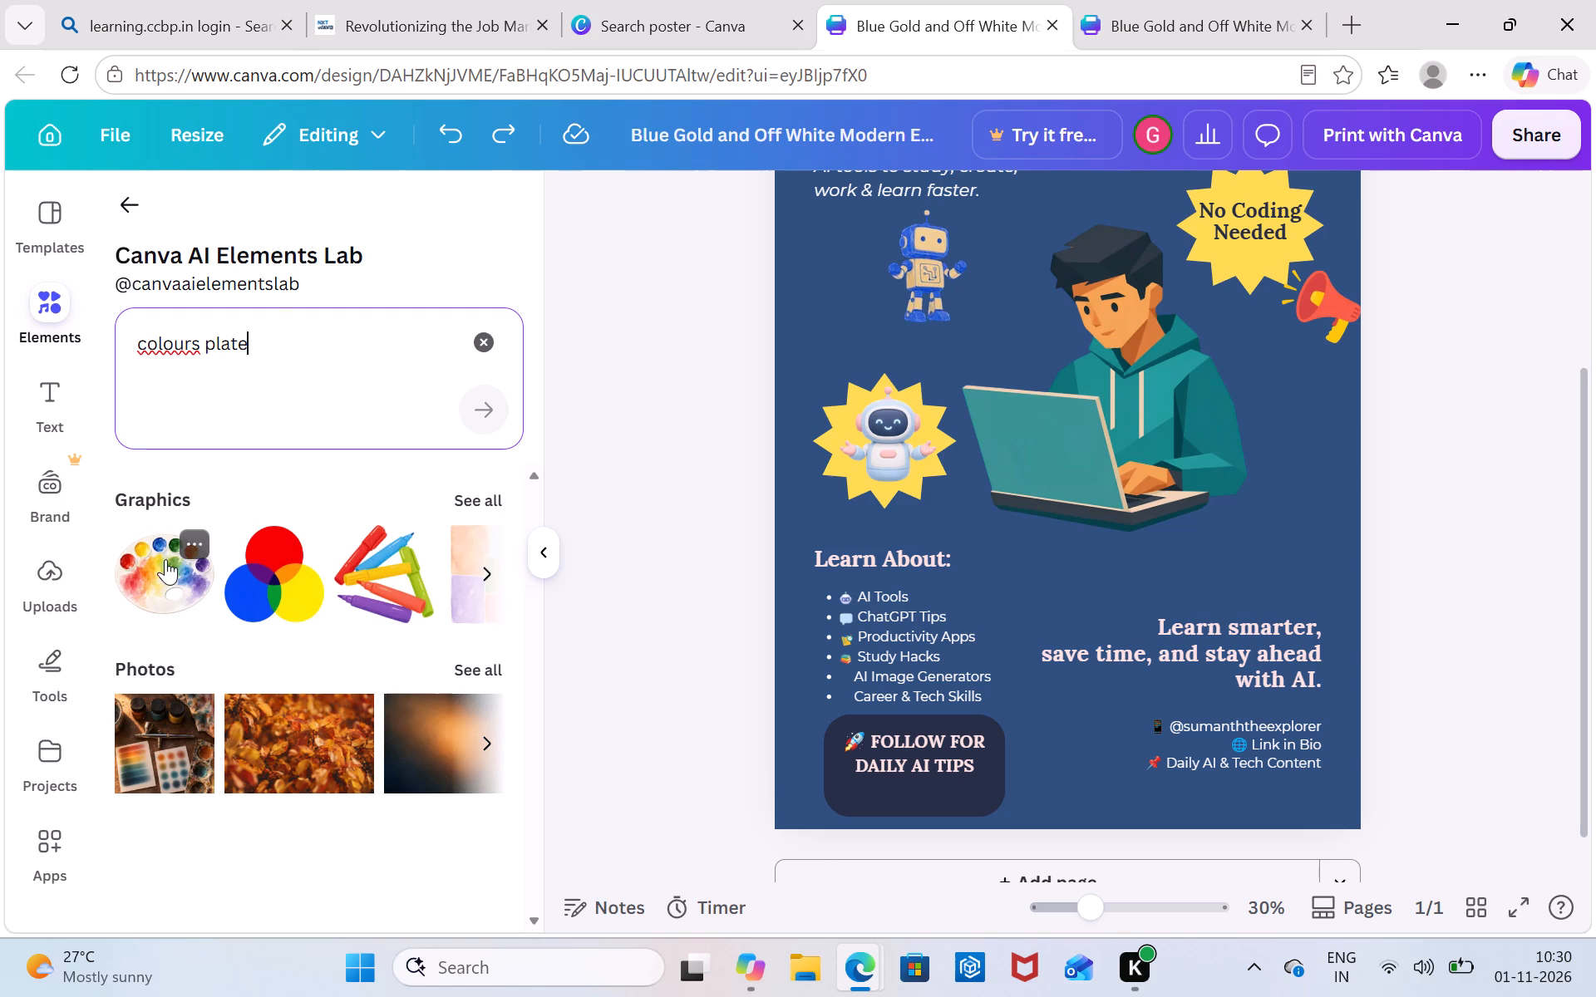
{"action": "scroll", "coordinate": [330, 584], "scroll_direction": "left", "scroll_amount": 4}
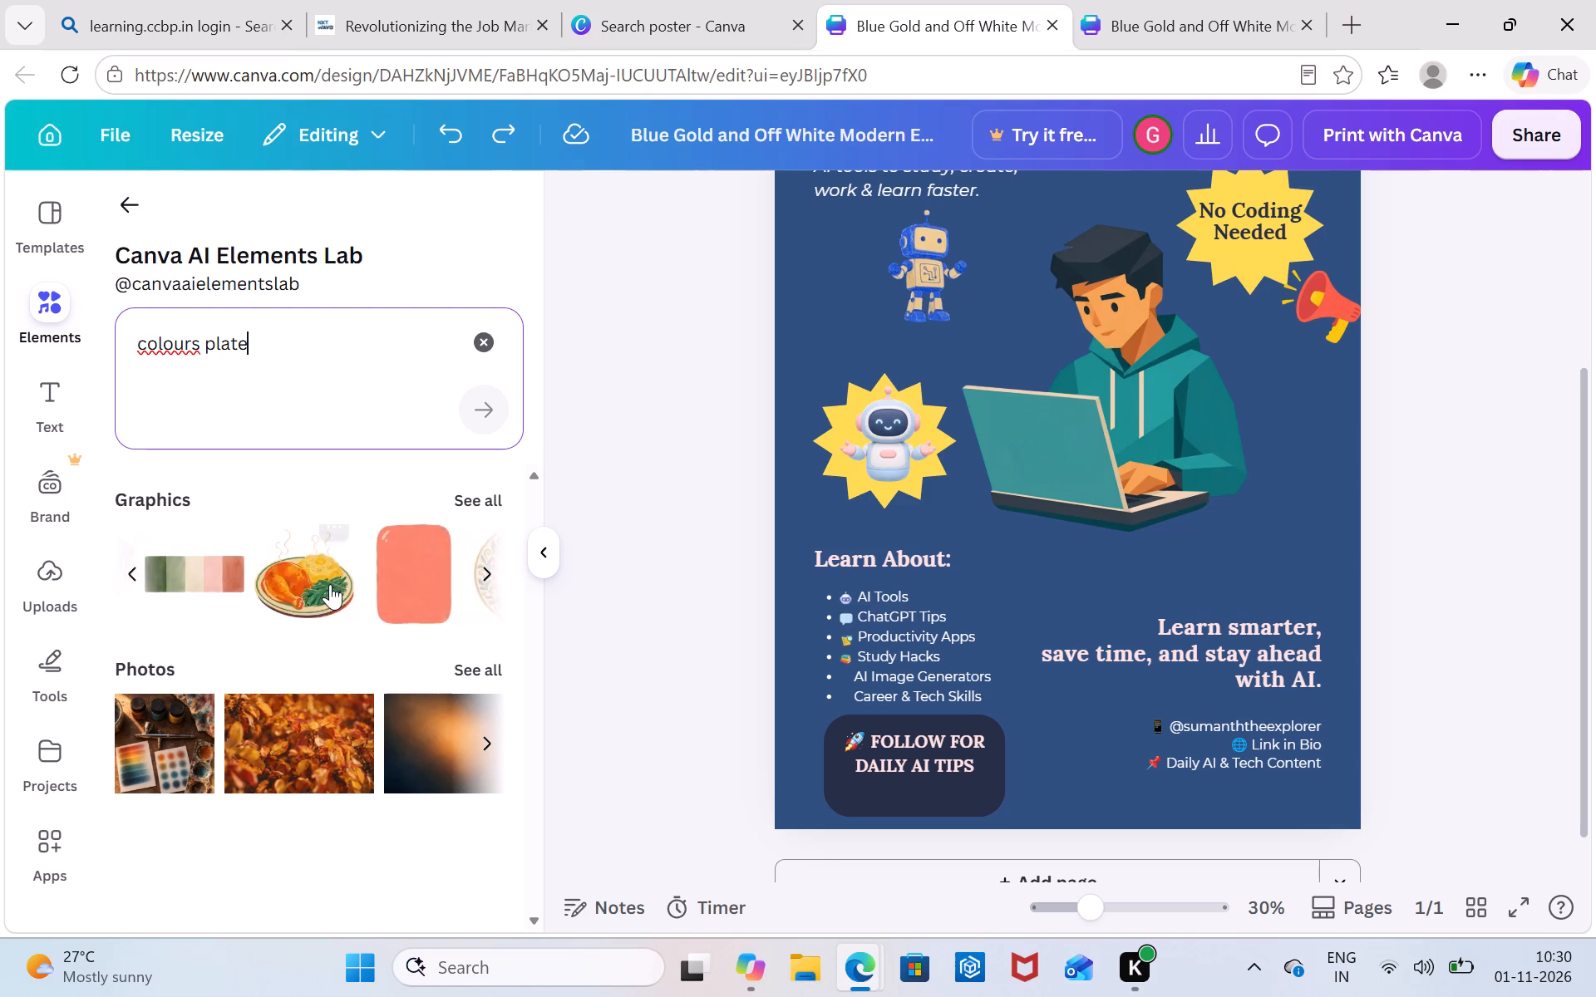
{"action": "scroll", "coordinate": [330, 584], "scroll_direction": "left", "scroll_amount": 4}
{"action": "scroll", "coordinate": [330, 584], "scroll_direction": "right", "scroll_amount": 1}
{"action": "scroll", "coordinate": [254, 586], "scroll_direction": "left", "scroll_amount": 2}
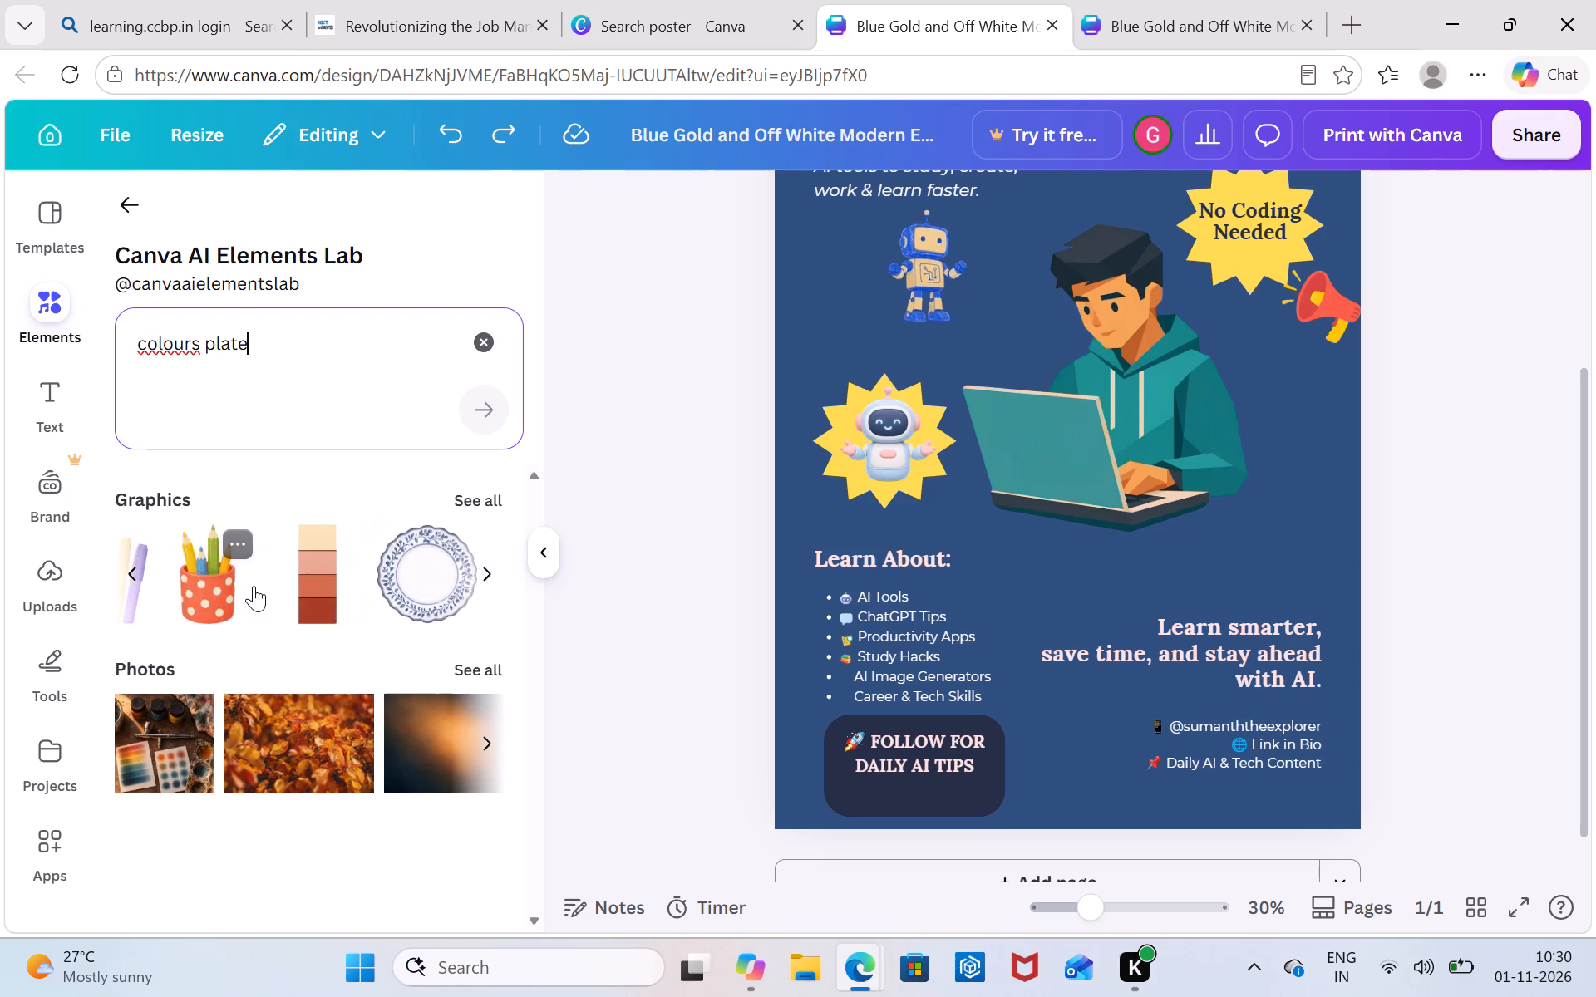
{"action": "scroll", "coordinate": [254, 586], "scroll_direction": "left", "scroll_amount": 4}
Open the full set of colours plate graphics and look through it for a suitable palette icon.
{"action": "left_click", "coordinate": [466, 498]}
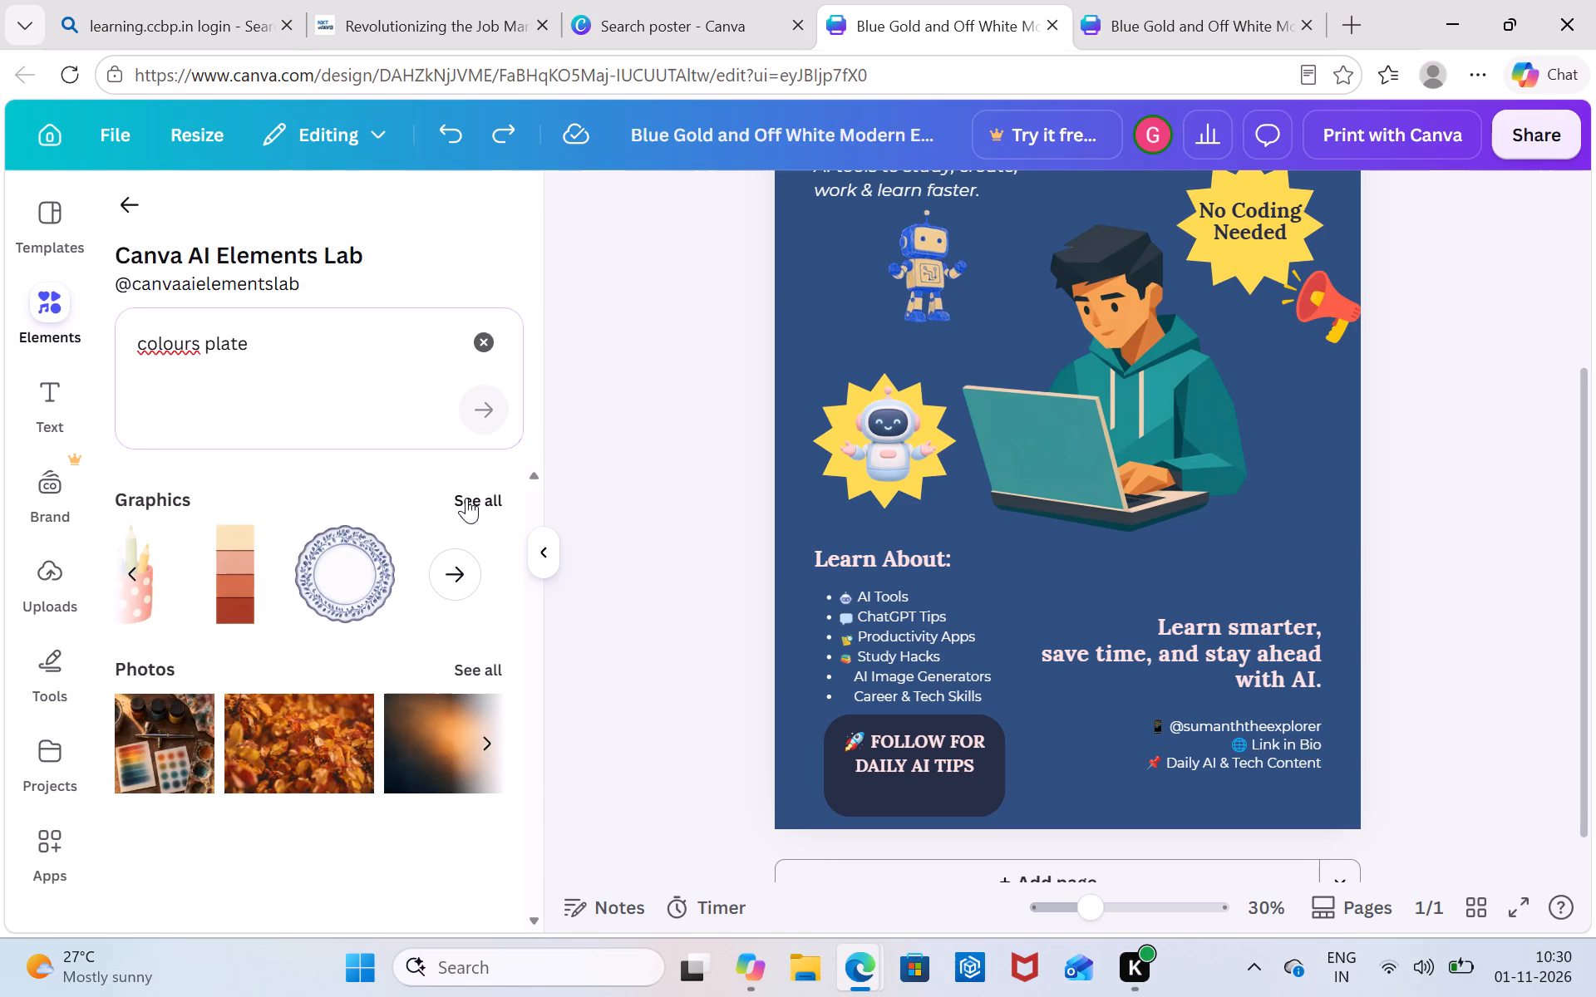
{"action": "scroll", "coordinate": [401, 690], "scroll_direction": "down", "scroll_amount": 5}
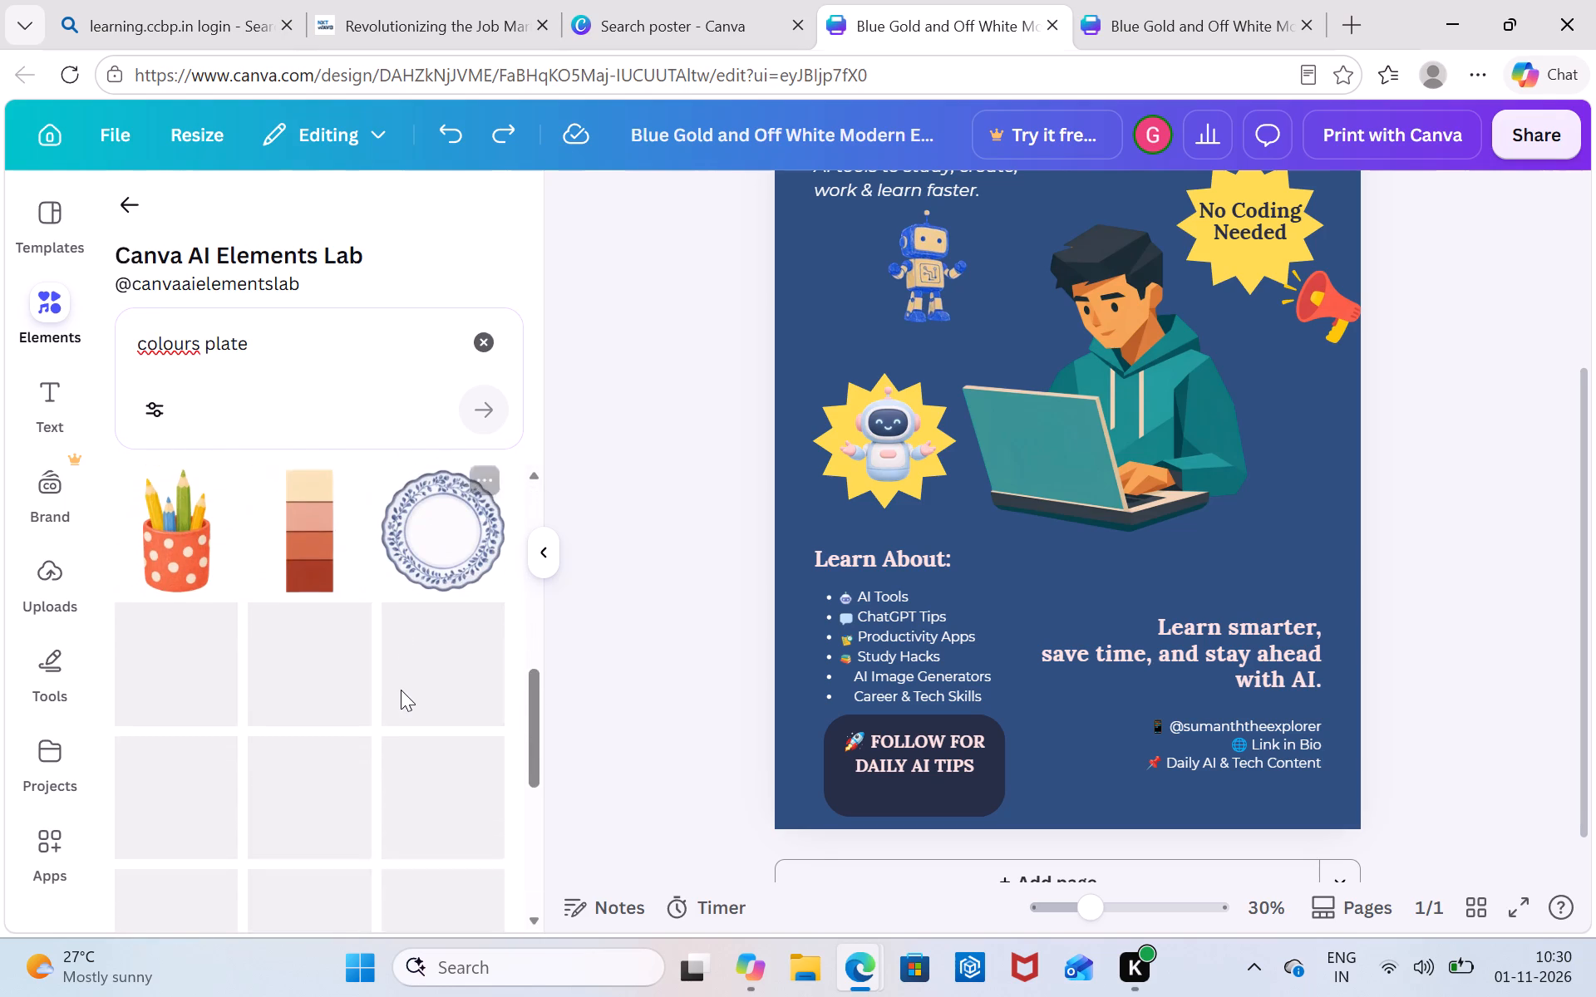
{"action": "scroll", "coordinate": [401, 690], "scroll_direction": "down", "scroll_amount": 3}
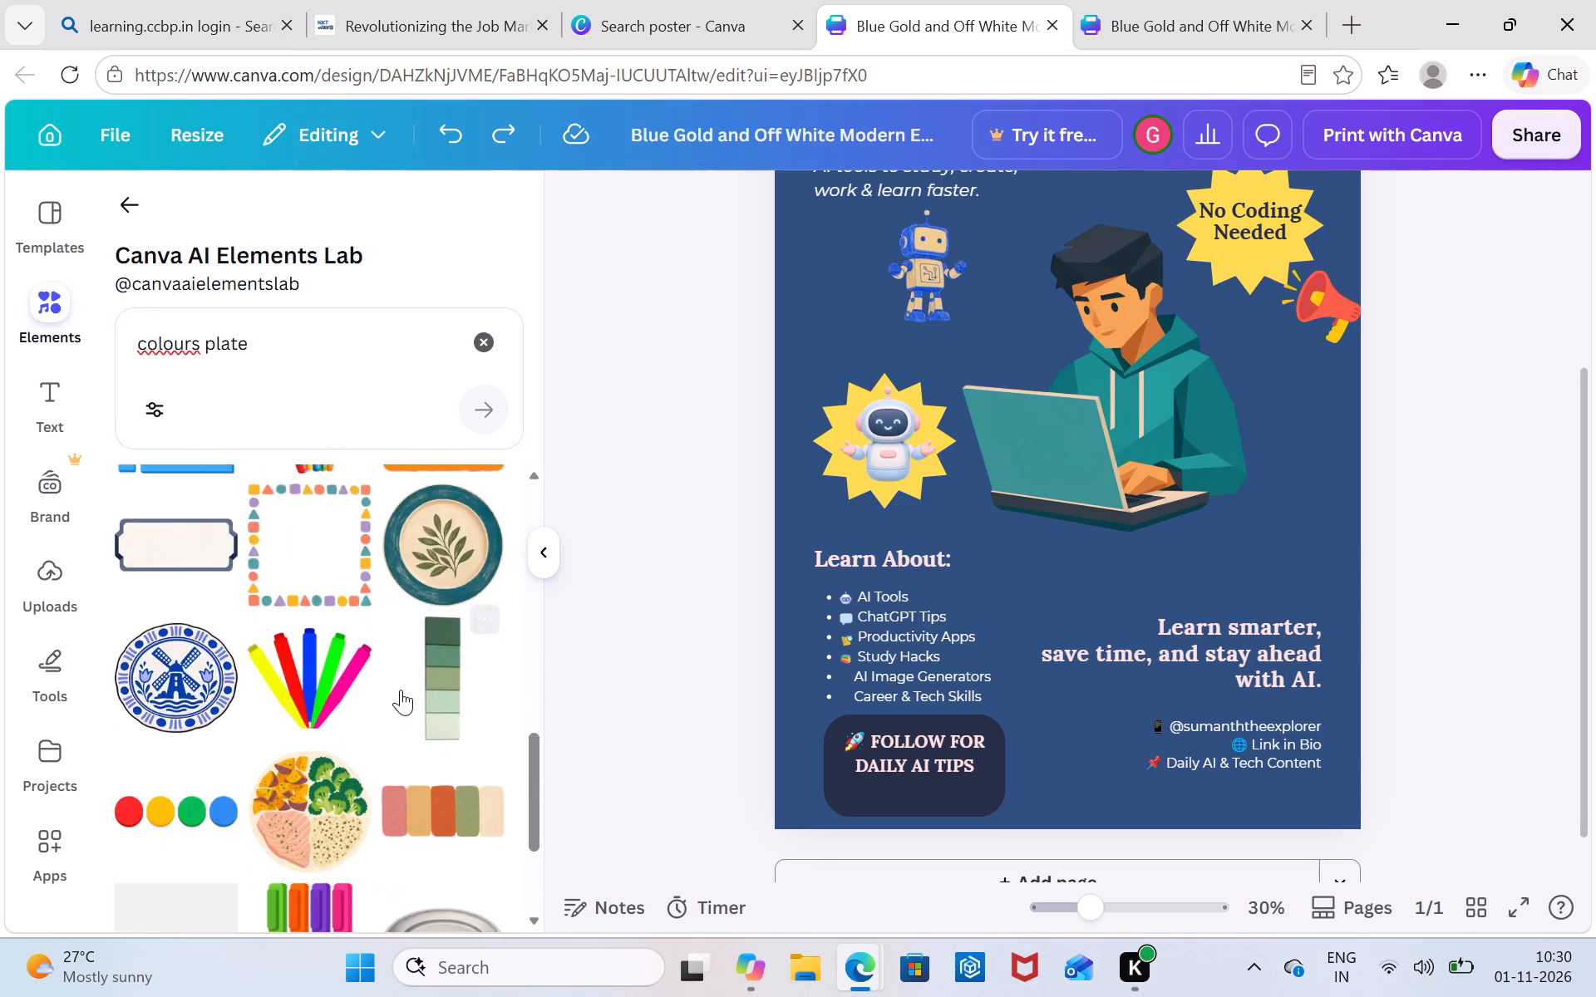
{"action": "scroll", "coordinate": [401, 690], "scroll_direction": "down", "scroll_amount": 3}
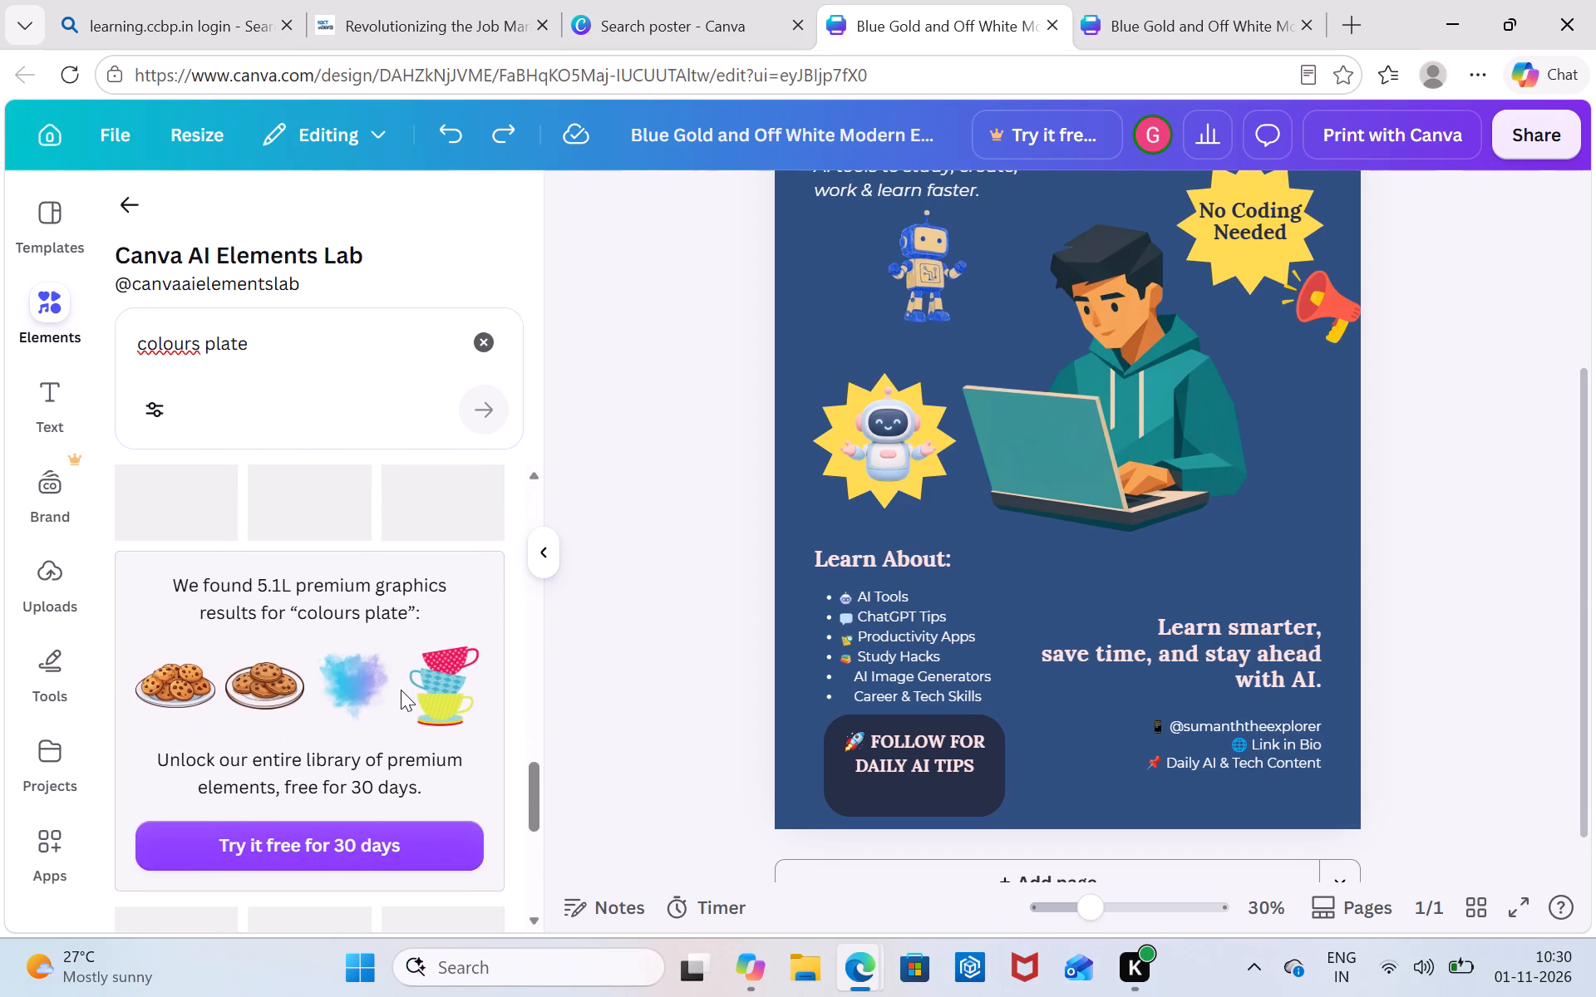
{"action": "scroll", "coordinate": [401, 690], "scroll_direction": "up", "scroll_amount": 4}
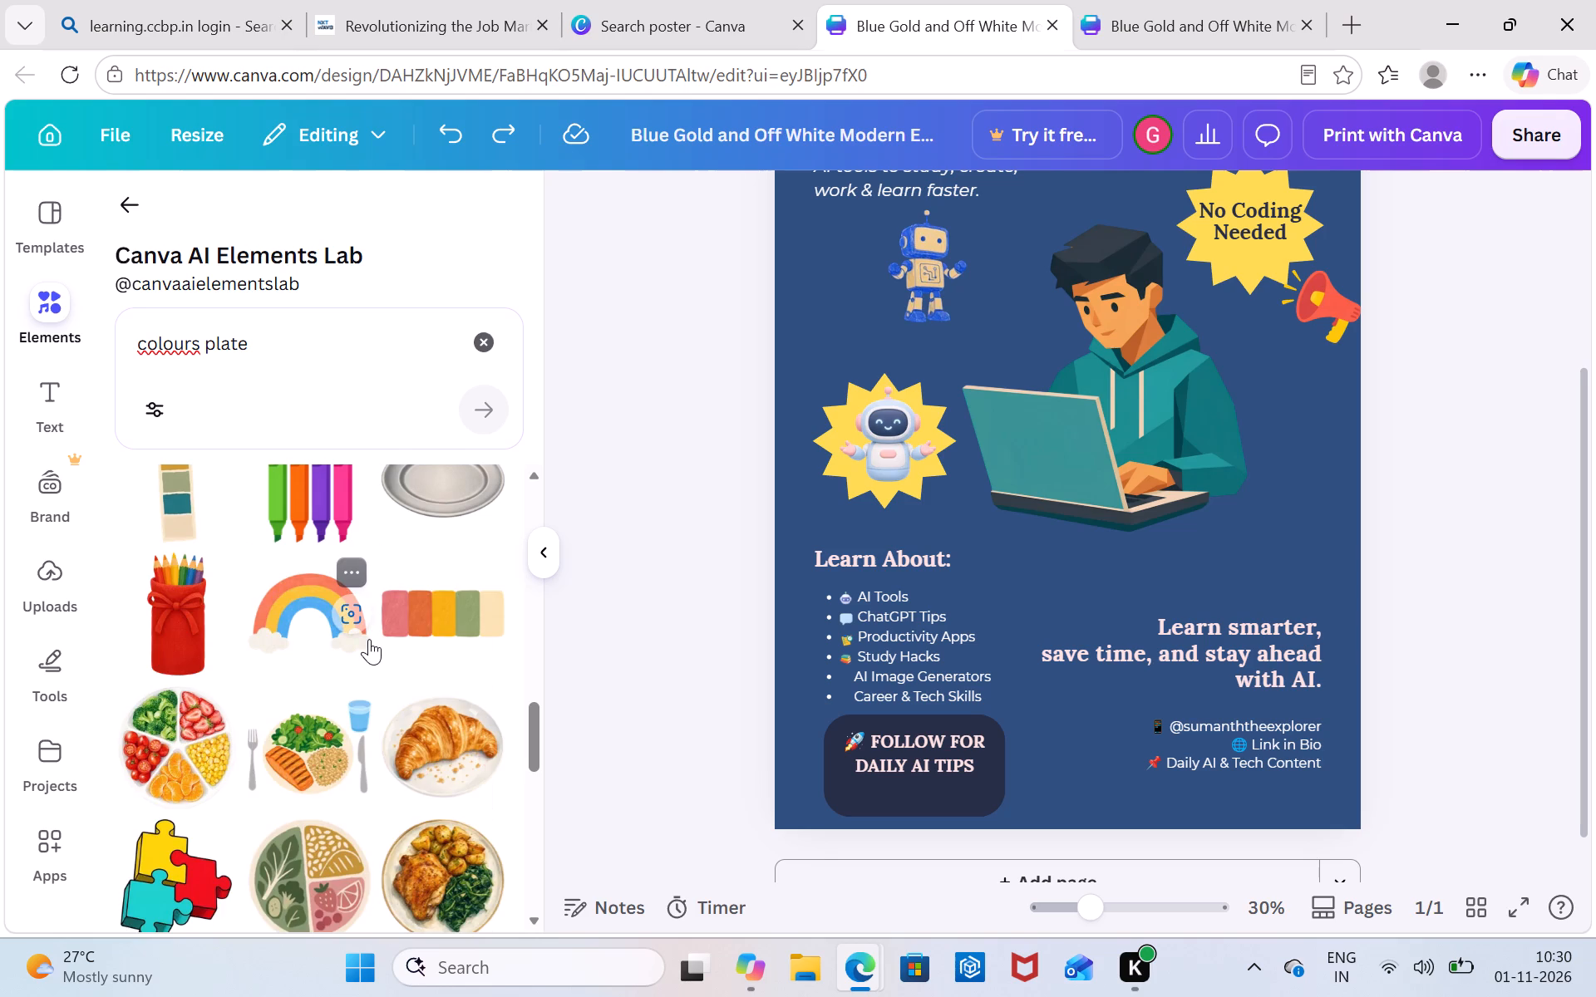
Replace the search term with drawing and search the elements library for it.
{"action": "left_click", "coordinate": [375, 370]}
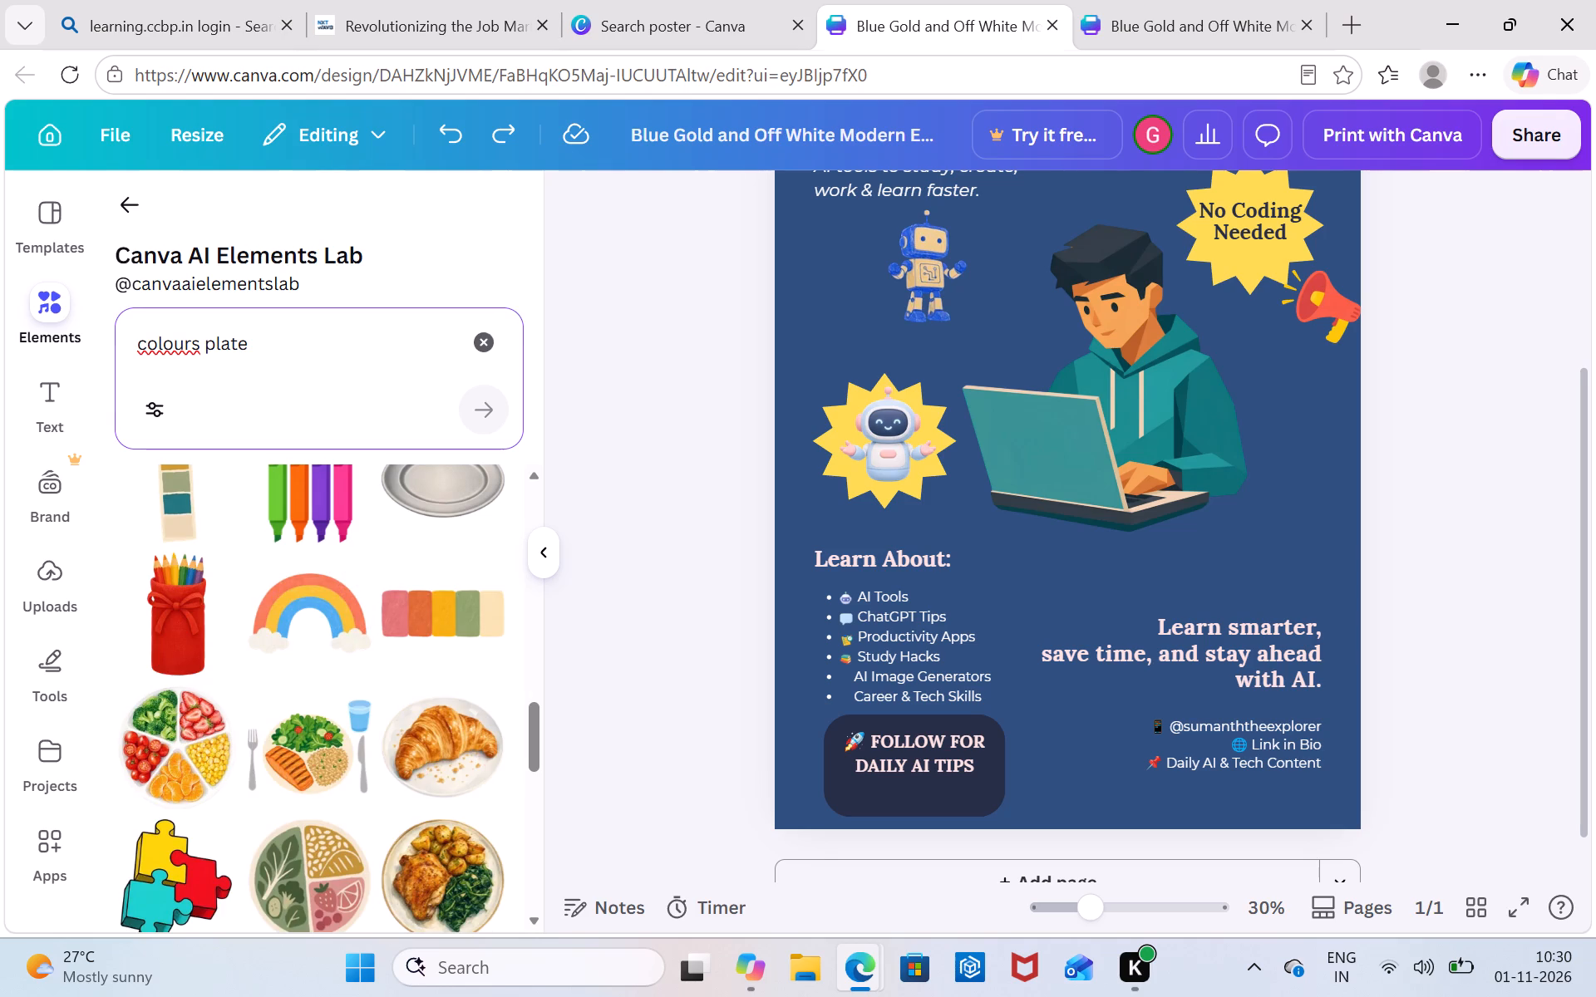
{"action": "key", "text": "BackSpace"}
{"action": "key", "text": "BackSpace"}
{"action": "key", "text": "BackSpace"}
{"action": "key", "text": "BackSpace"}
{"action": "key", "text": "BackSpace"}
{"action": "key", "text": "BackSpace"}
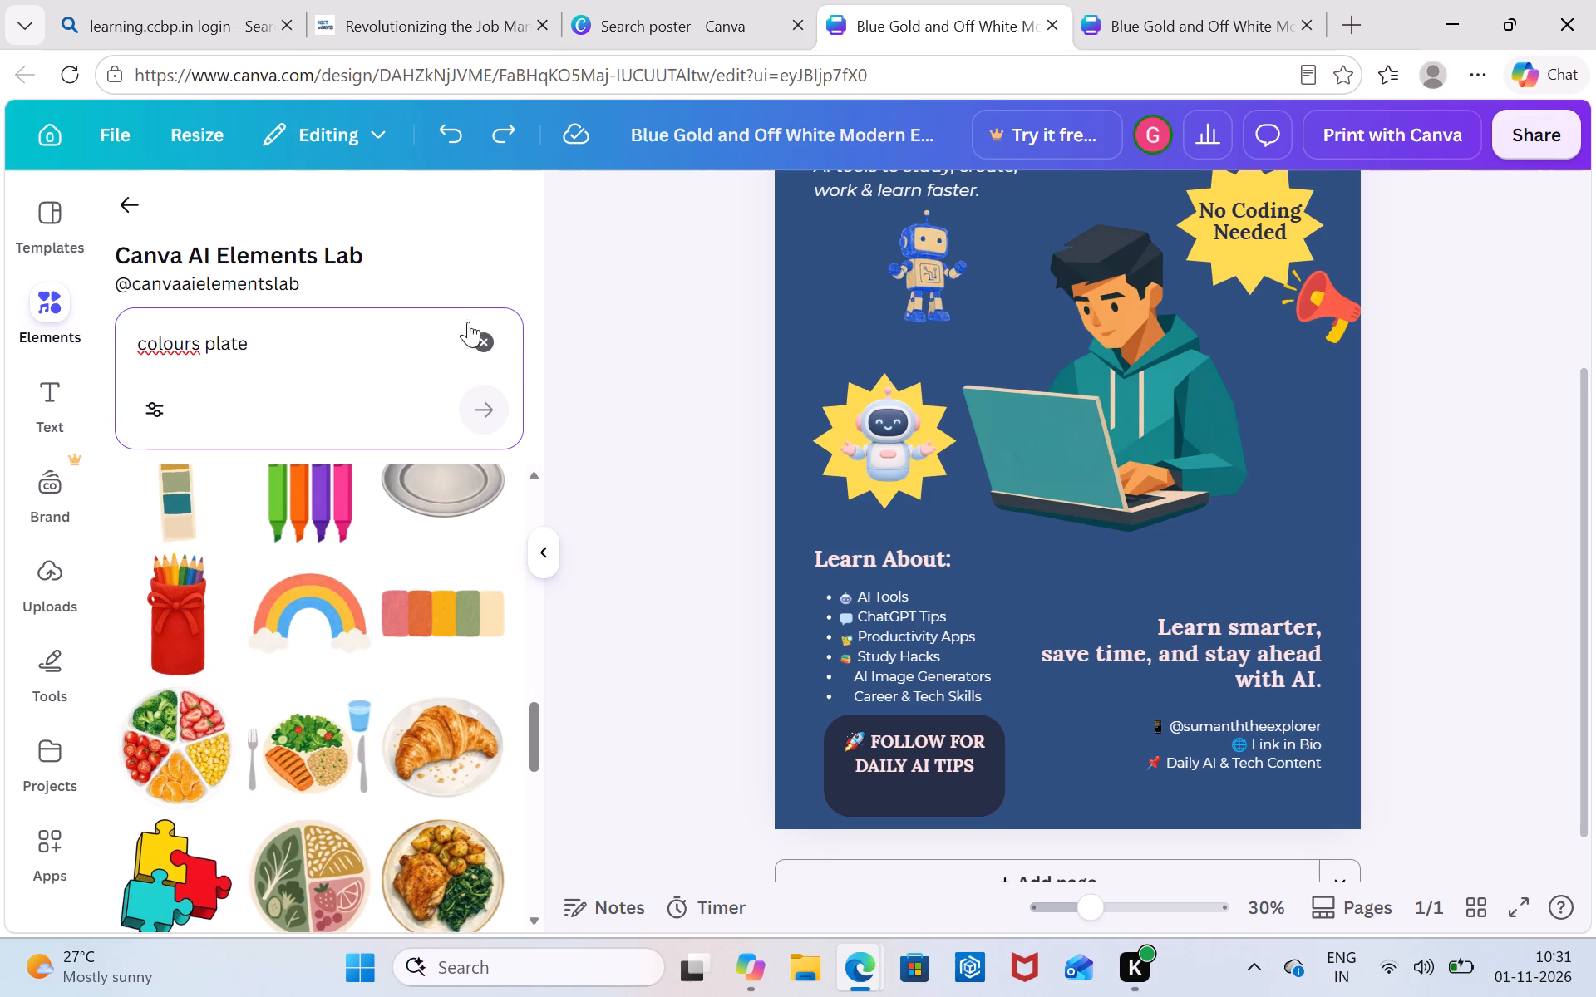
{"action": "left_click", "coordinate": [476, 333]}
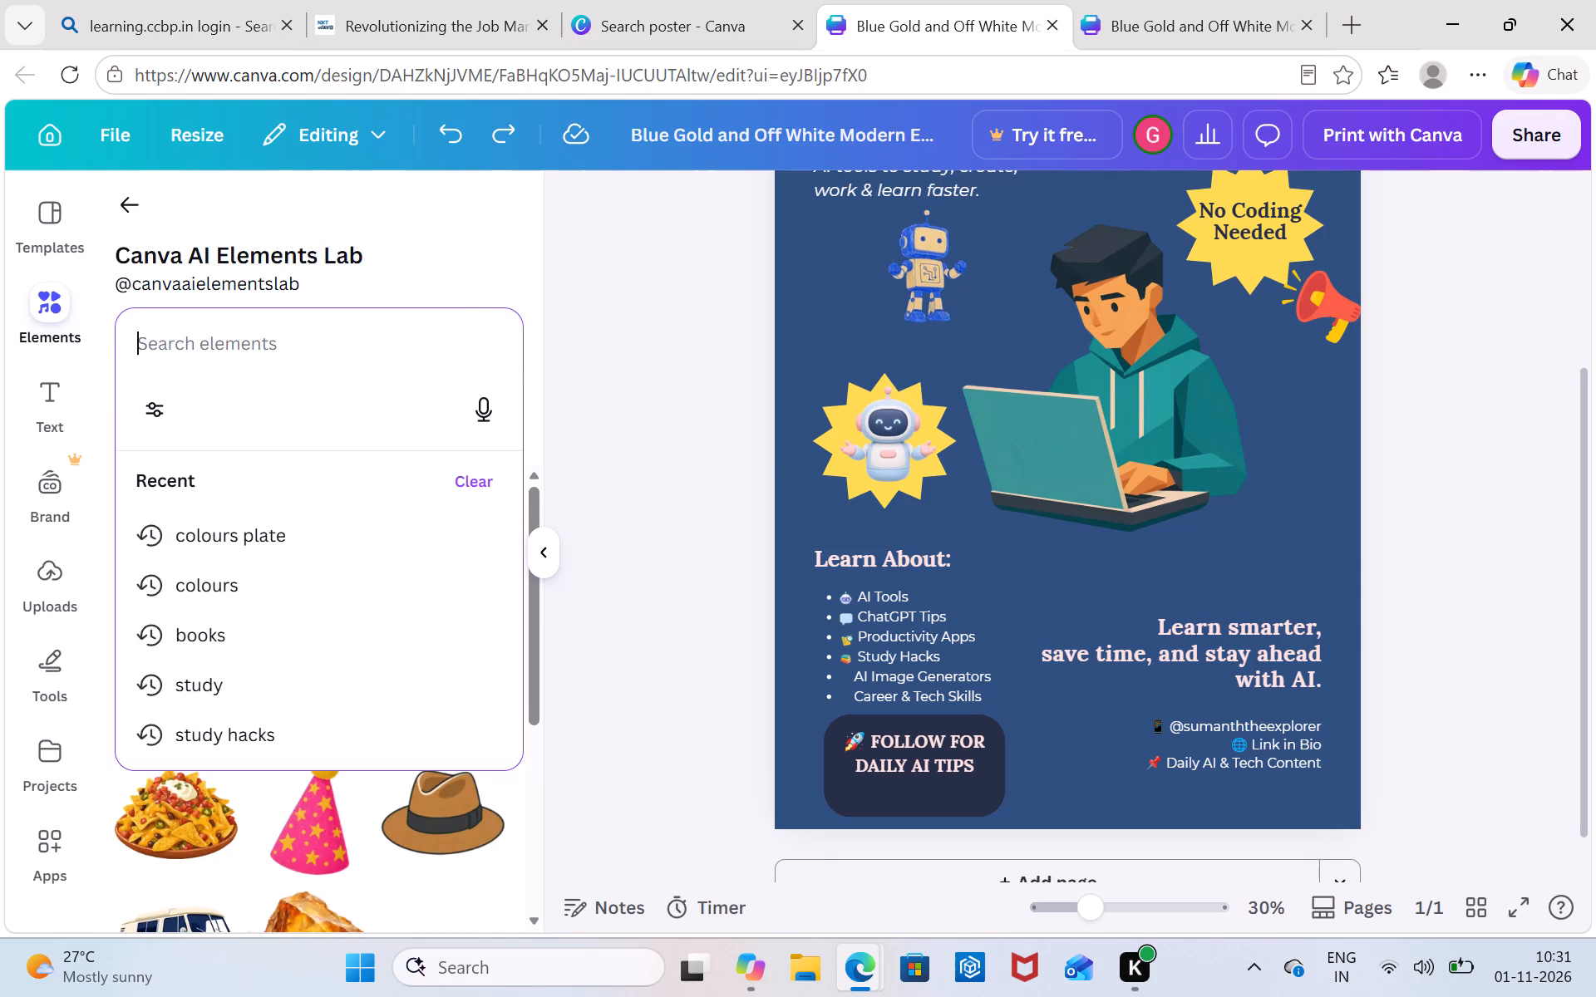
{"action": "type", "text": "drawing"}
{"action": "key", "text": "Return"}
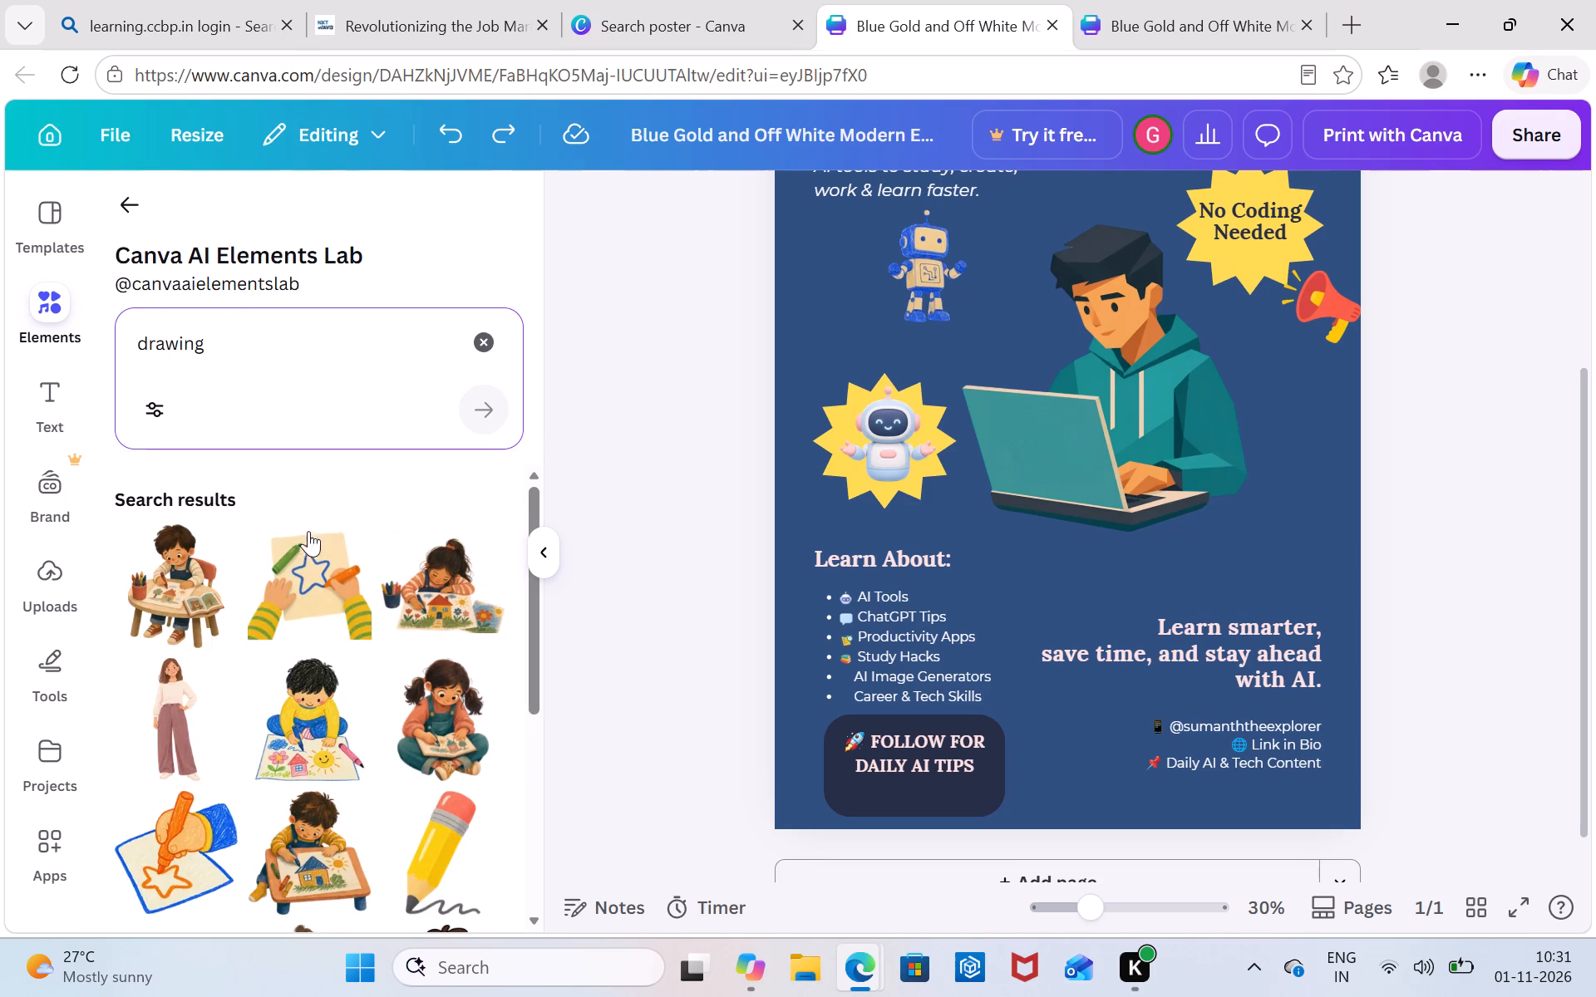
Look through the drawing graphics for an icon that suits the AI Image Generators item.
{"action": "scroll", "coordinate": [308, 631], "scroll_direction": "down", "scroll_amount": 5}
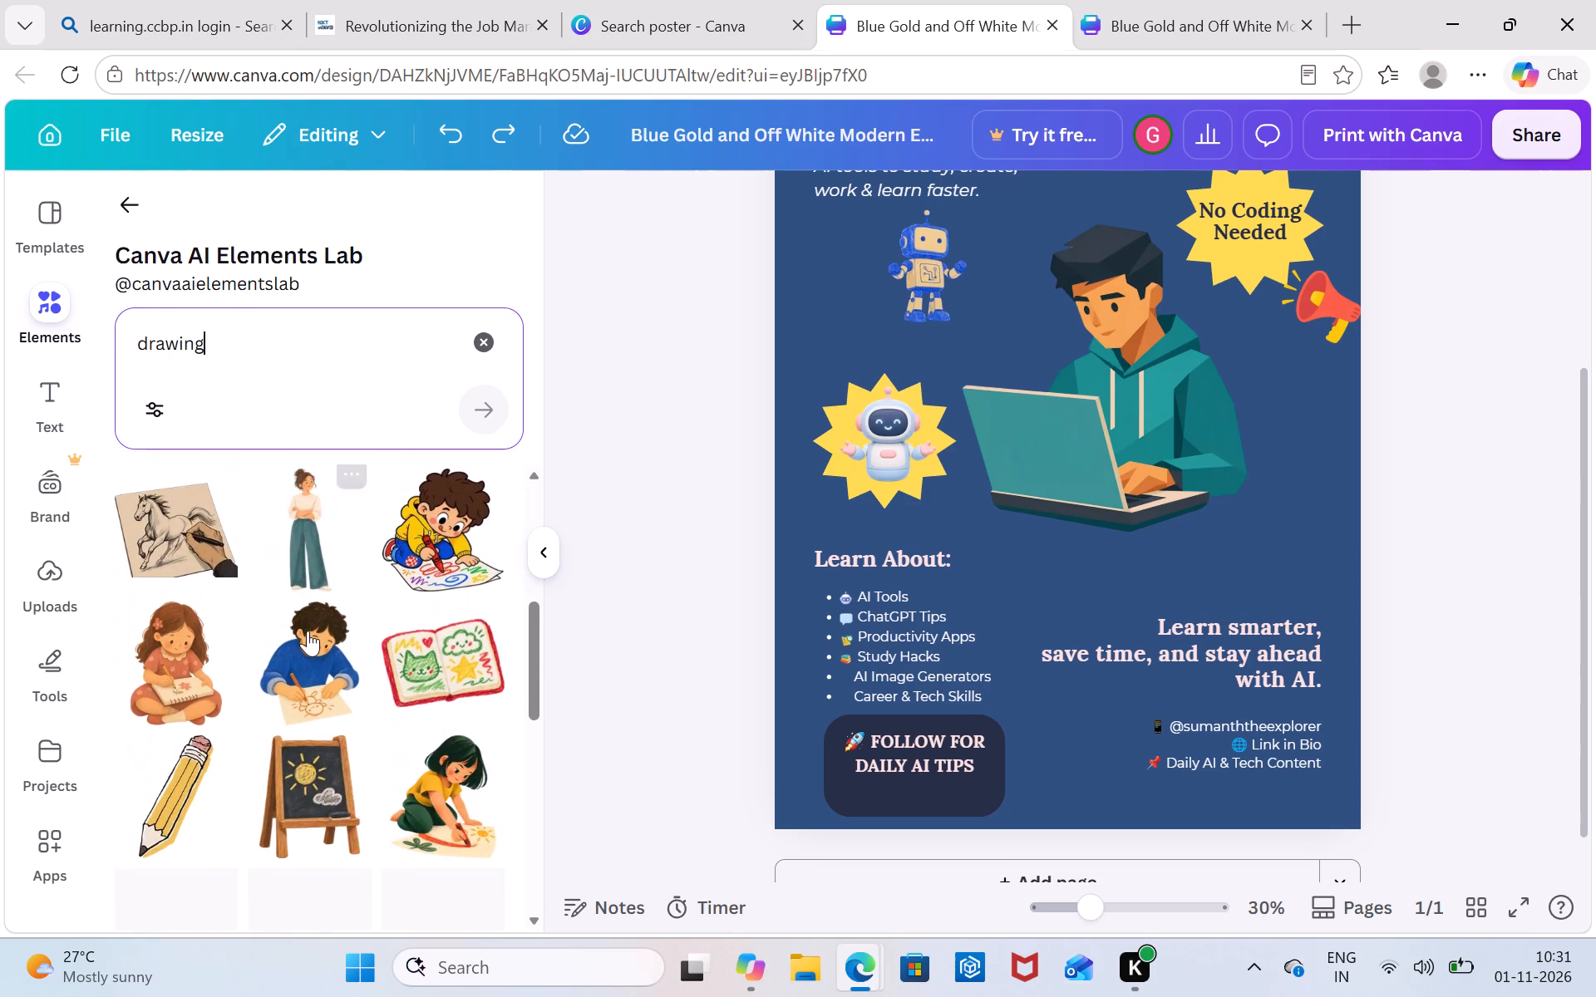
{"action": "scroll", "coordinate": [308, 631], "scroll_direction": "down", "scroll_amount": 3}
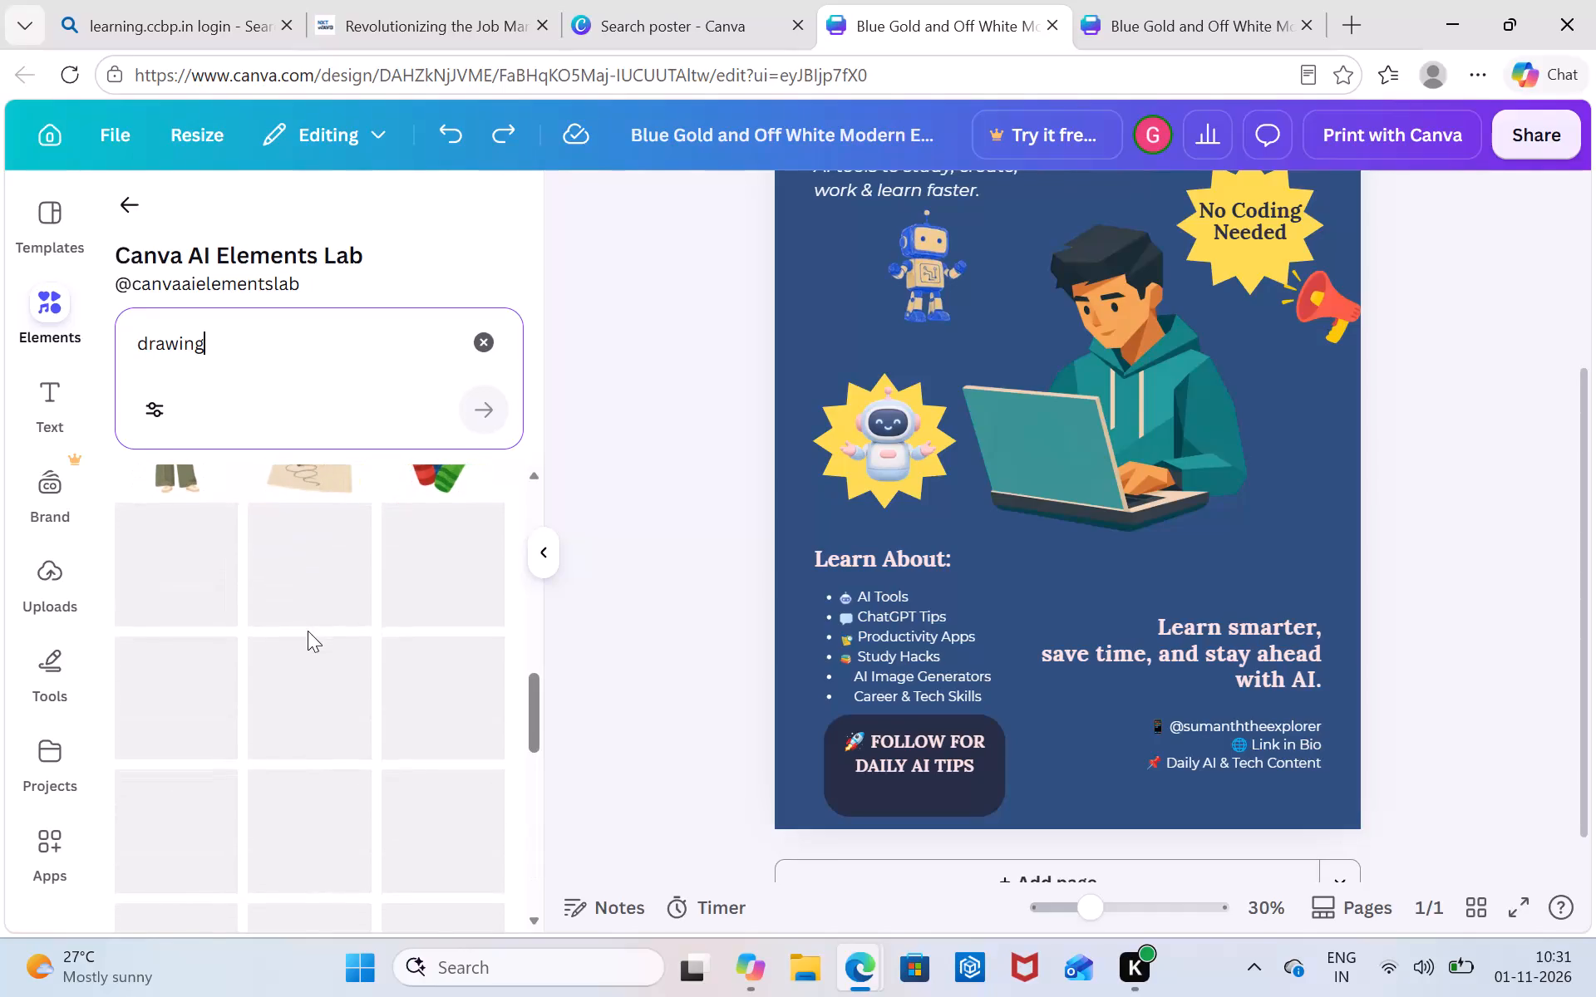
{"action": "scroll", "coordinate": [308, 631], "scroll_direction": "down", "scroll_amount": 4}
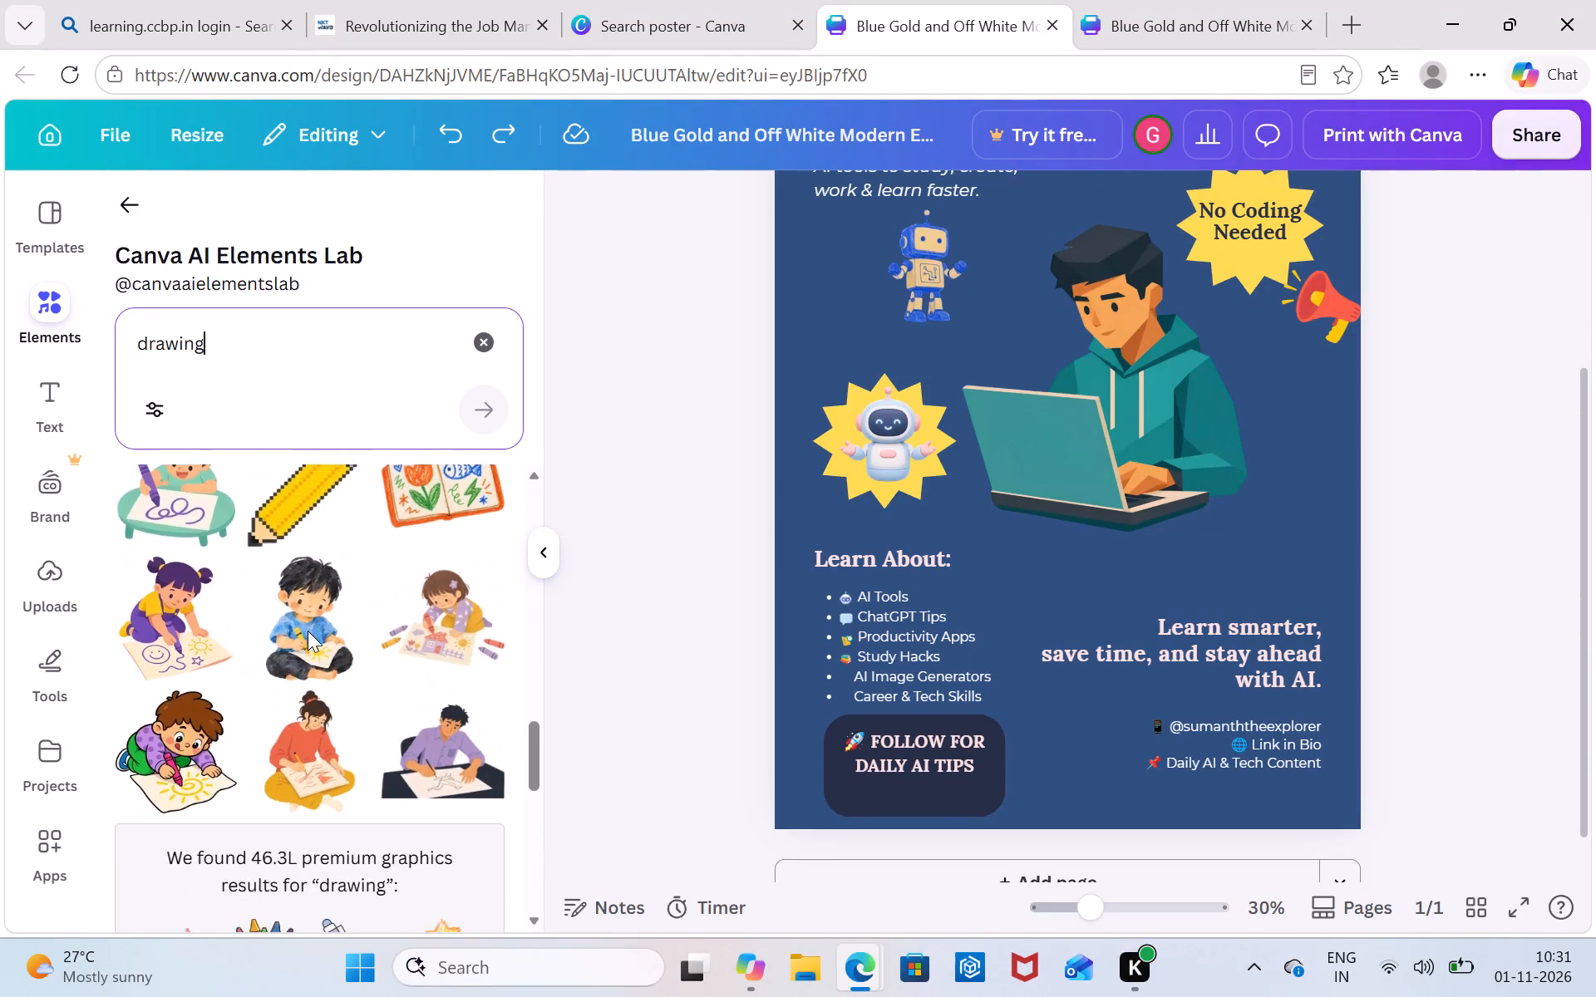
{"action": "scroll", "coordinate": [308, 631], "scroll_direction": "down", "scroll_amount": 1}
{"action": "scroll", "coordinate": [308, 631], "scroll_direction": "up", "scroll_amount": 6}
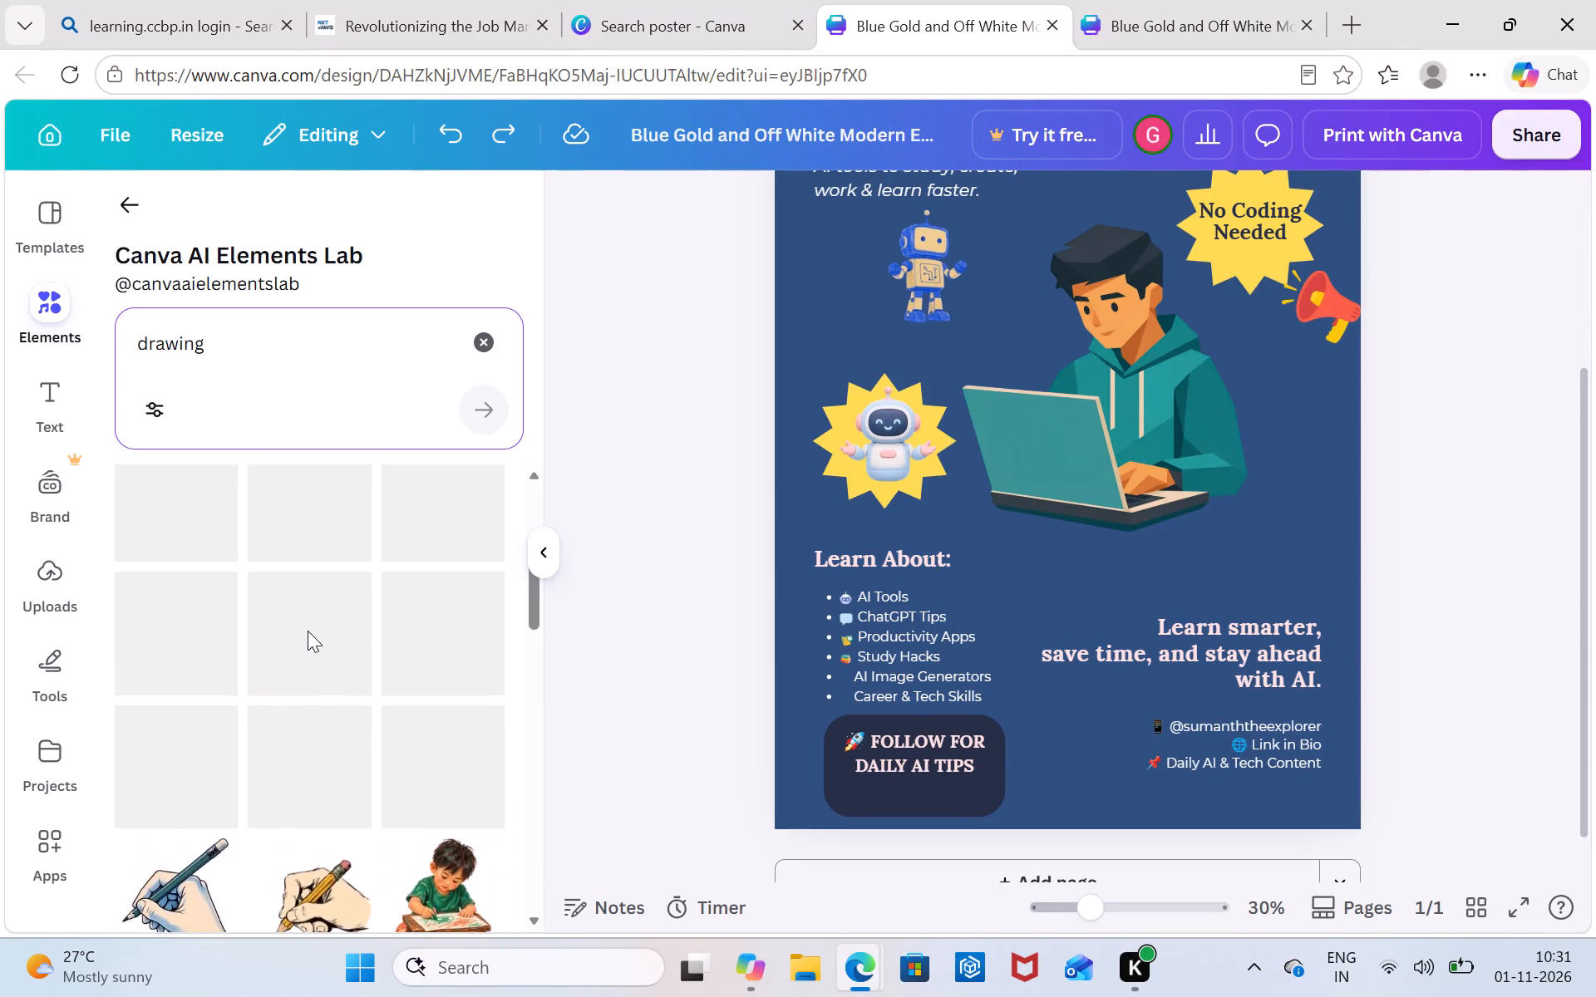
{"action": "scroll", "coordinate": [308, 631], "scroll_direction": "up", "scroll_amount": 3}
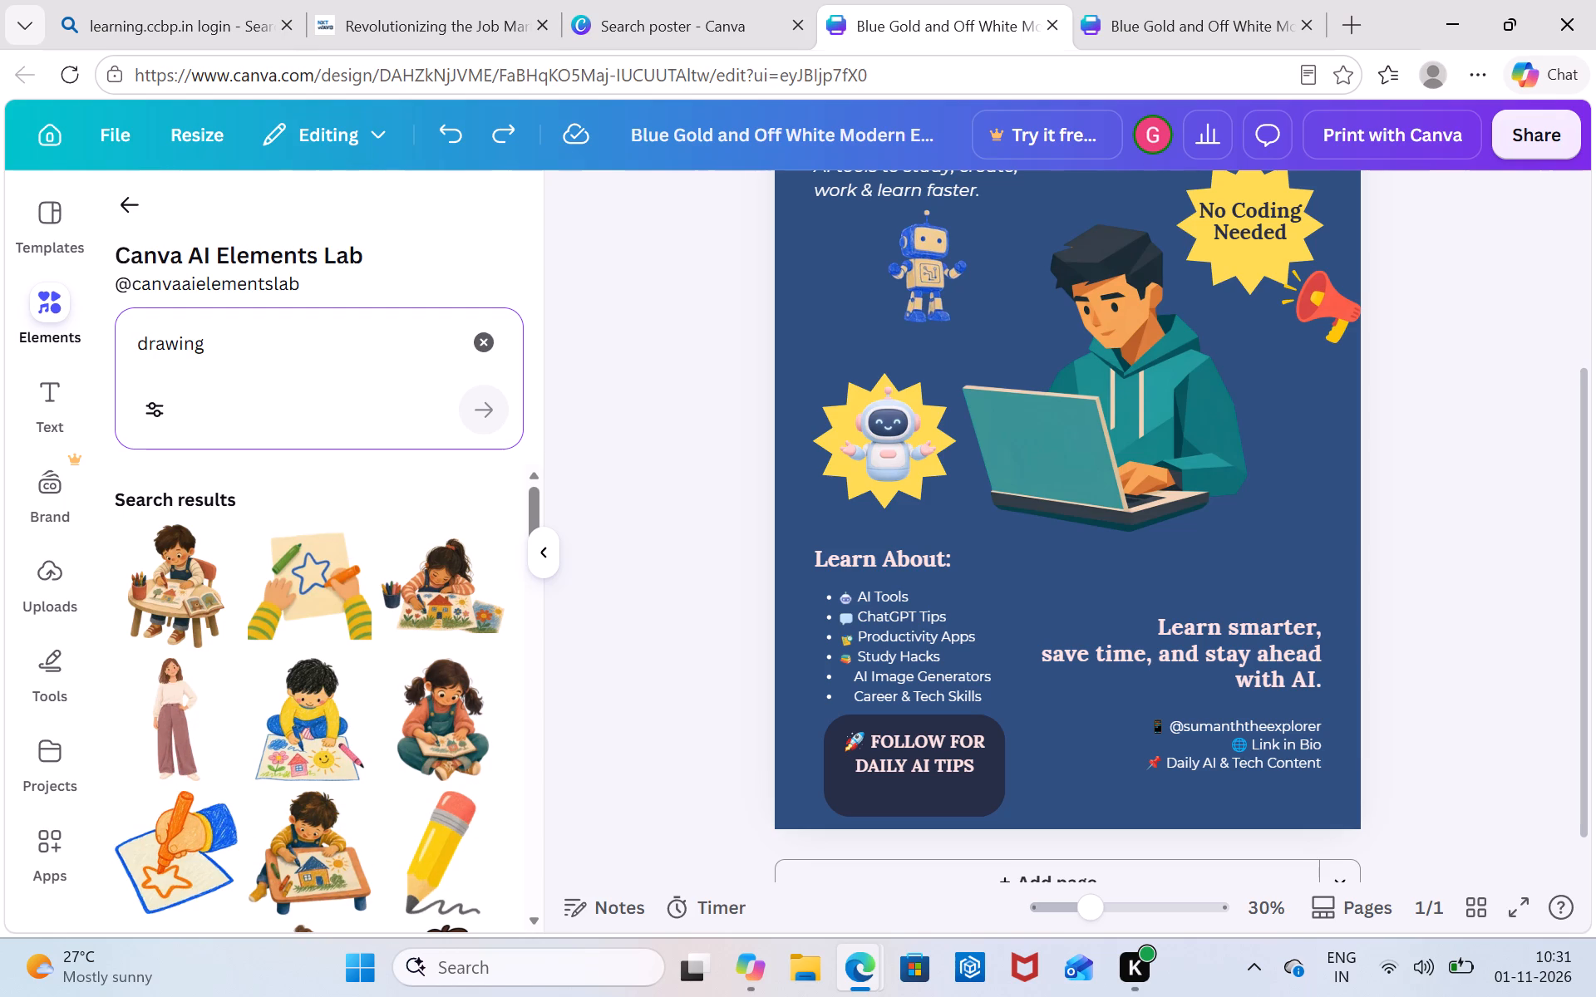
Replace the search term with image and browse the resulting graphics for an AI Image Generators icon.
{"action": "left_click", "coordinate": [484, 346]}
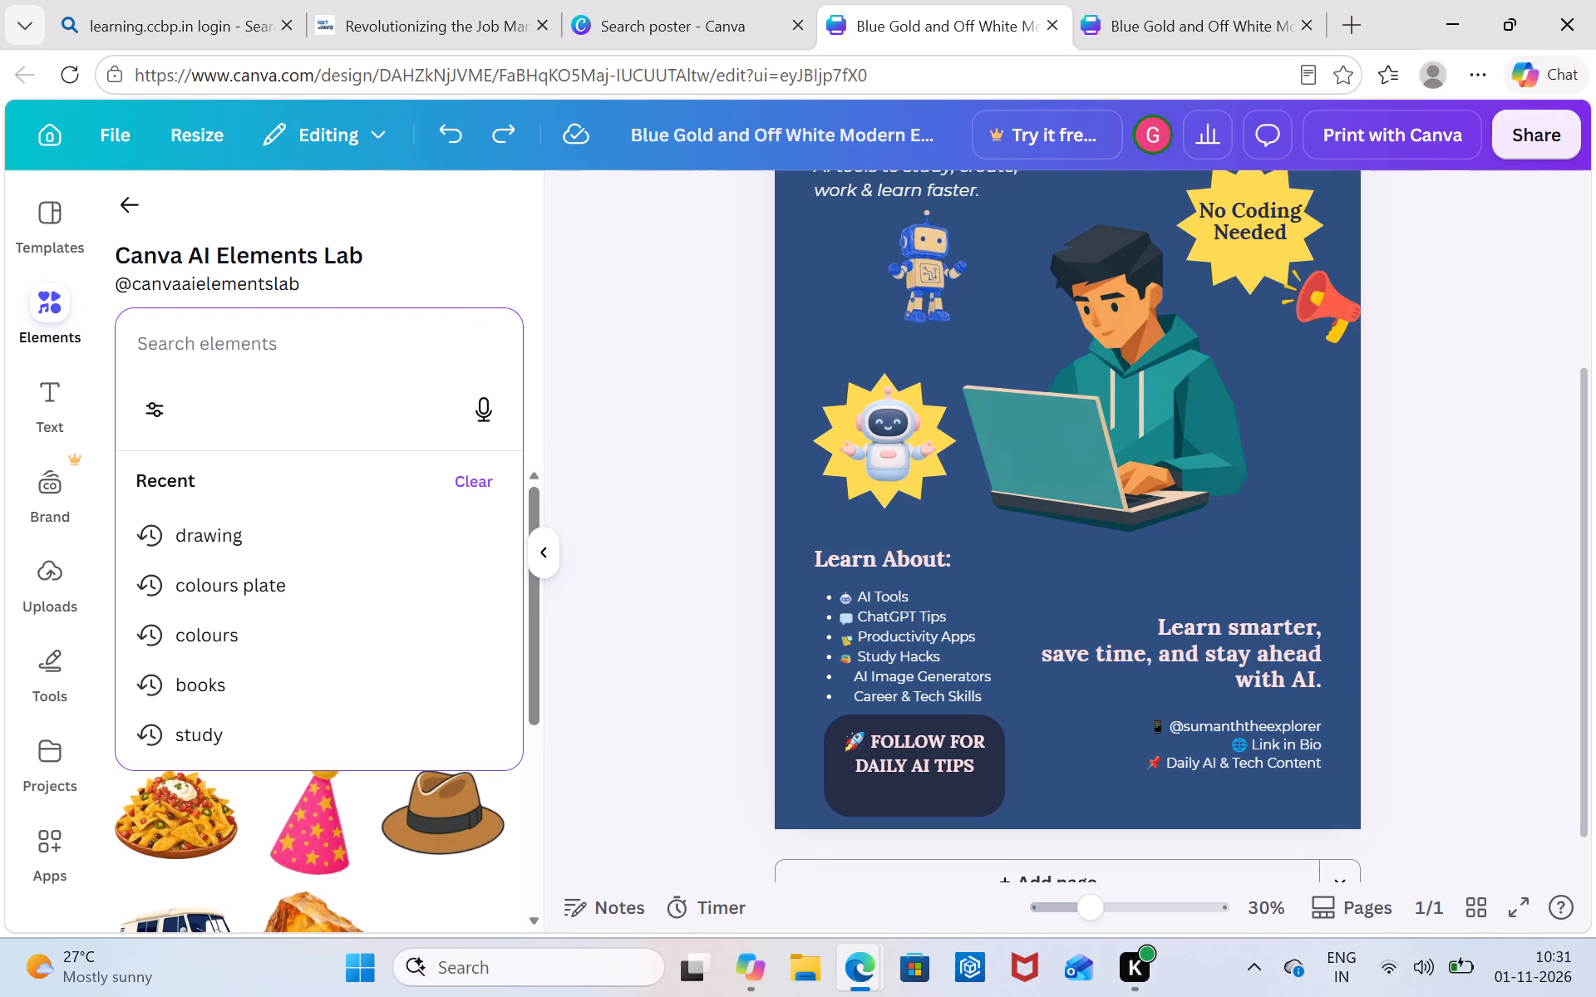
{"action": "type", "text": "image"}
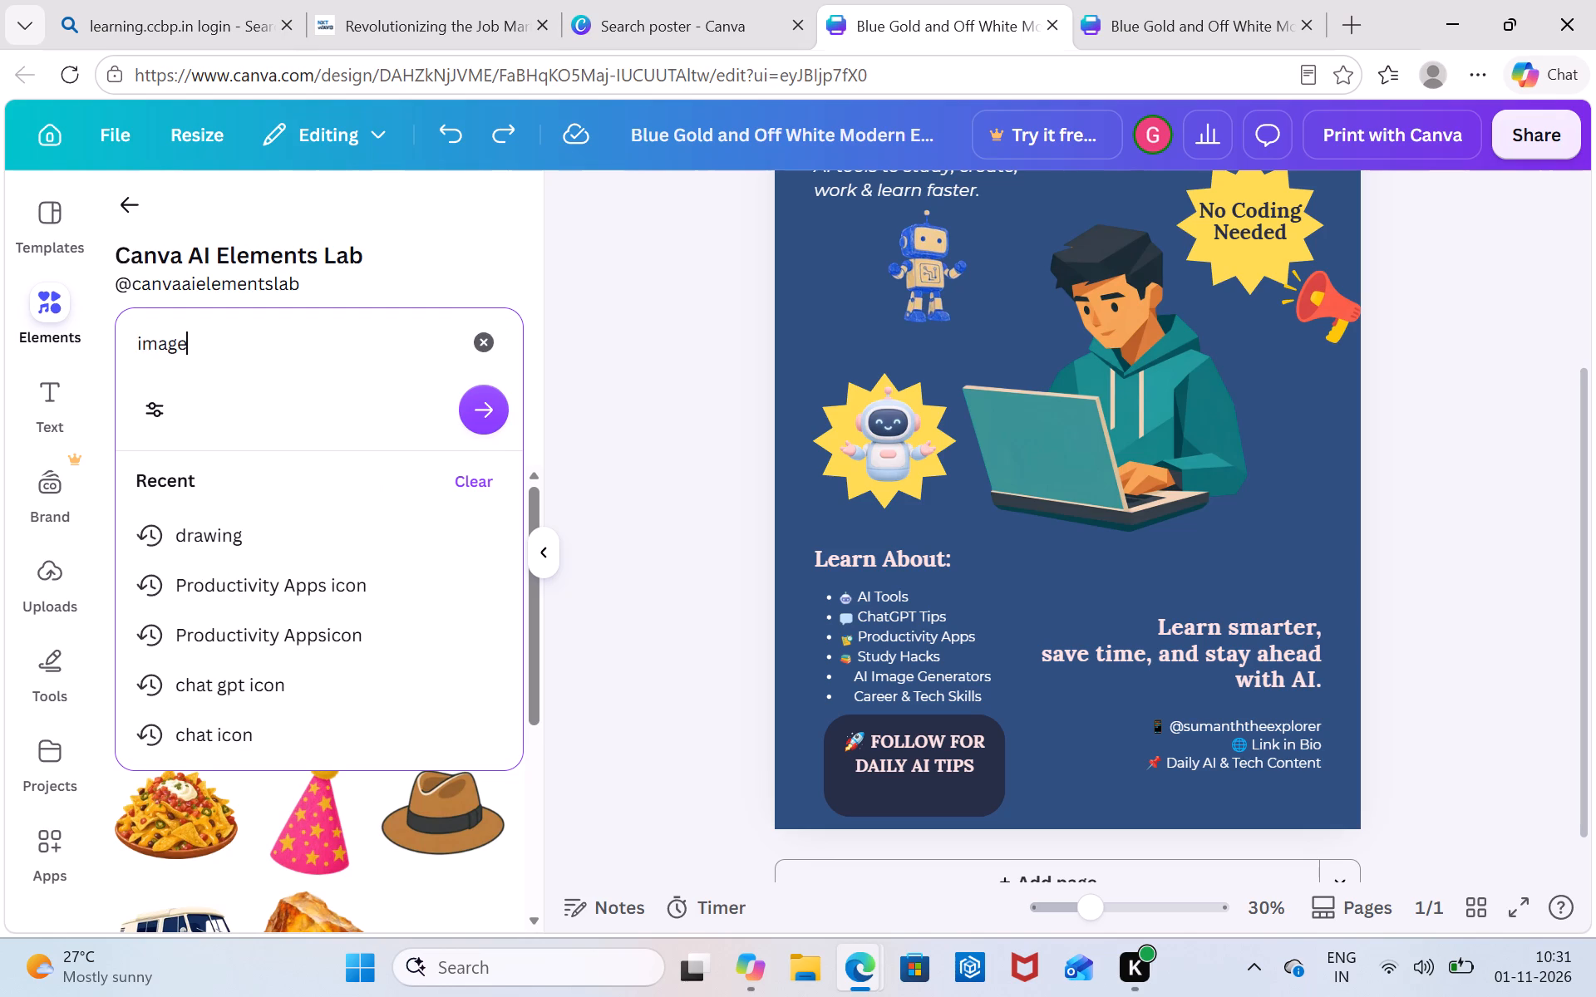
{"action": "key", "text": "Return"}
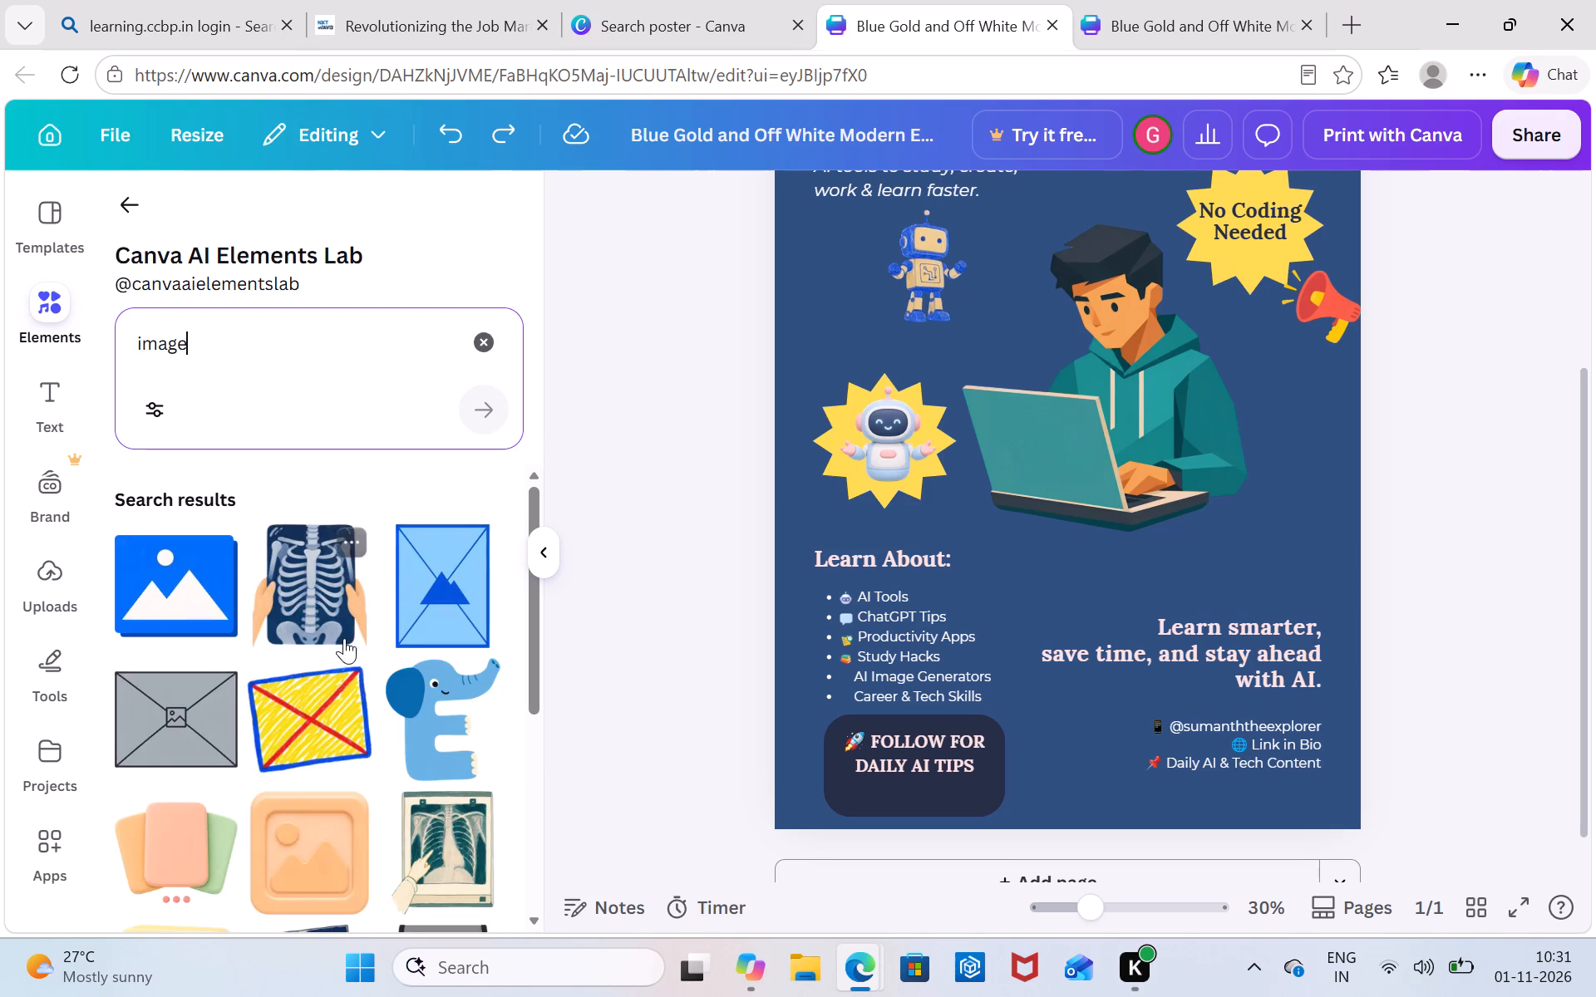
{"action": "scroll", "coordinate": [344, 638], "scroll_direction": "down", "scroll_amount": 3}
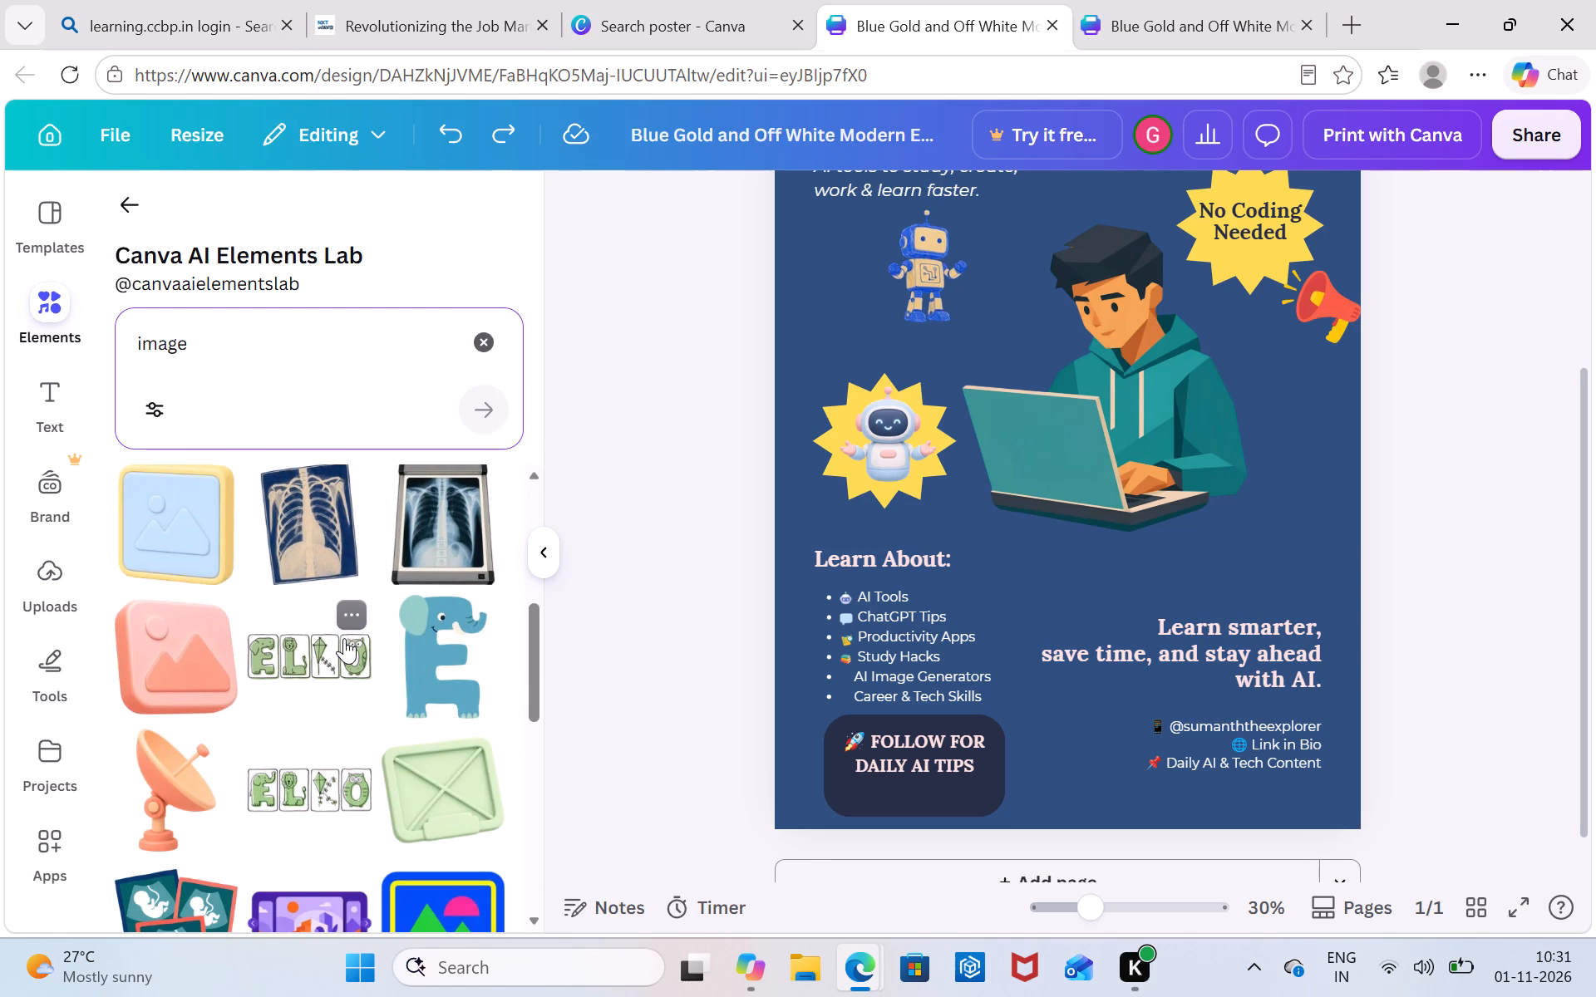
{"action": "scroll", "coordinate": [344, 638], "scroll_direction": "down", "scroll_amount": 2}
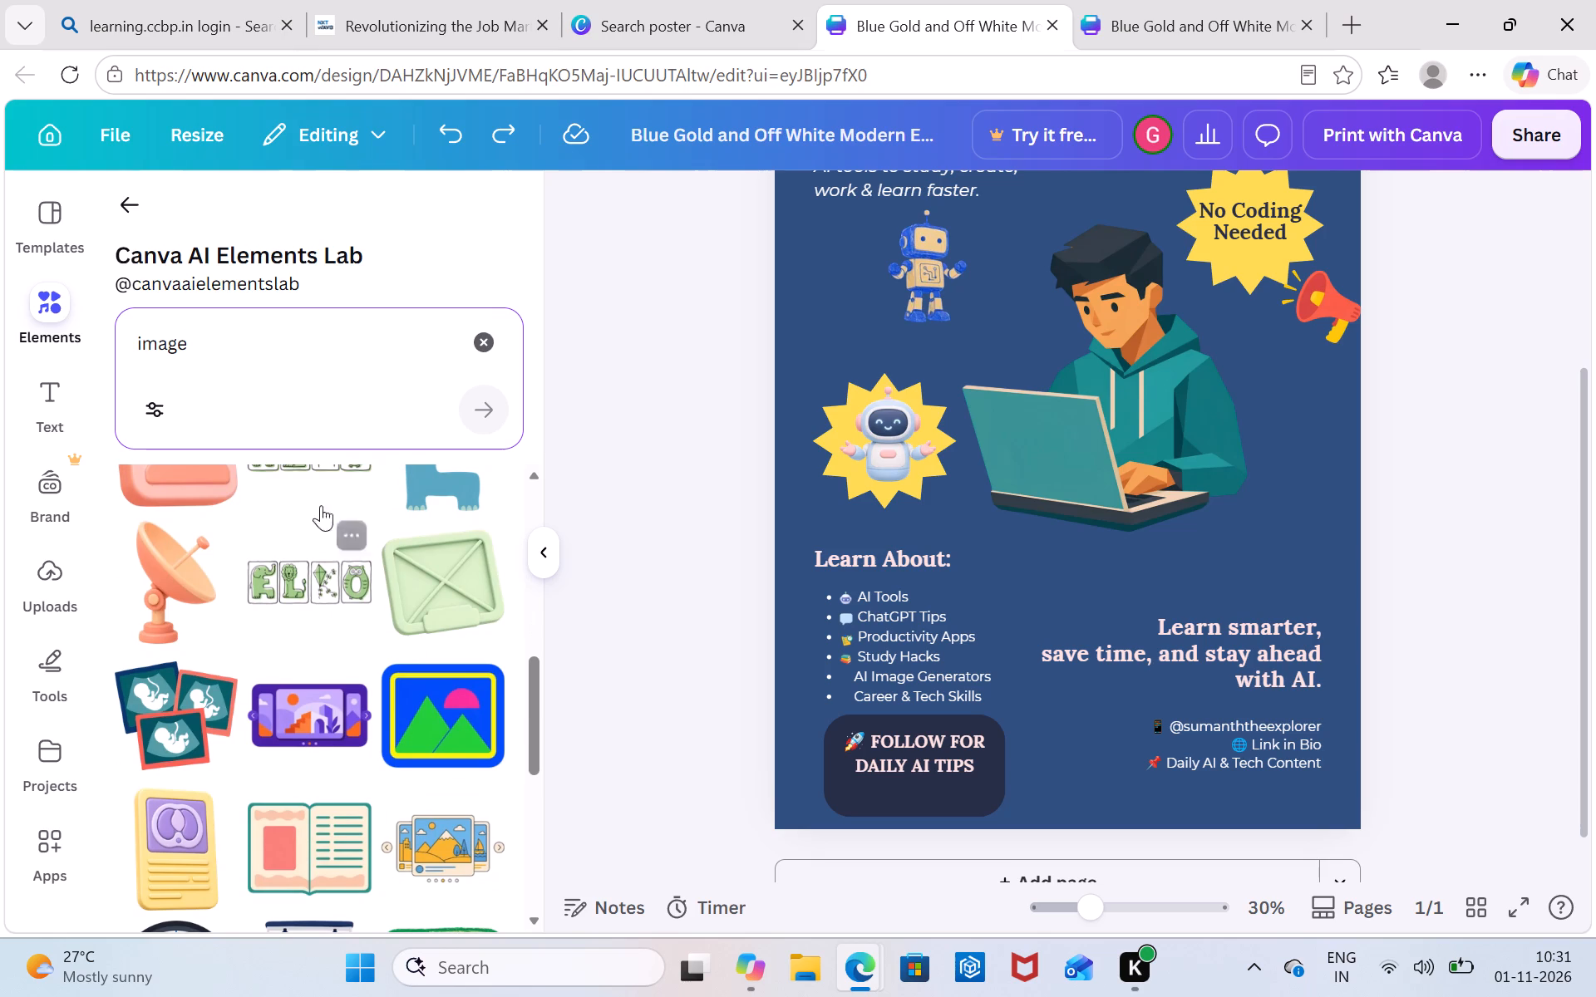
Find the artist palette emoji with the emoji search colo and use it as the elements search term.
{"action": "left_click", "coordinate": [480, 345]}
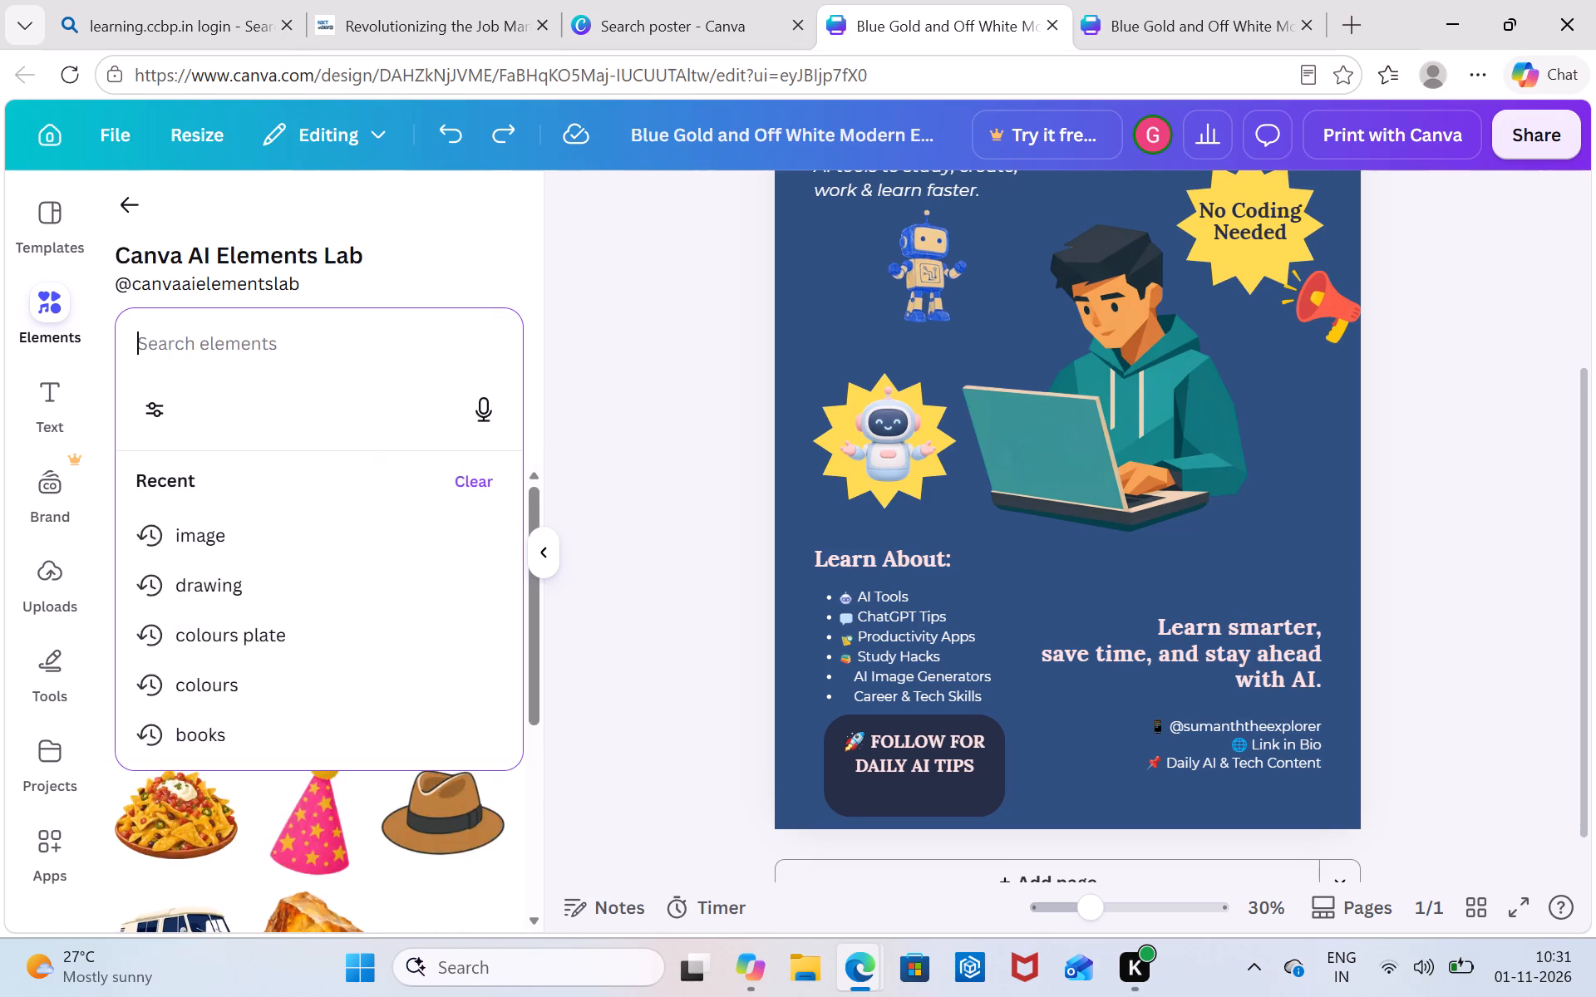
{"action": "key", "text": "super+v"}
{"action": "left_click", "coordinate": [236, 438]}
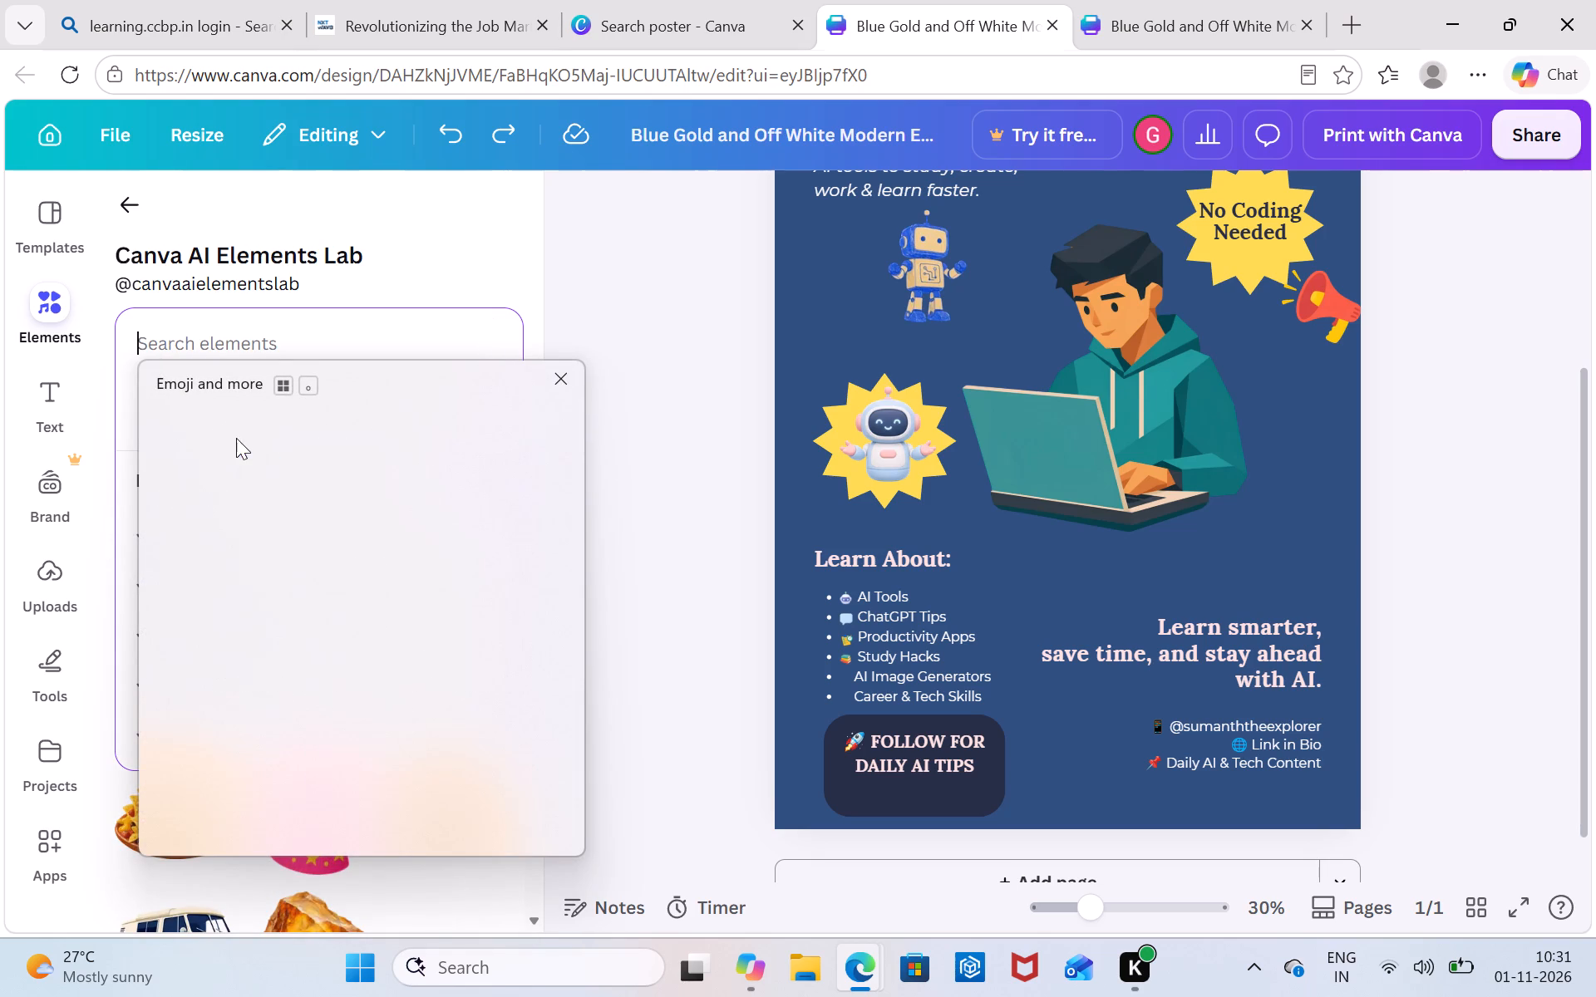
{"action": "left_click", "coordinate": [310, 497]}
{"action": "type", "text": "colo"}
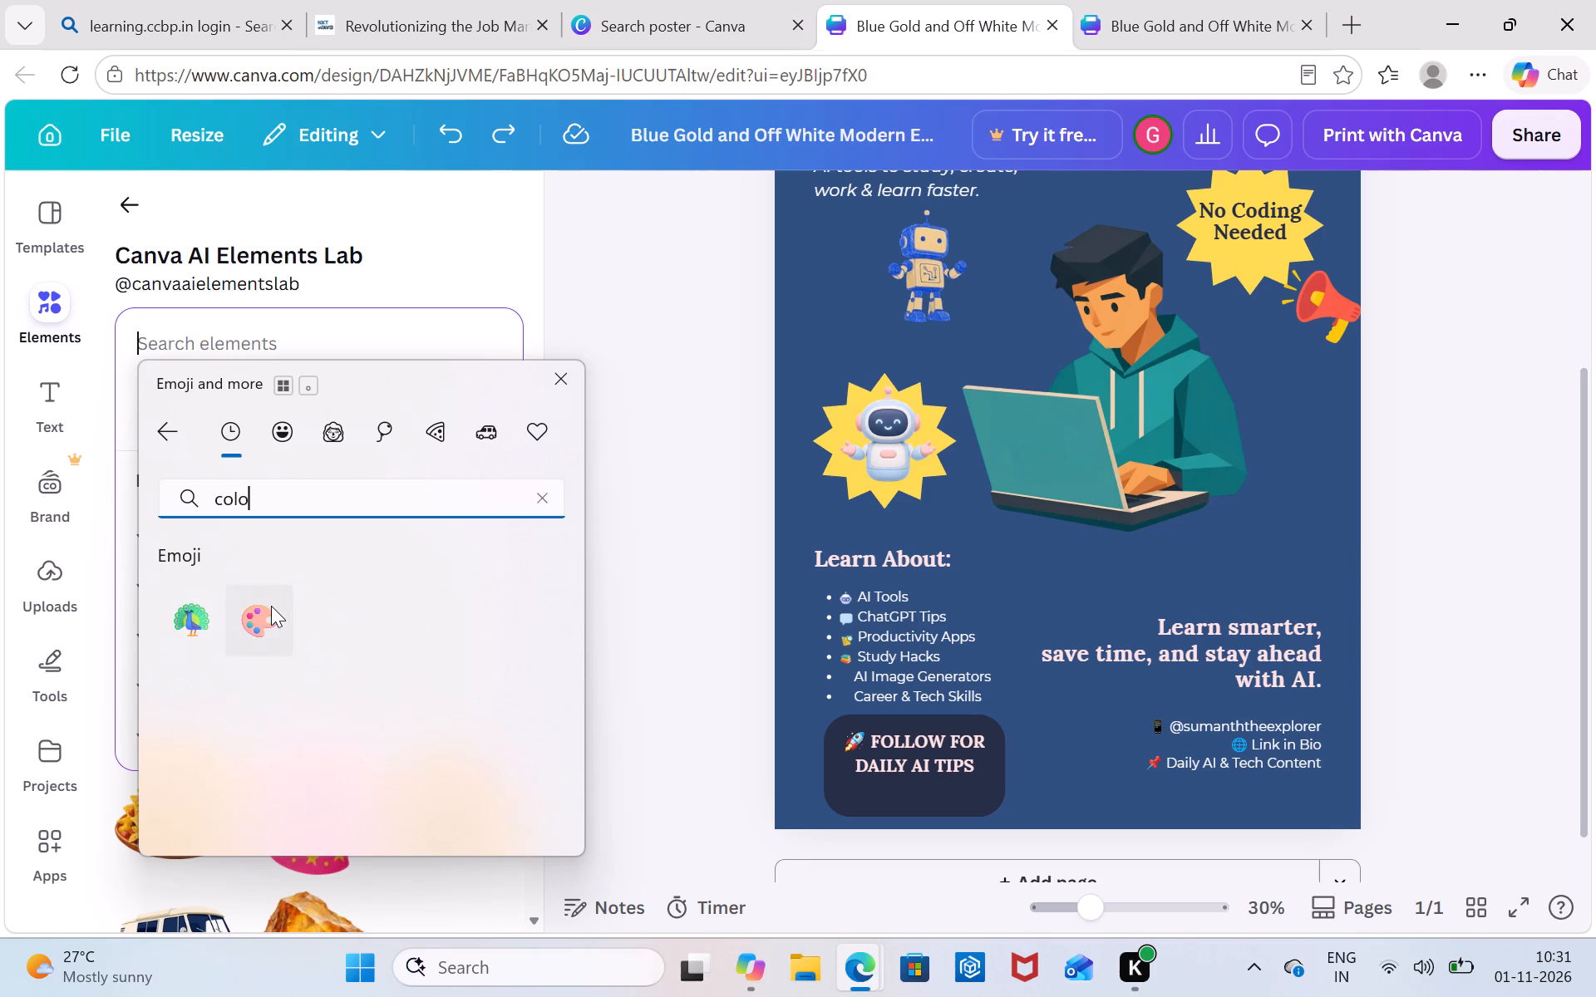
{"action": "left_click", "coordinate": [271, 606]}
{"action": "left_click", "coordinate": [569, 379]}
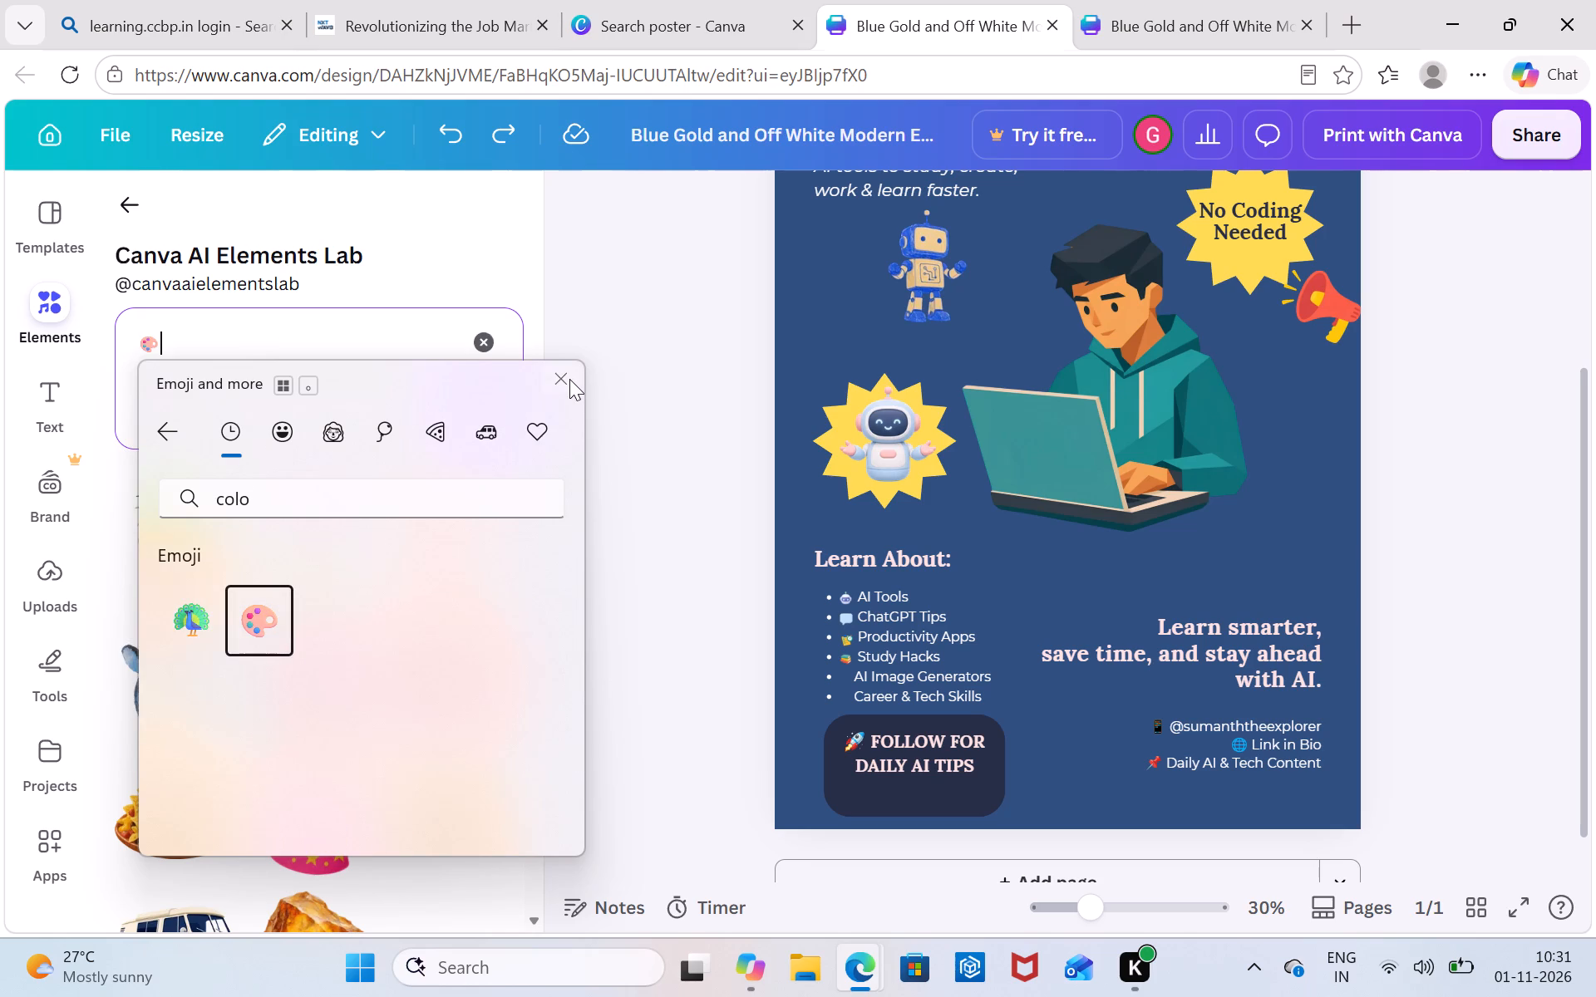
{"action": "left_click", "coordinate": [488, 396]}
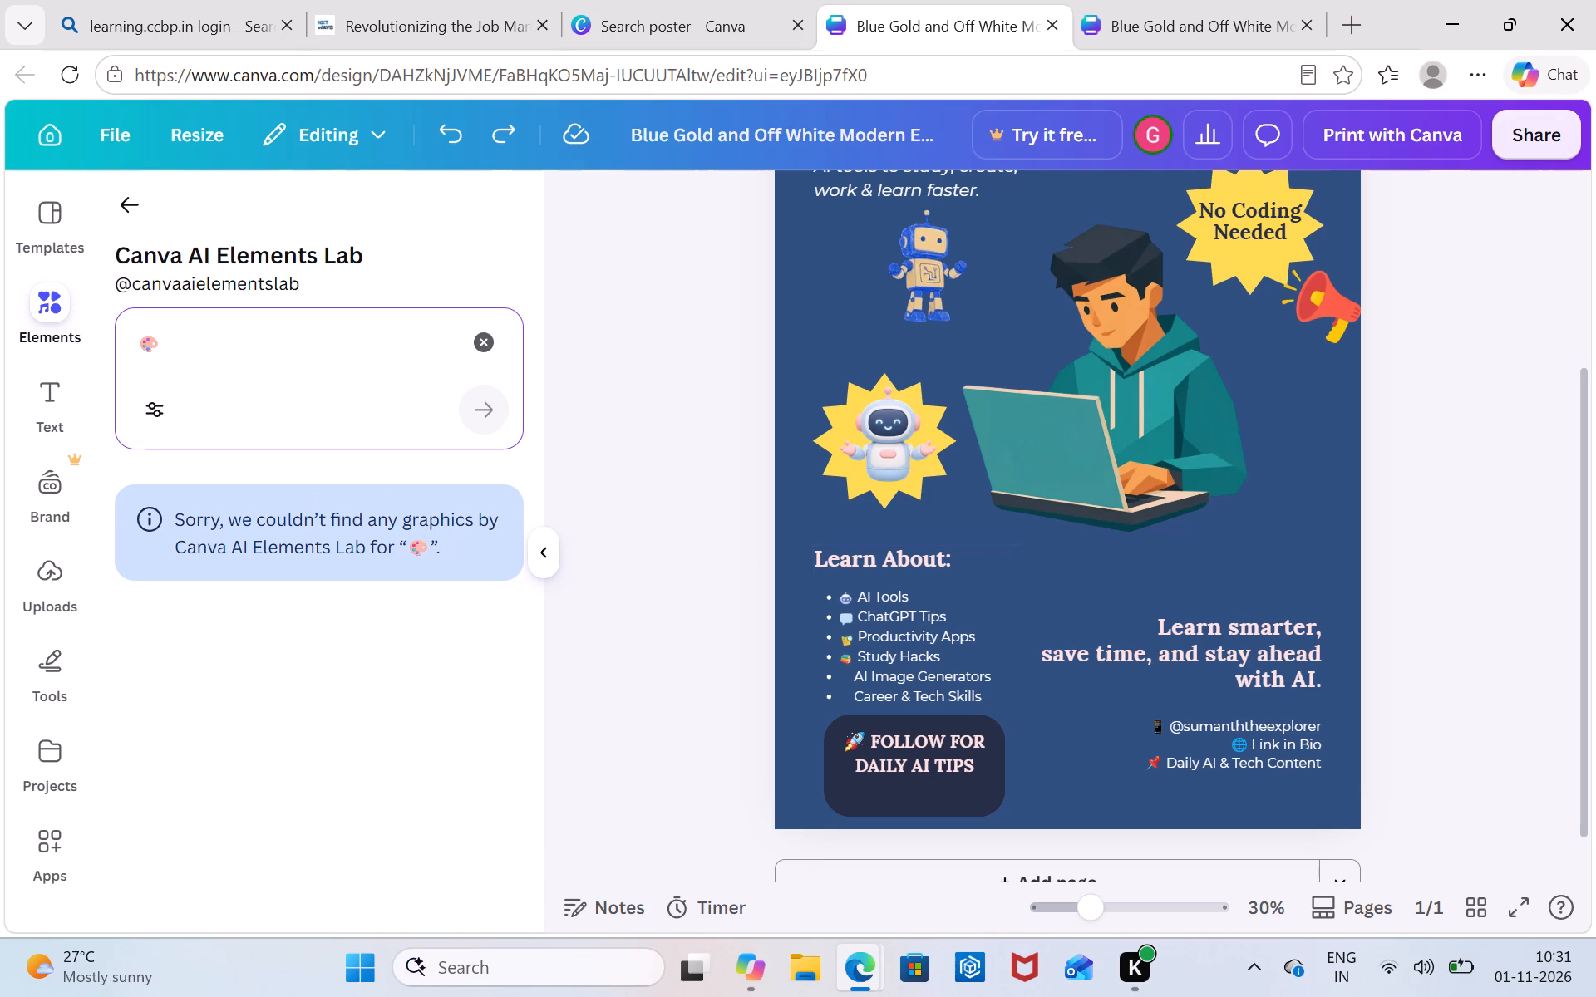
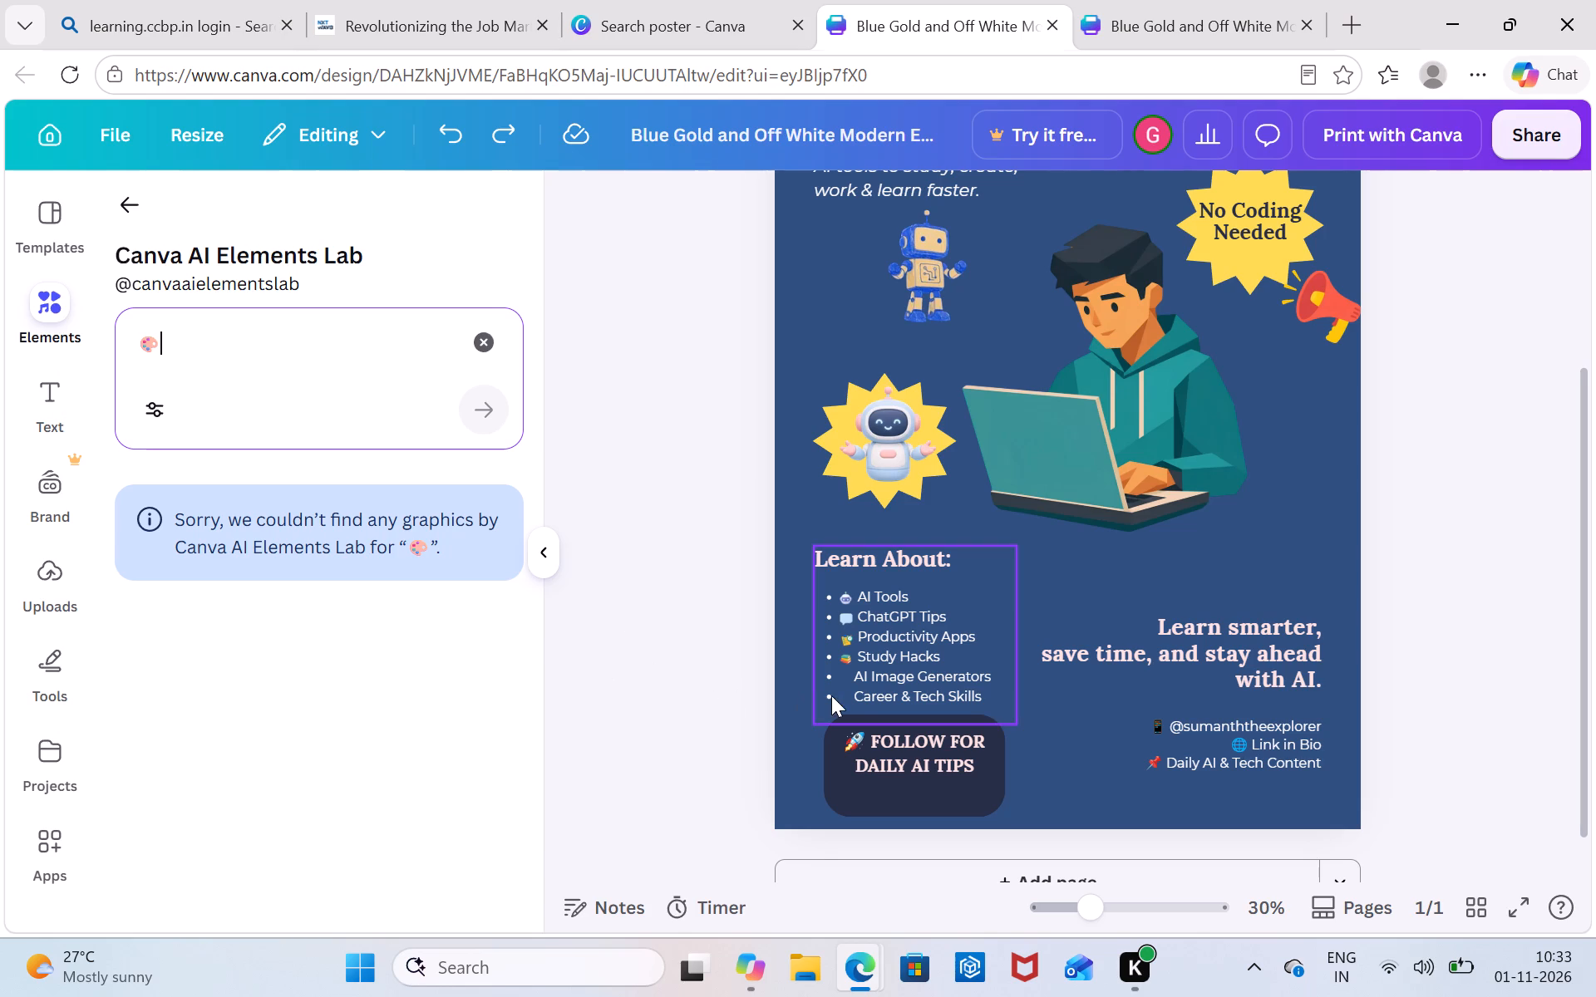
Insert the artist palette emoji in front of AI Image Generators in the Learn About list.
{"action": "left_click", "coordinate": [843, 676]}
{"action": "left_click", "coordinate": [843, 676]}
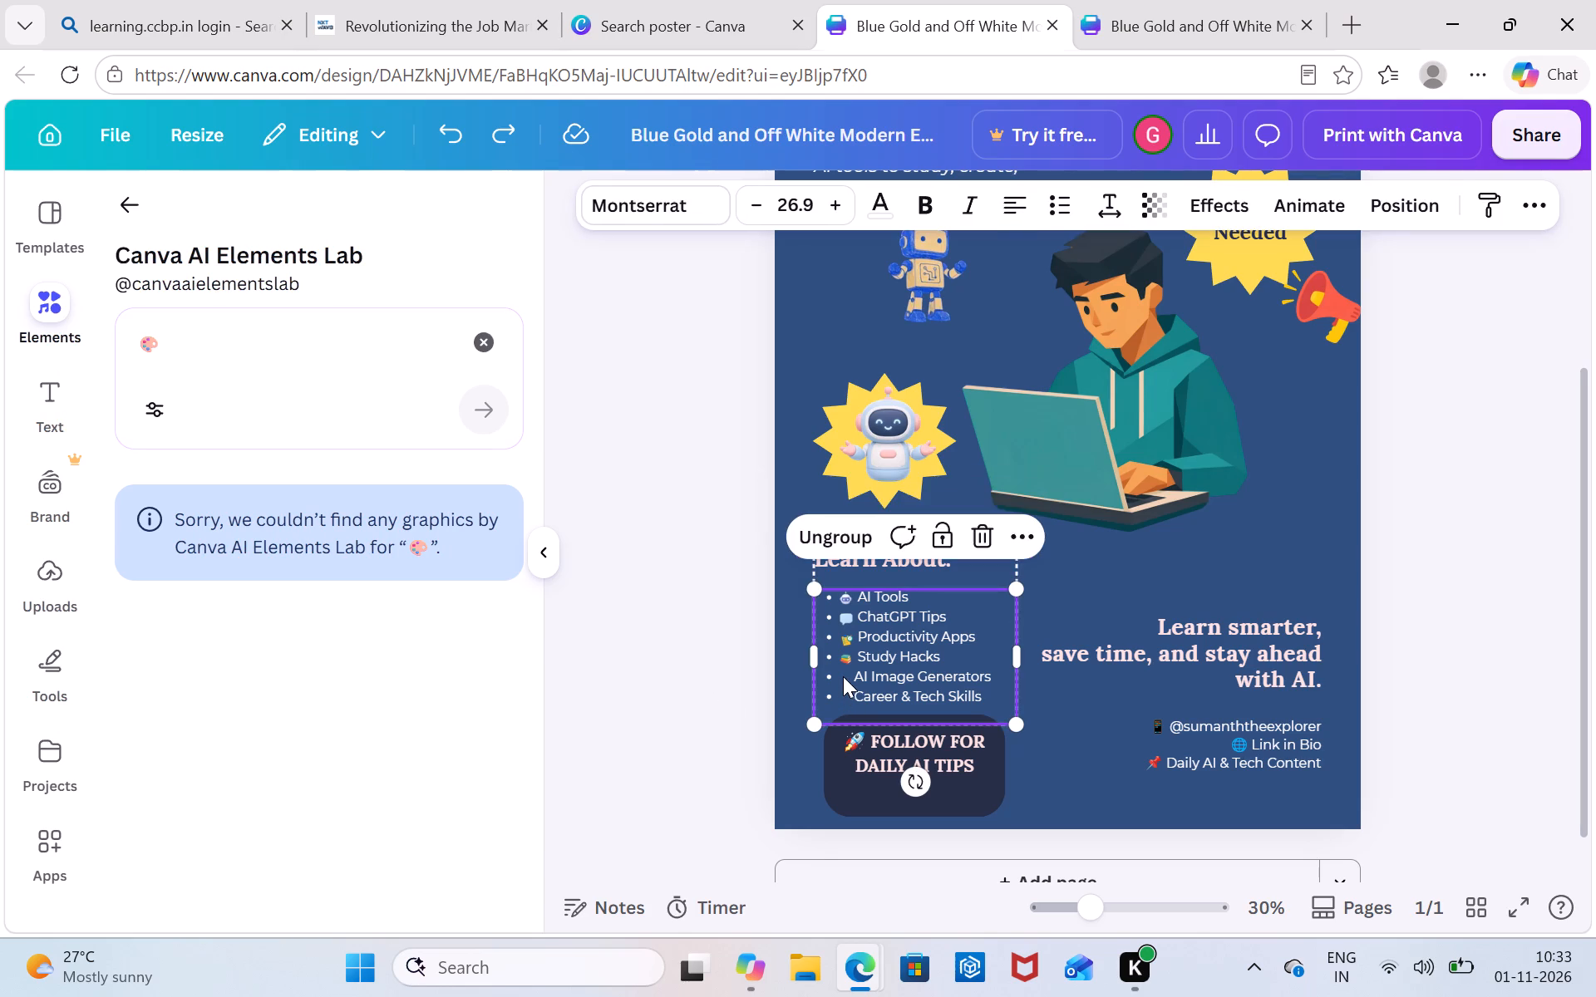
{"action": "left_click", "coordinate": [716, 668]}
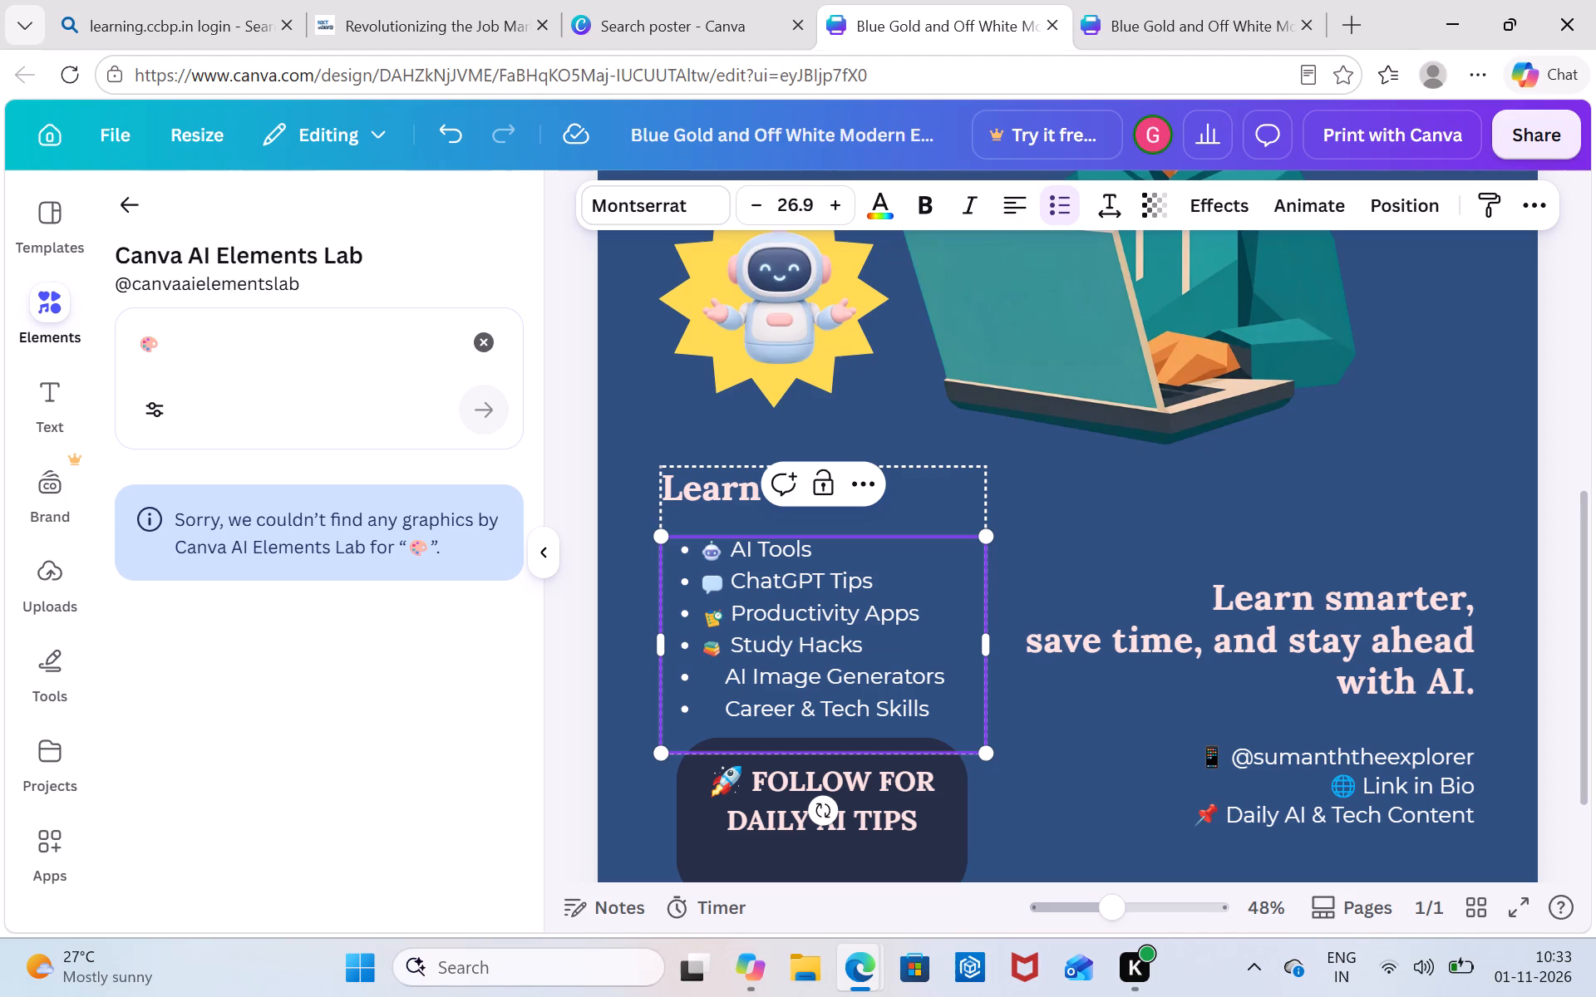
{"action": "key", "text": "Left"}
{"action": "key", "text": "super+v"}
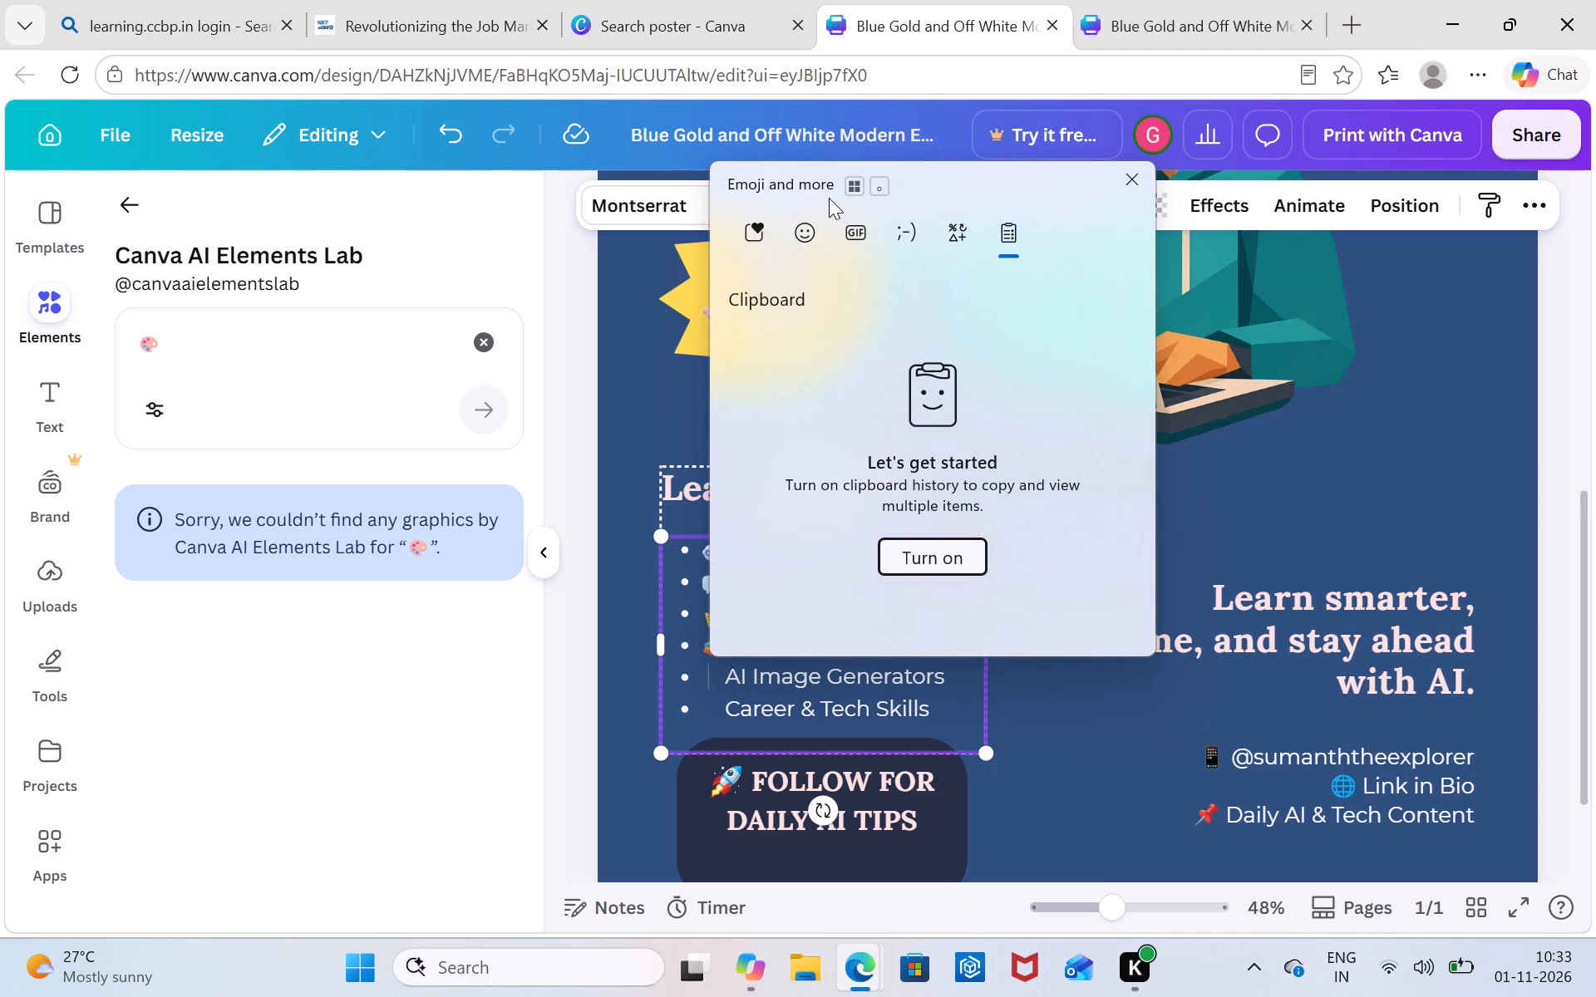
{"action": "left_click", "coordinate": [807, 225]}
{"action": "left_click", "coordinate": [815, 292]}
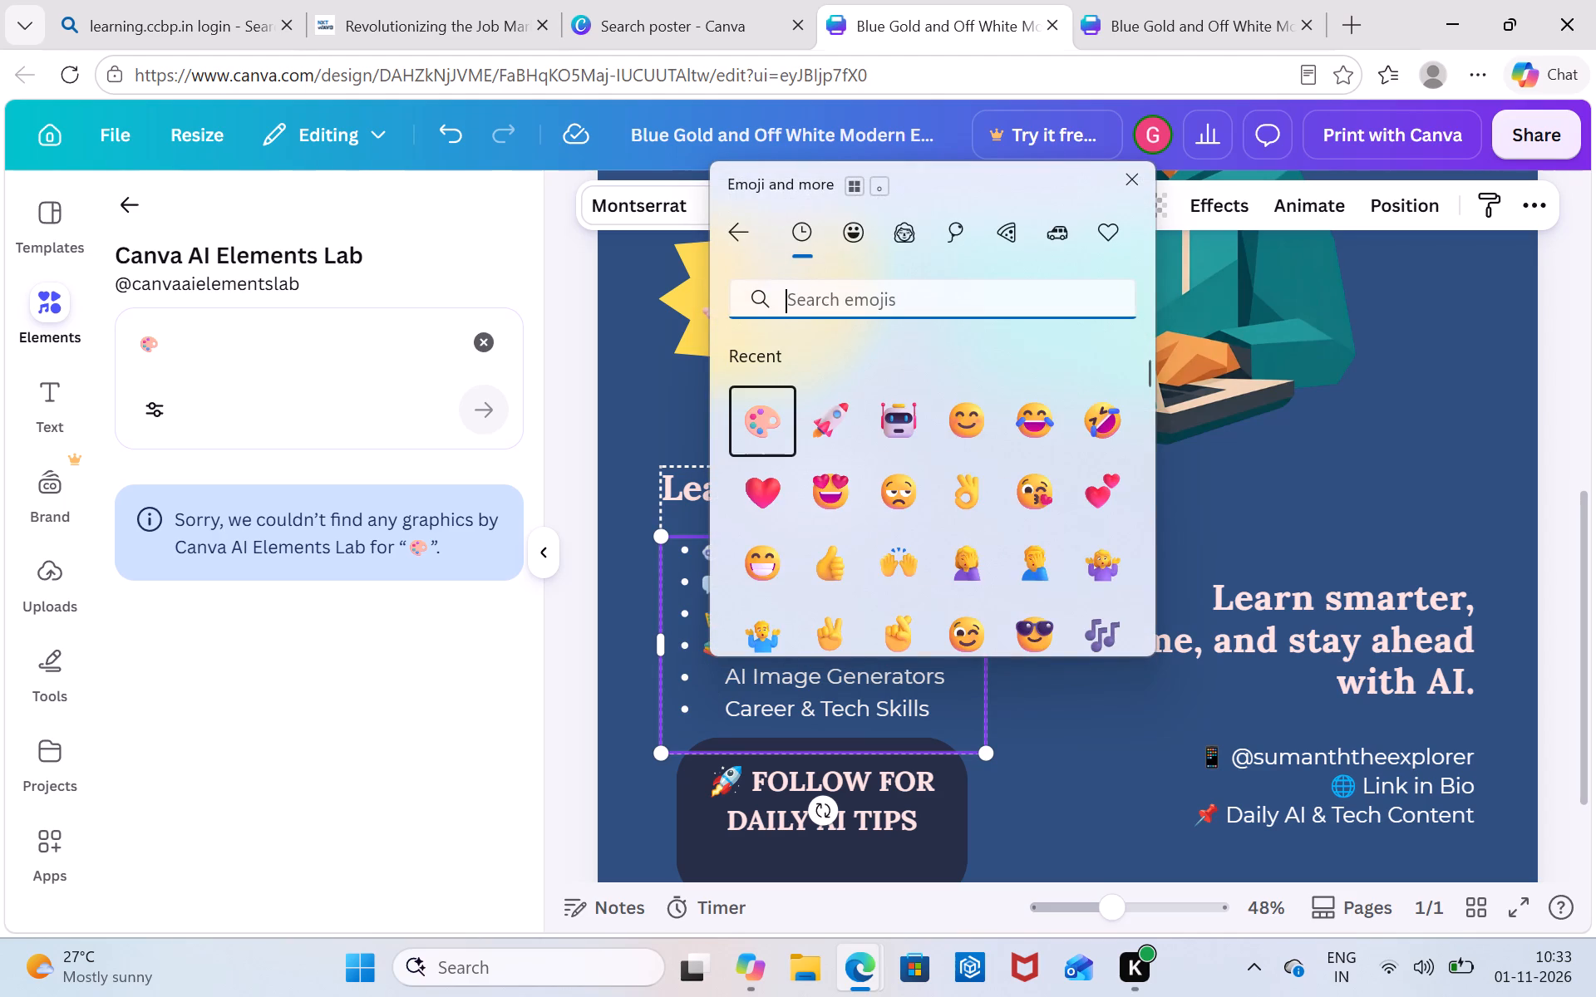
{"action": "left_click", "coordinate": [764, 420]}
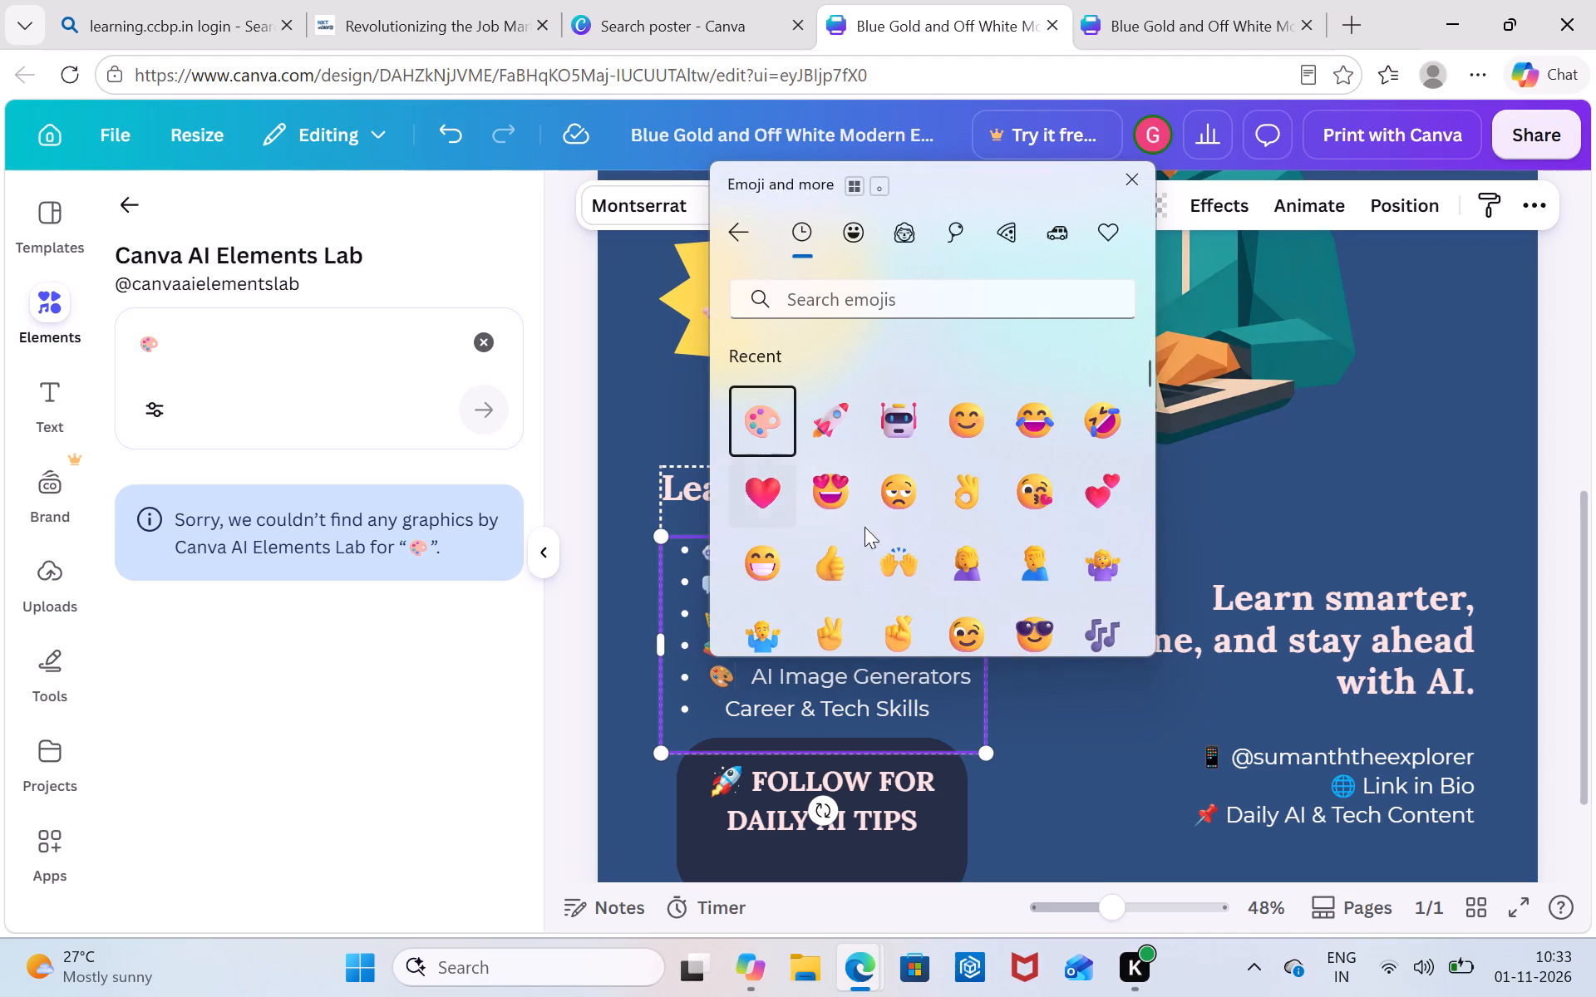
{"action": "left_click", "coordinate": [1276, 498]}
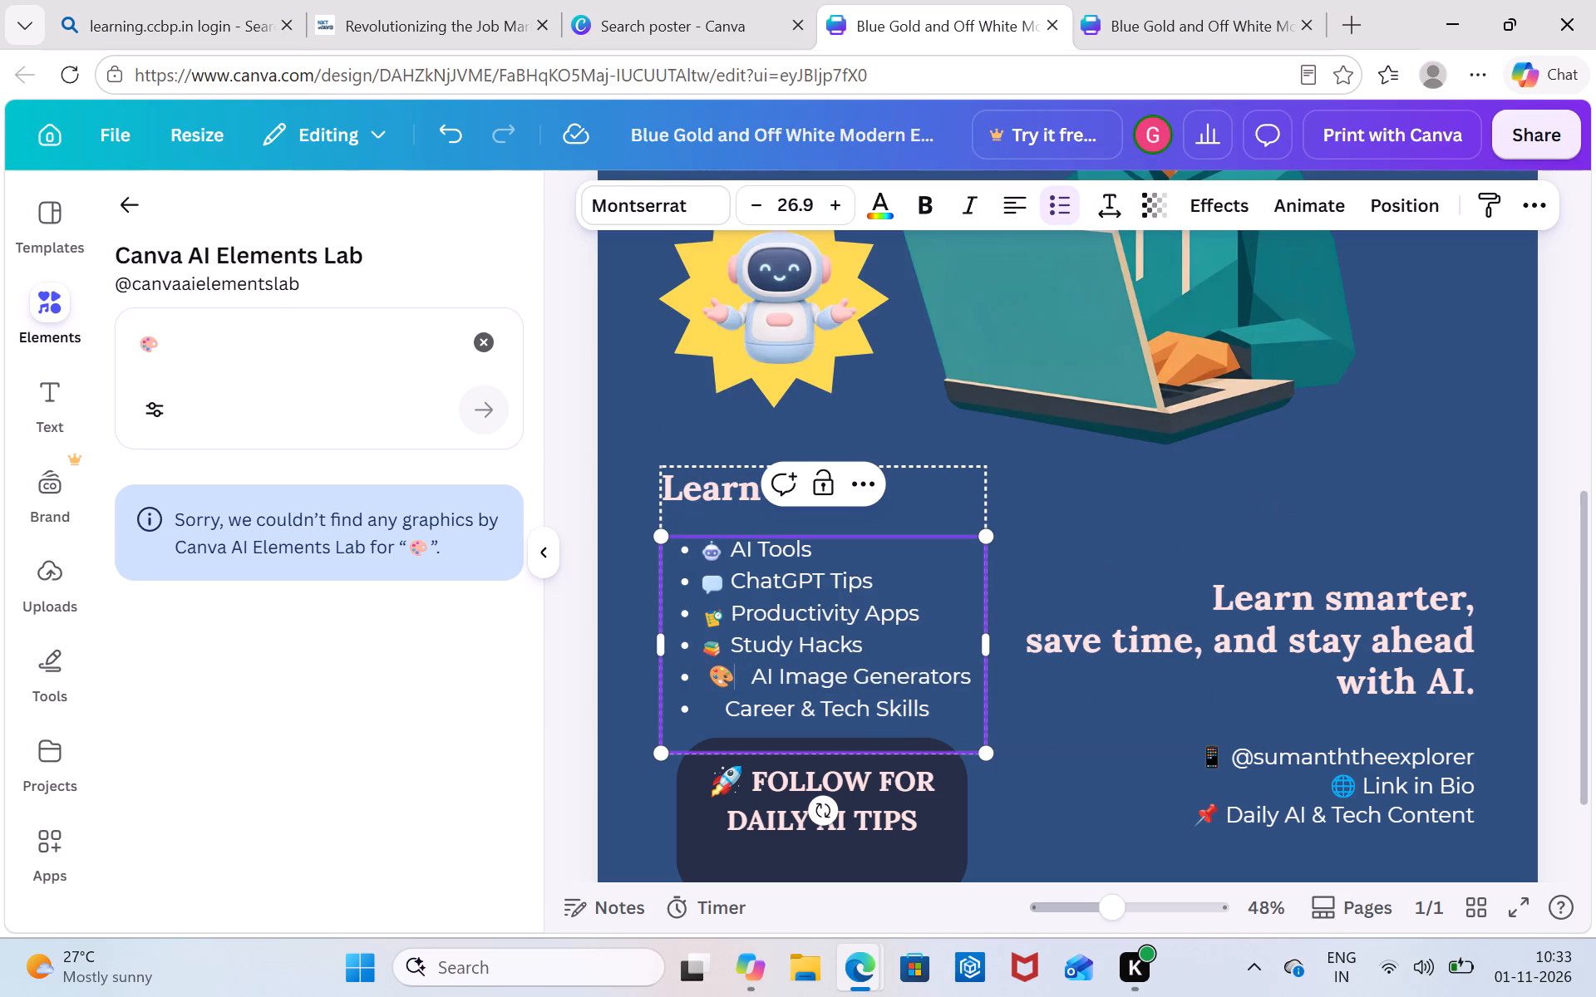
Remove the extra spaces before and after the palette emoji on the AI Image Generators line.
{"action": "key", "text": "Delete"}
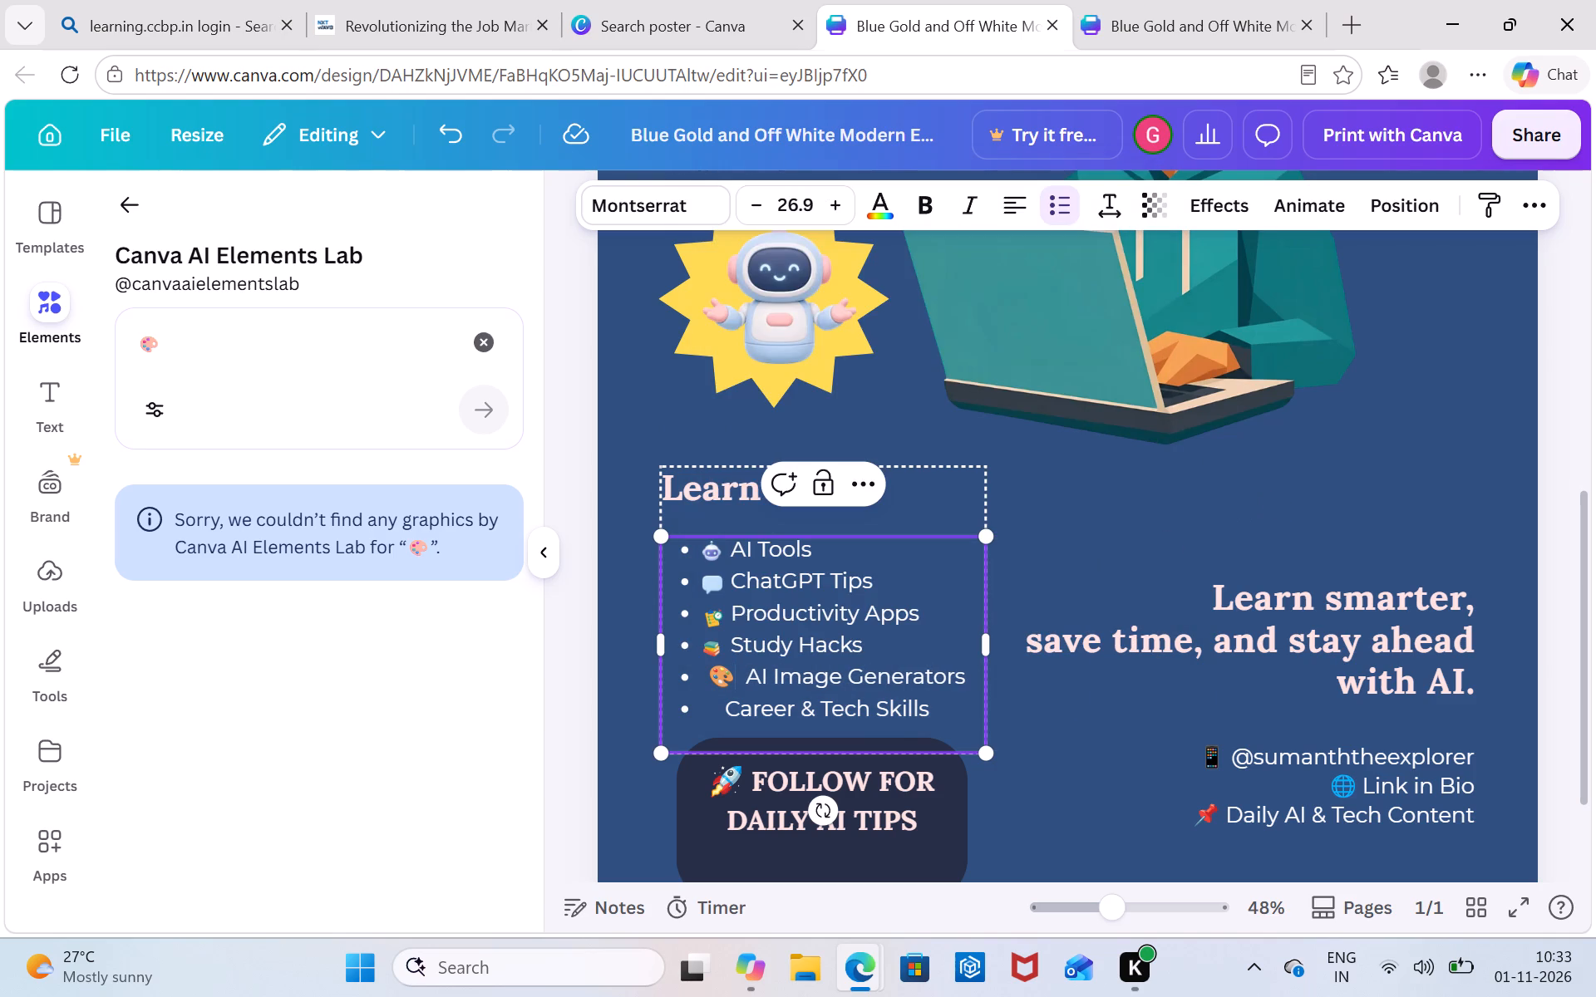
{"action": "left_click", "coordinate": [708, 678]}
{"action": "key", "text": "BackSpace"}
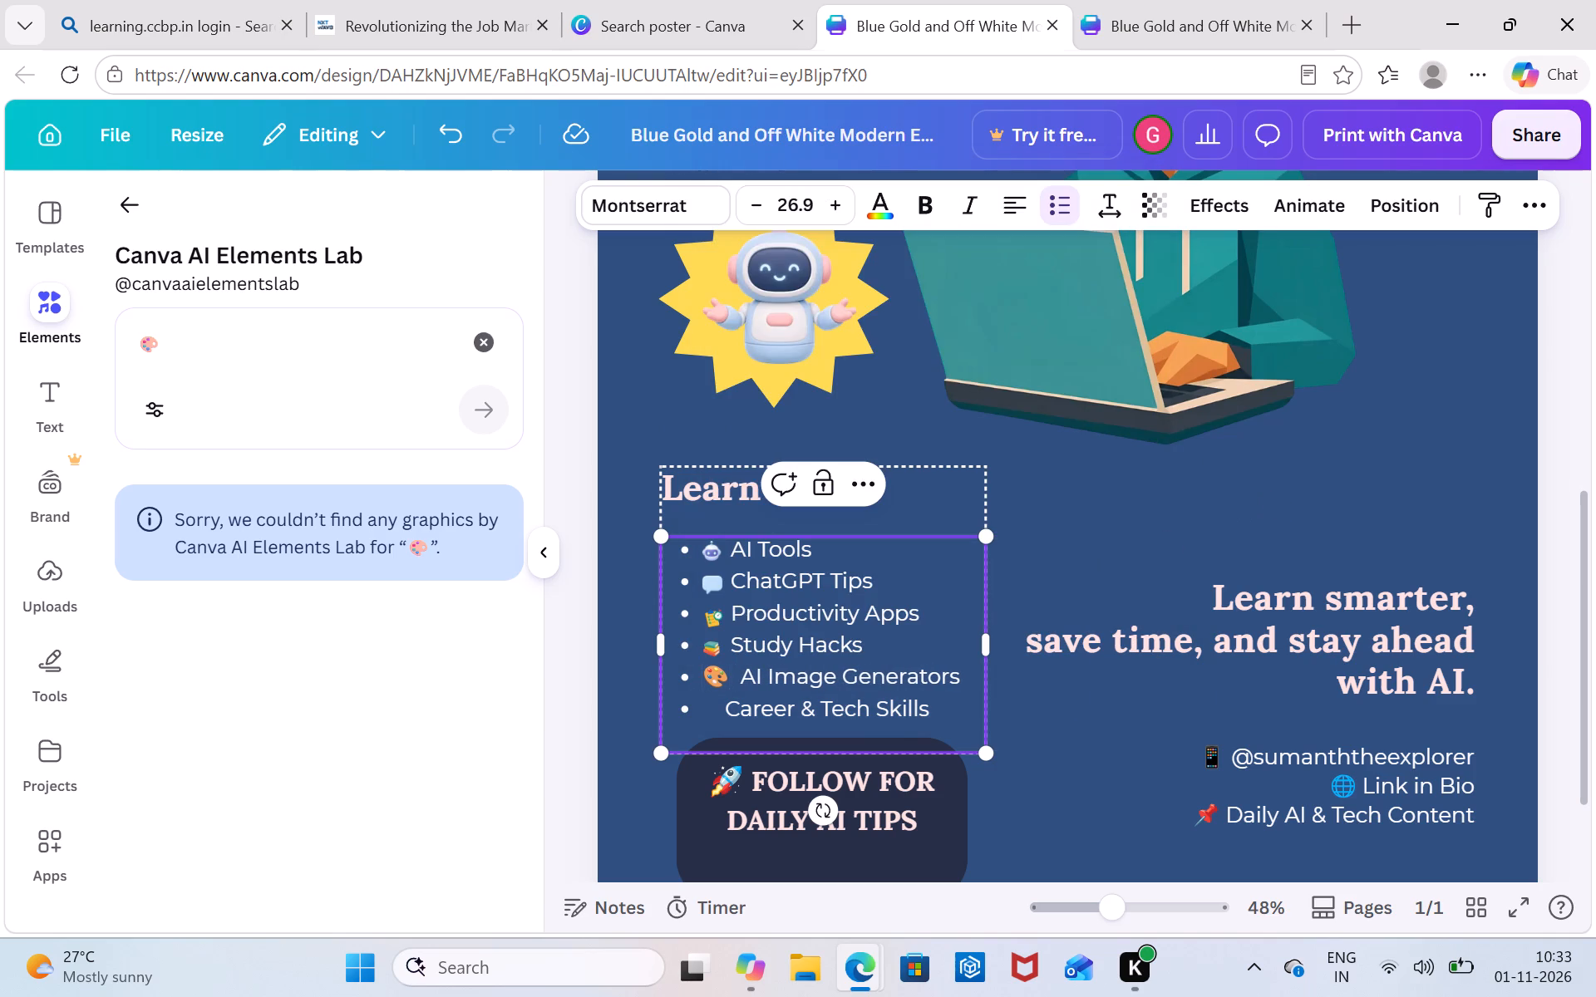
{"action": "left_click", "coordinate": [1089, 506]}
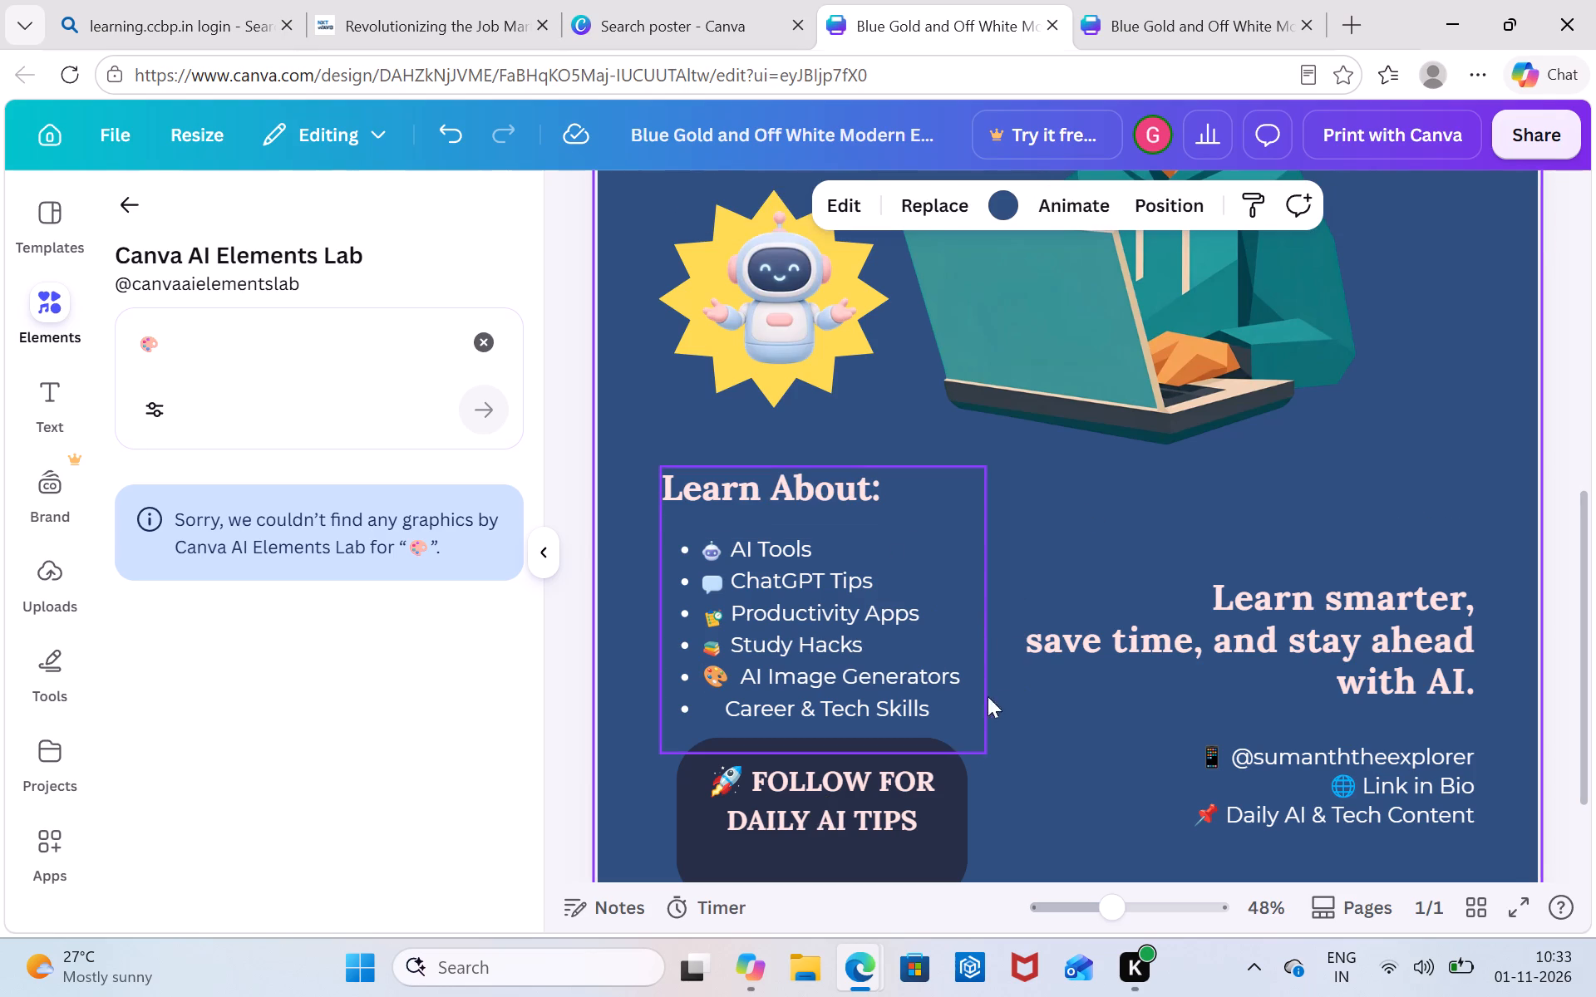
{"action": "left_click", "coordinate": [709, 650]}
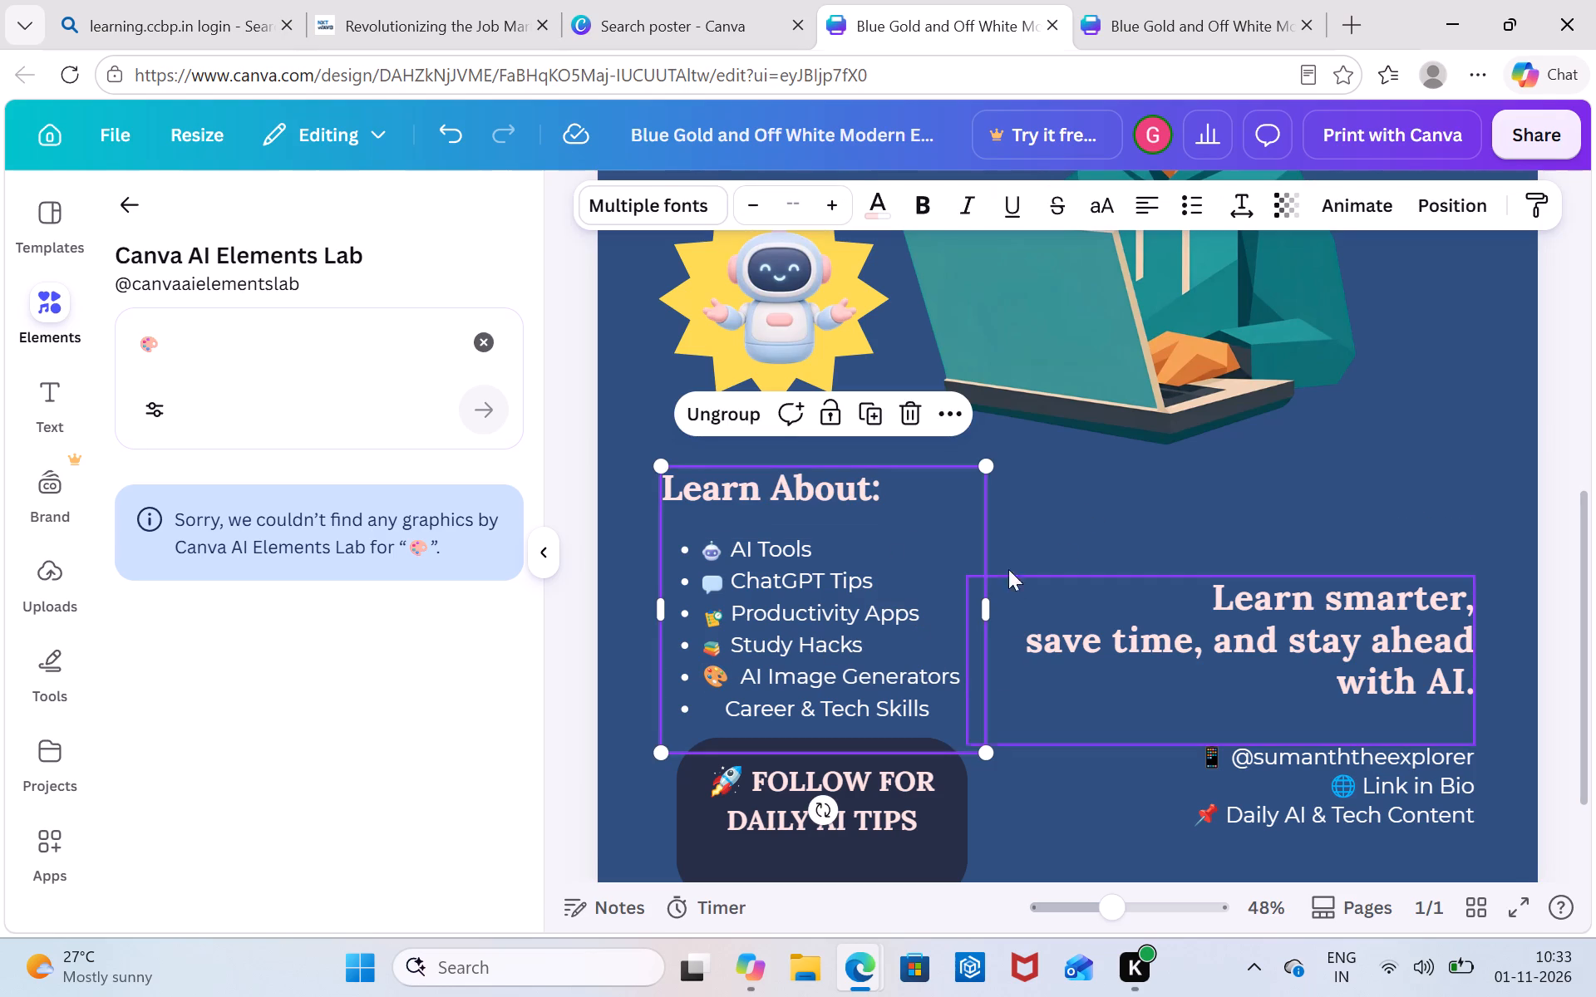
{"action": "scroll", "coordinate": [1066, 545], "scroll_direction": "down", "scroll_amount": 2}
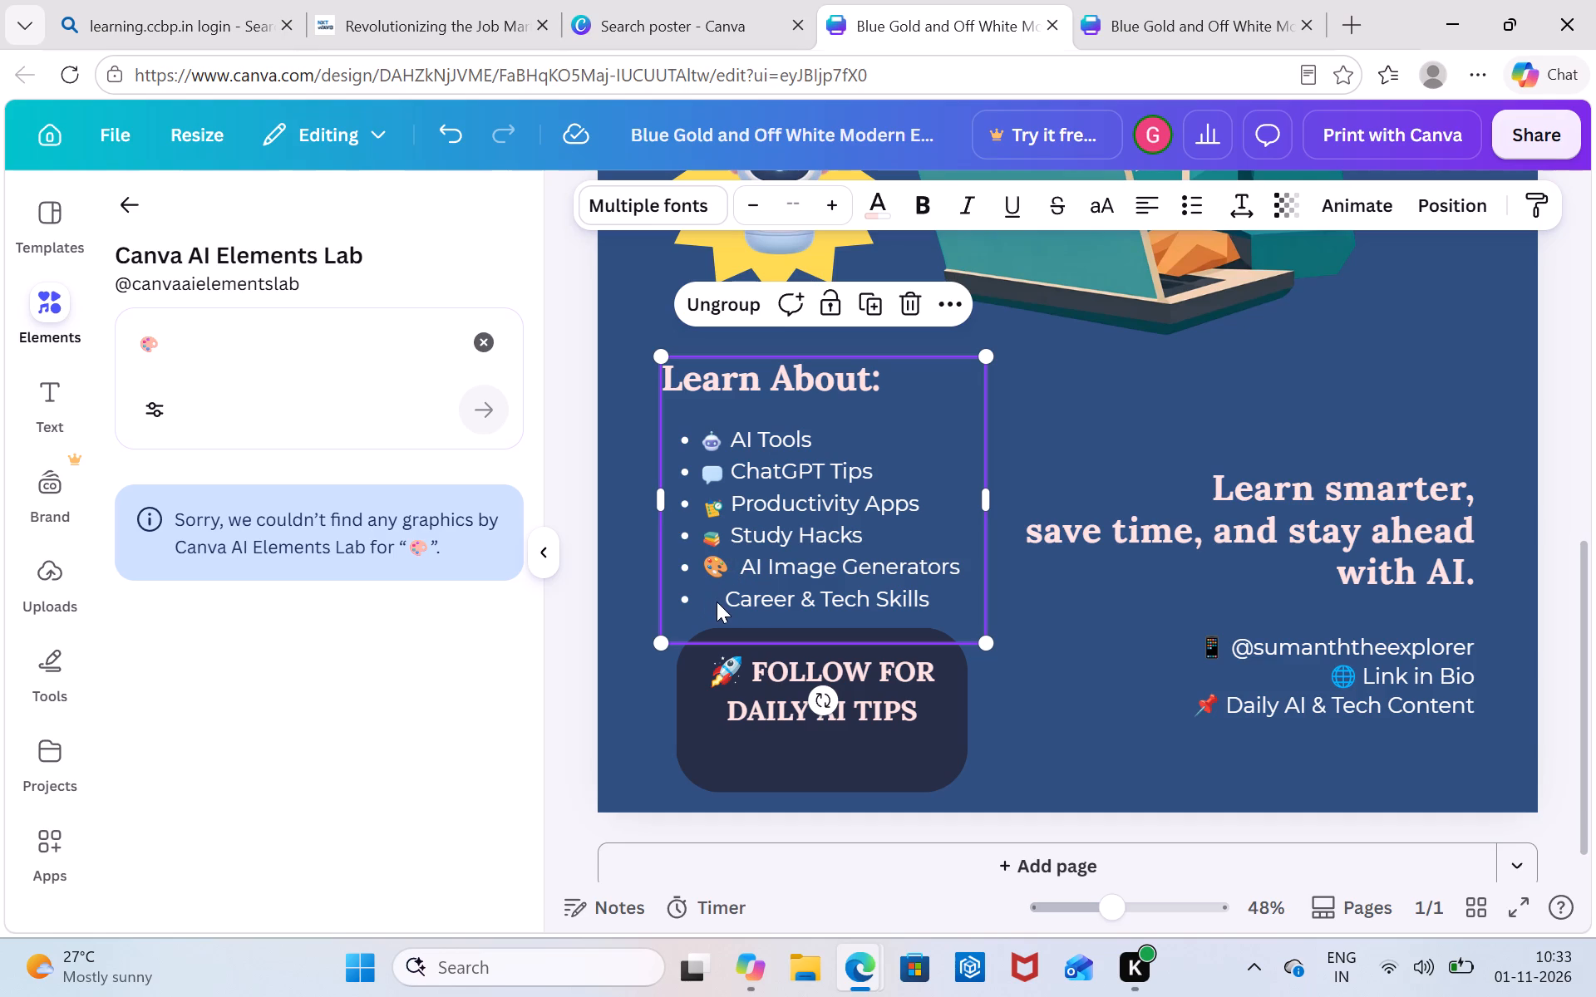
{"action": "left_click", "coordinate": [717, 602]}
{"action": "left_click", "coordinate": [739, 564]}
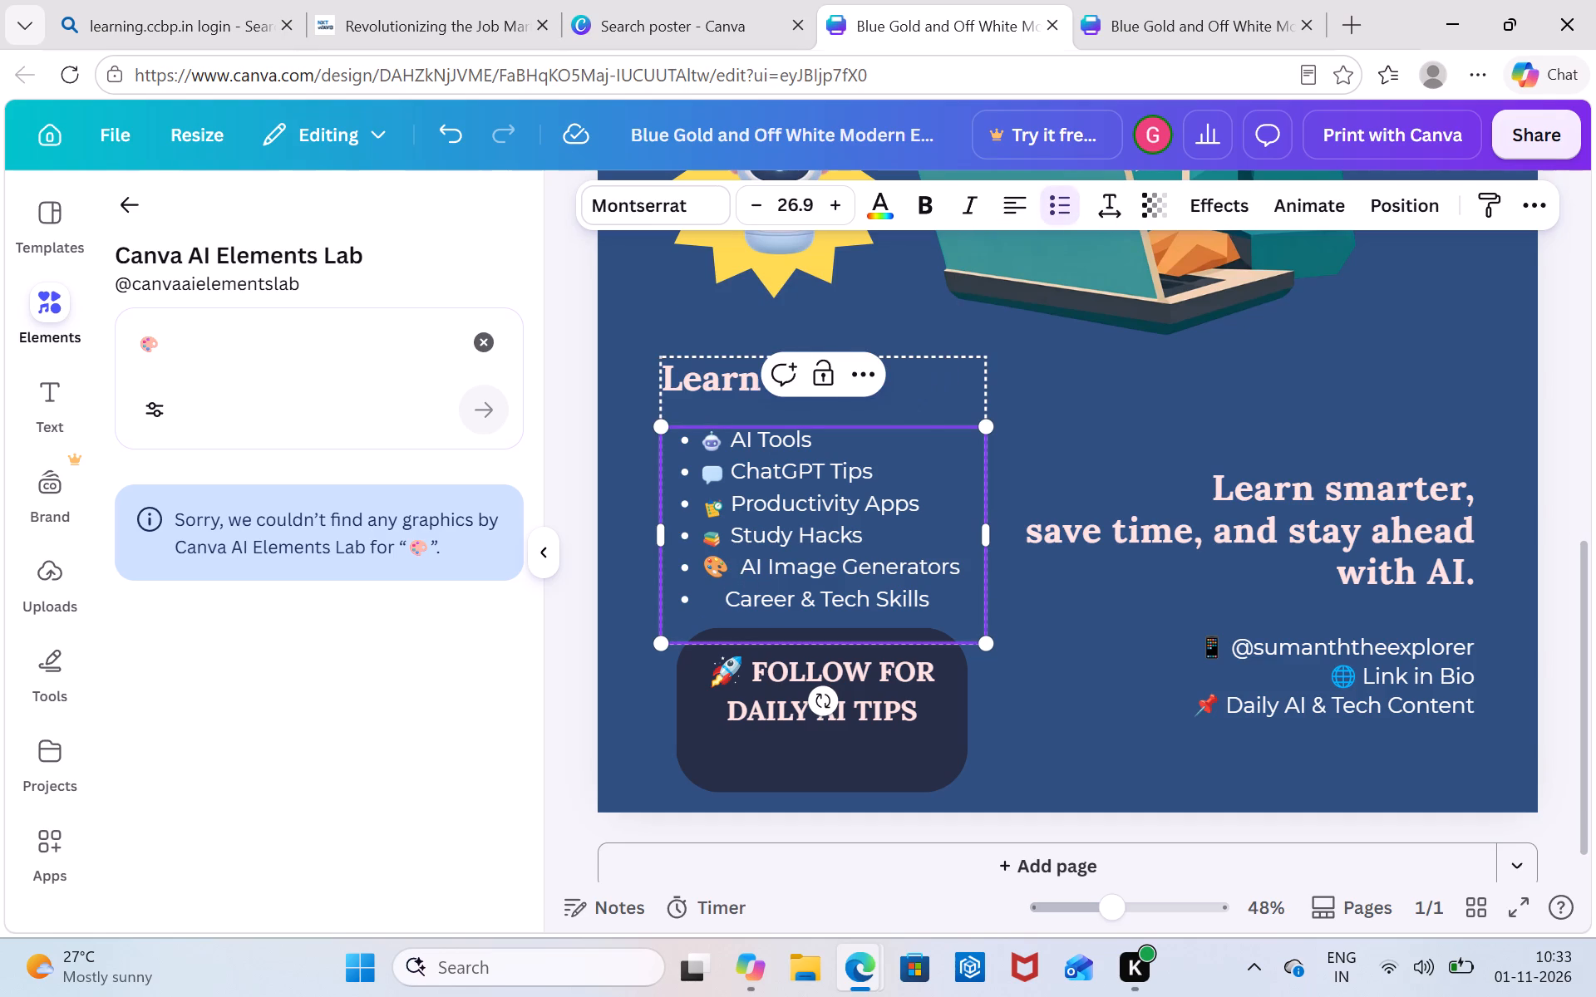
{"action": "key", "text": "BackSpace"}
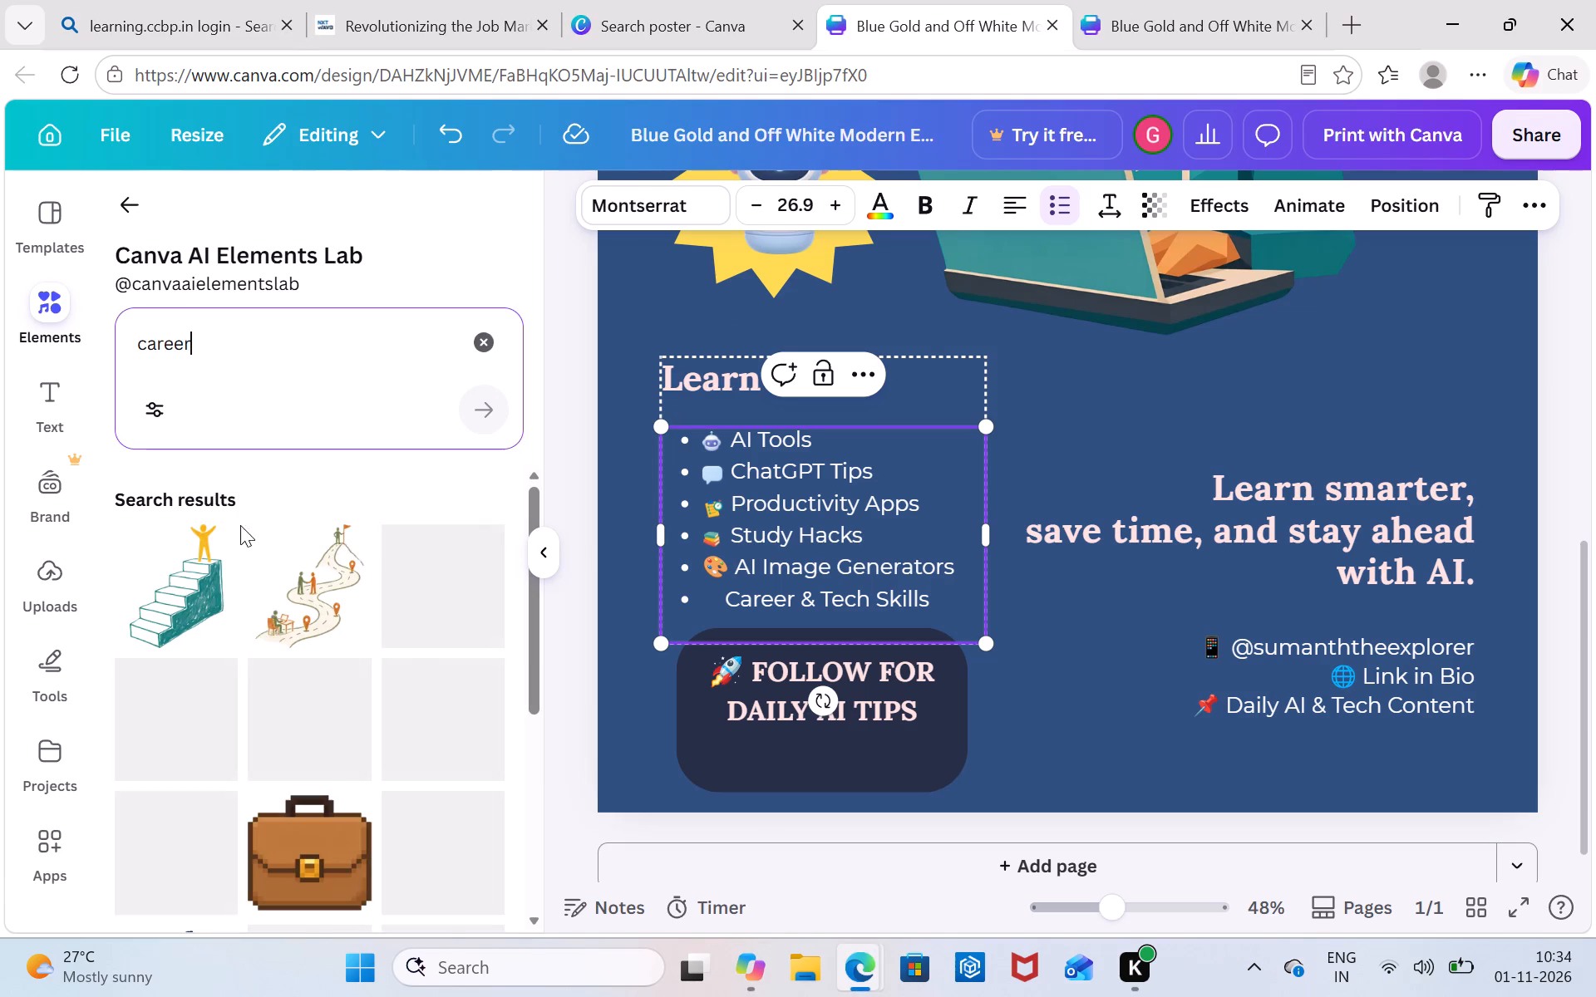
{"action": "scroll", "coordinate": [333, 616], "scroll_direction": "down", "scroll_amount": 2}
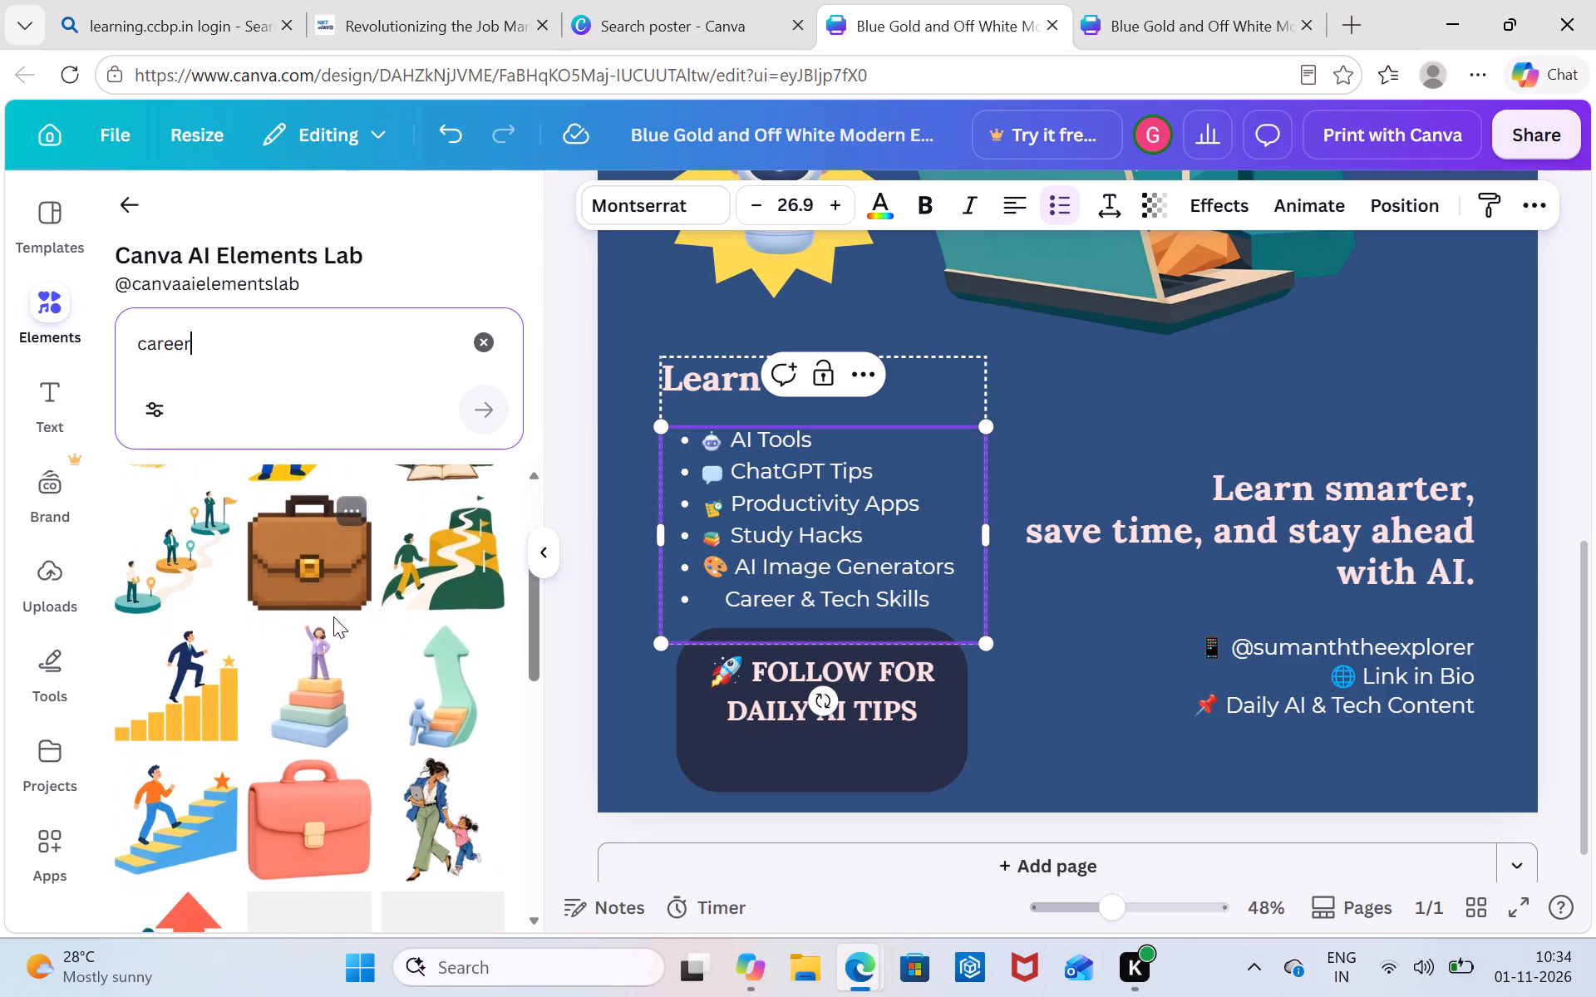
{"action": "scroll", "coordinate": [333, 616], "scroll_direction": "down", "scroll_amount": 1}
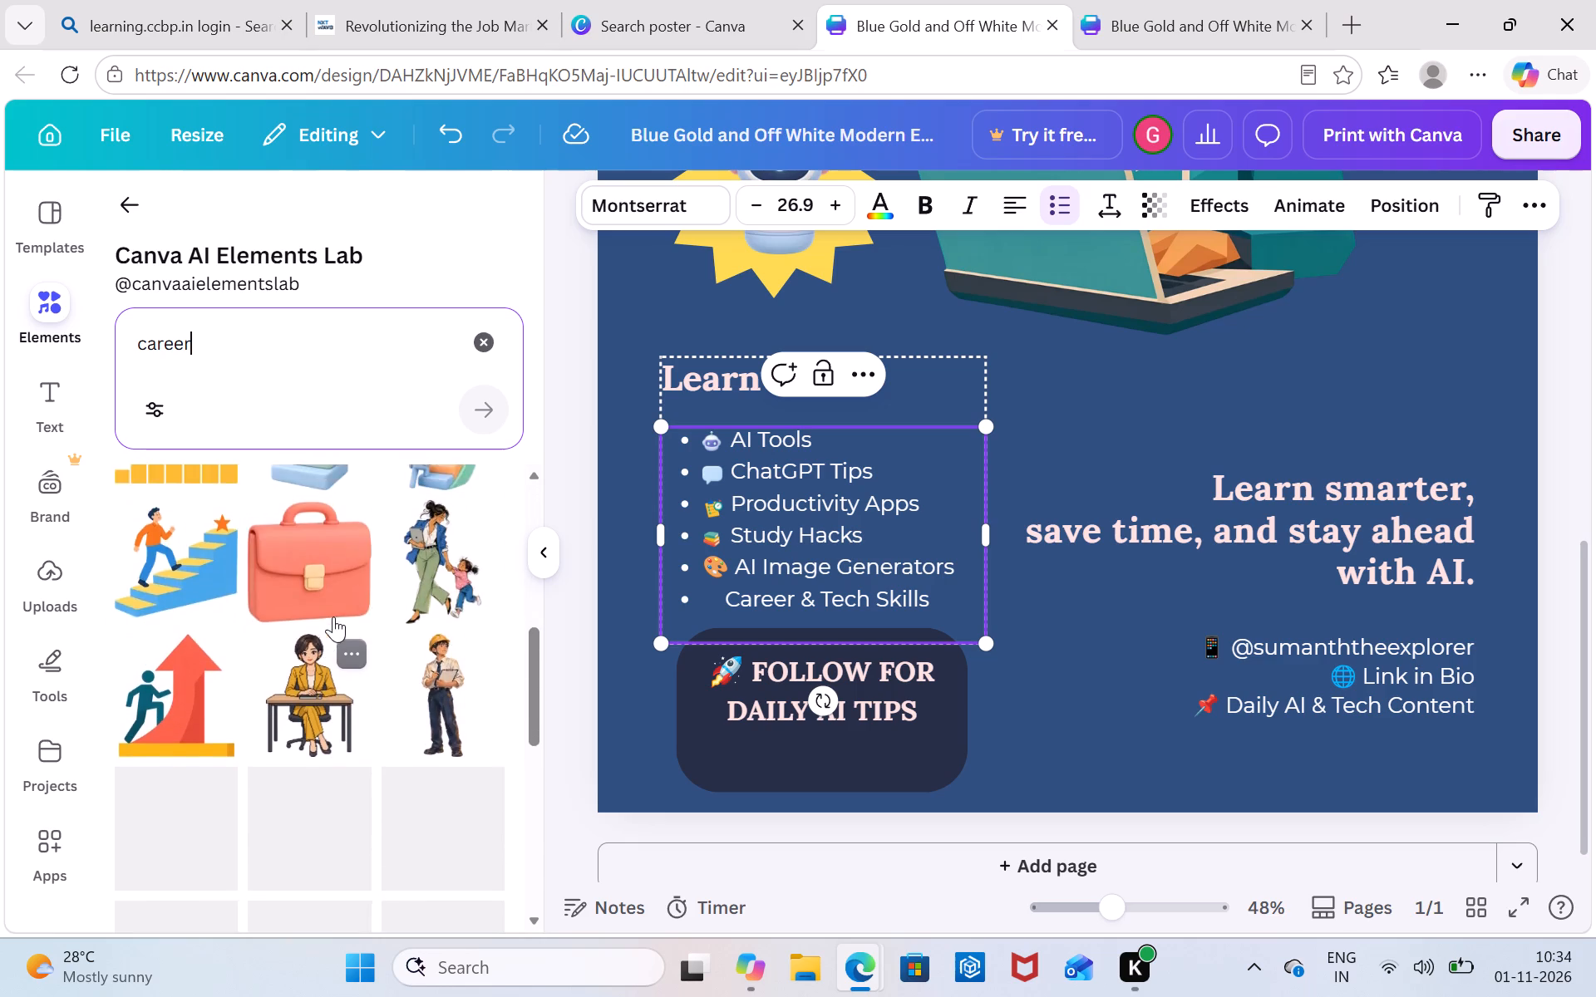
{"action": "scroll", "coordinate": [333, 616], "scroll_direction": "down", "scroll_amount": 1}
{"action": "scroll", "coordinate": [333, 616], "scroll_direction": "up", "scroll_amount": 1}
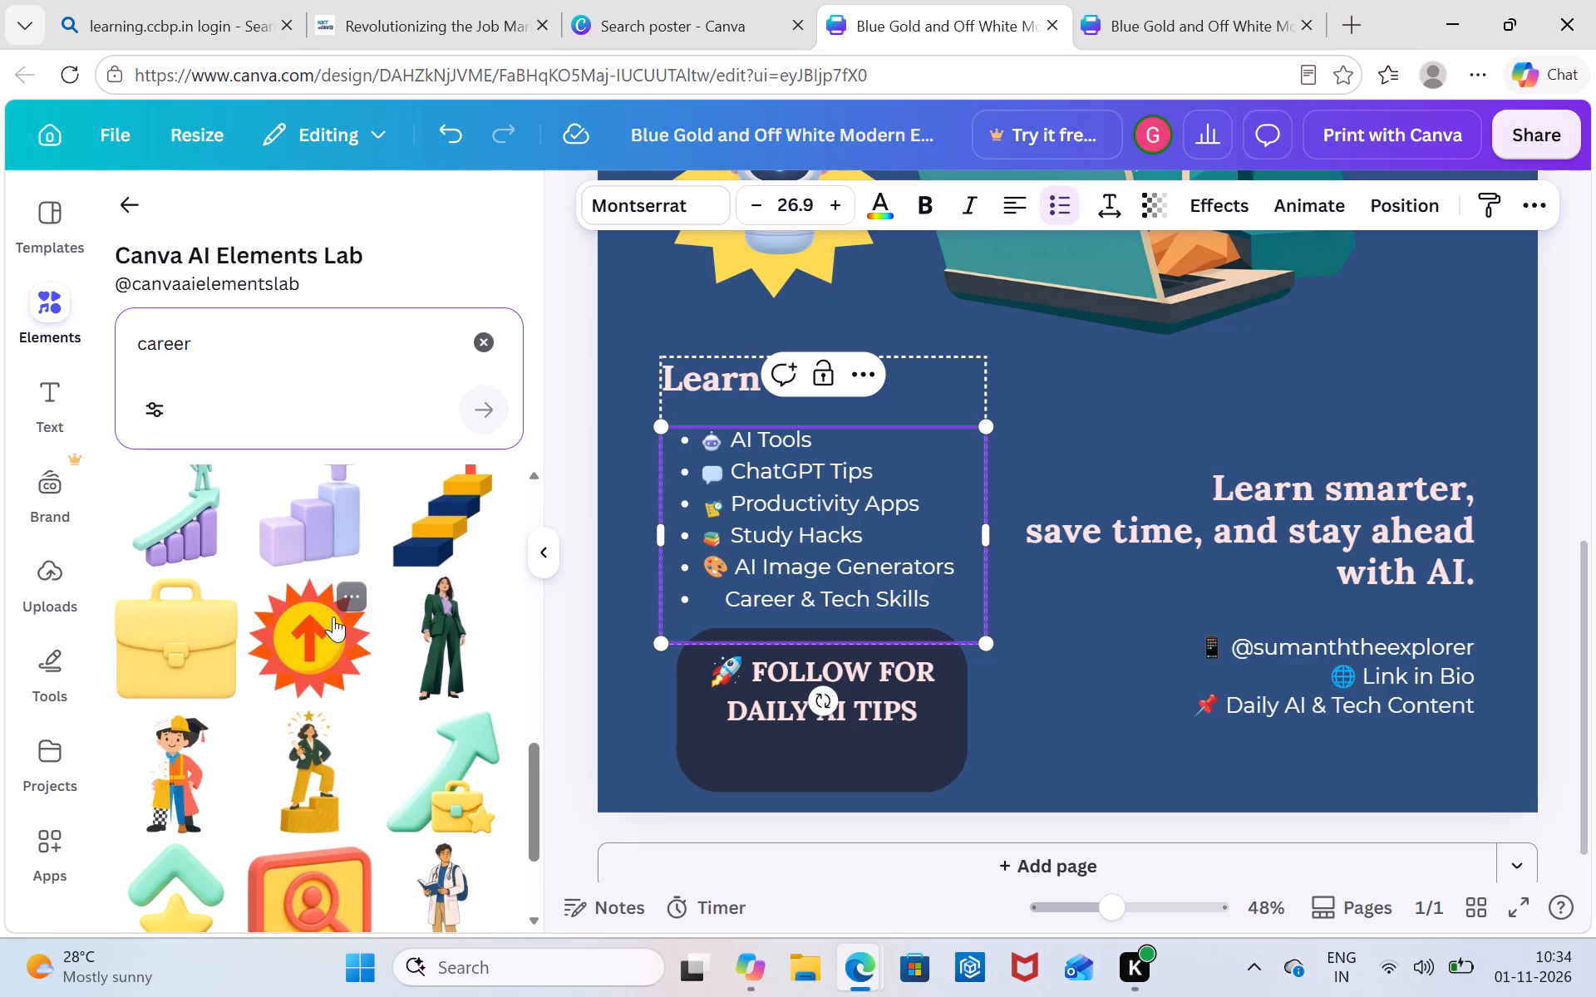
{"action": "scroll", "coordinate": [333, 616], "scroll_direction": "down", "scroll_amount": 1}
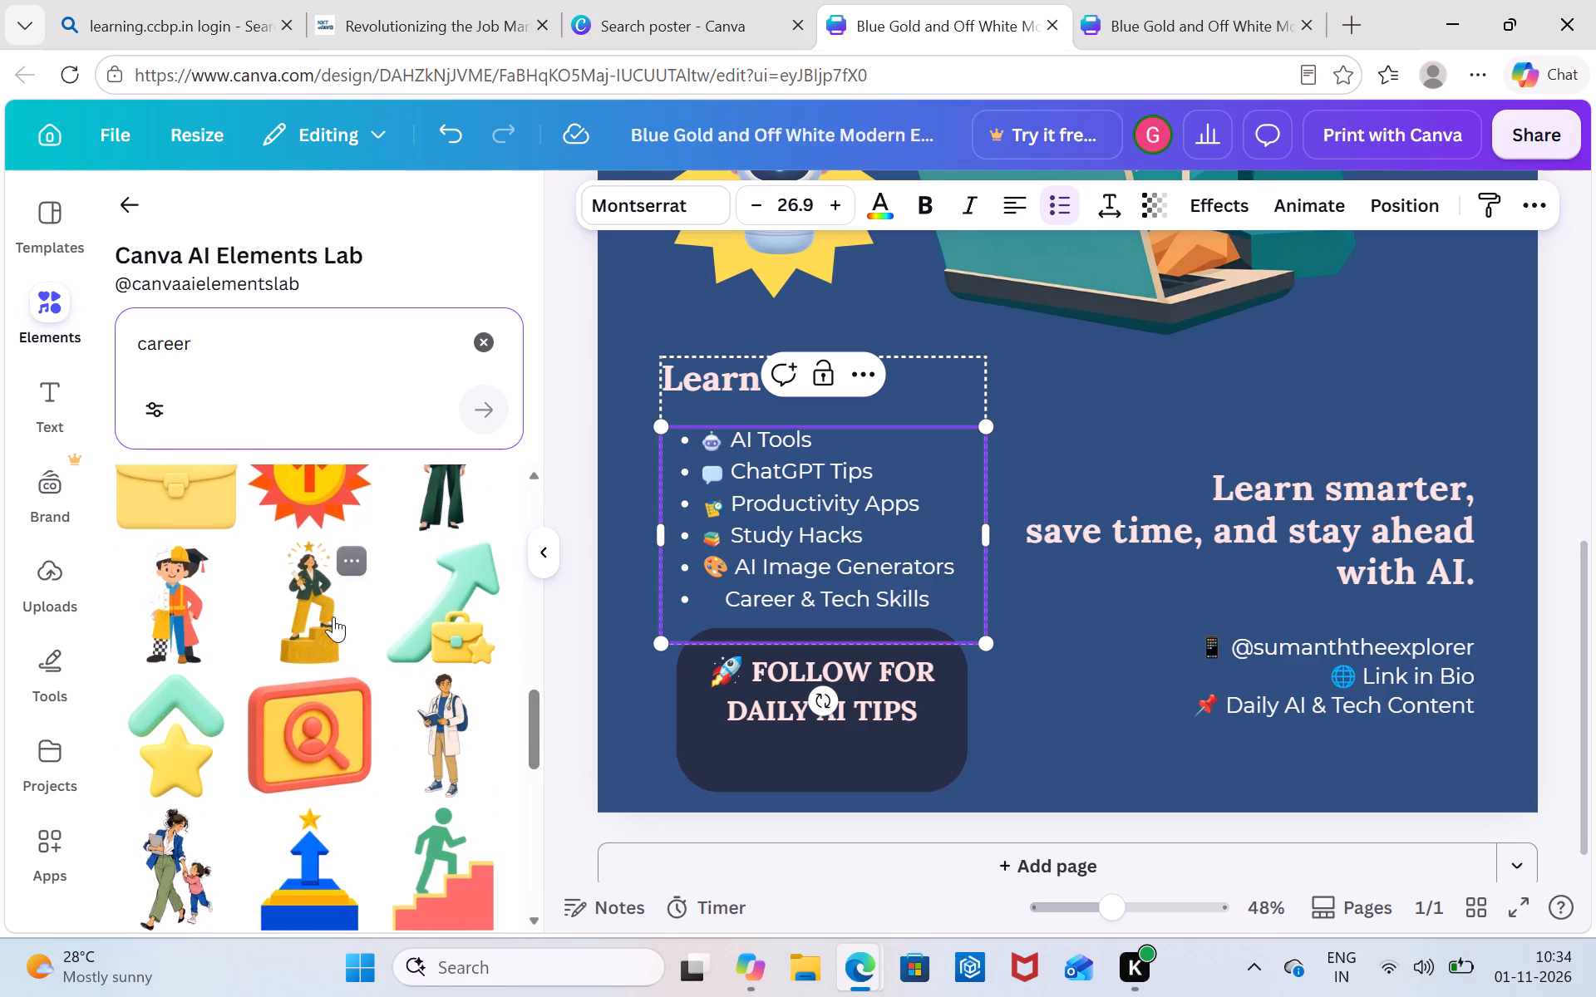
{"action": "scroll", "coordinate": [333, 616], "scroll_direction": "down", "scroll_amount": 5}
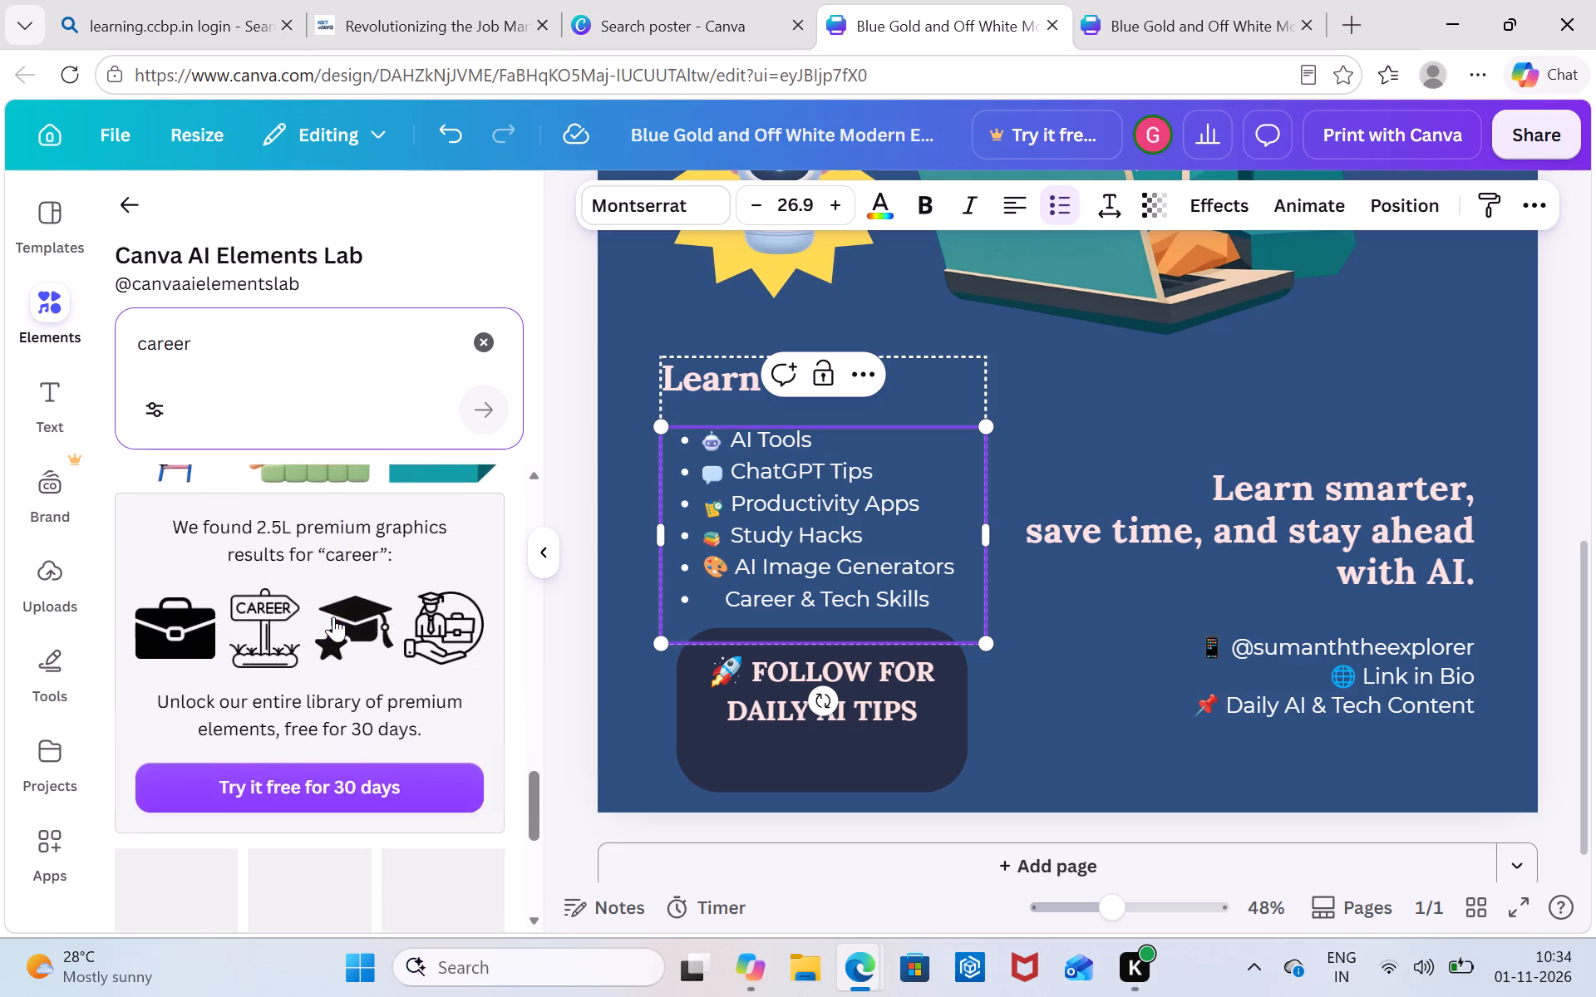
{"action": "scroll", "coordinate": [333, 616], "scroll_direction": "down", "scroll_amount": 1}
{"action": "scroll", "coordinate": [333, 616], "scroll_direction": "up", "scroll_amount": 6}
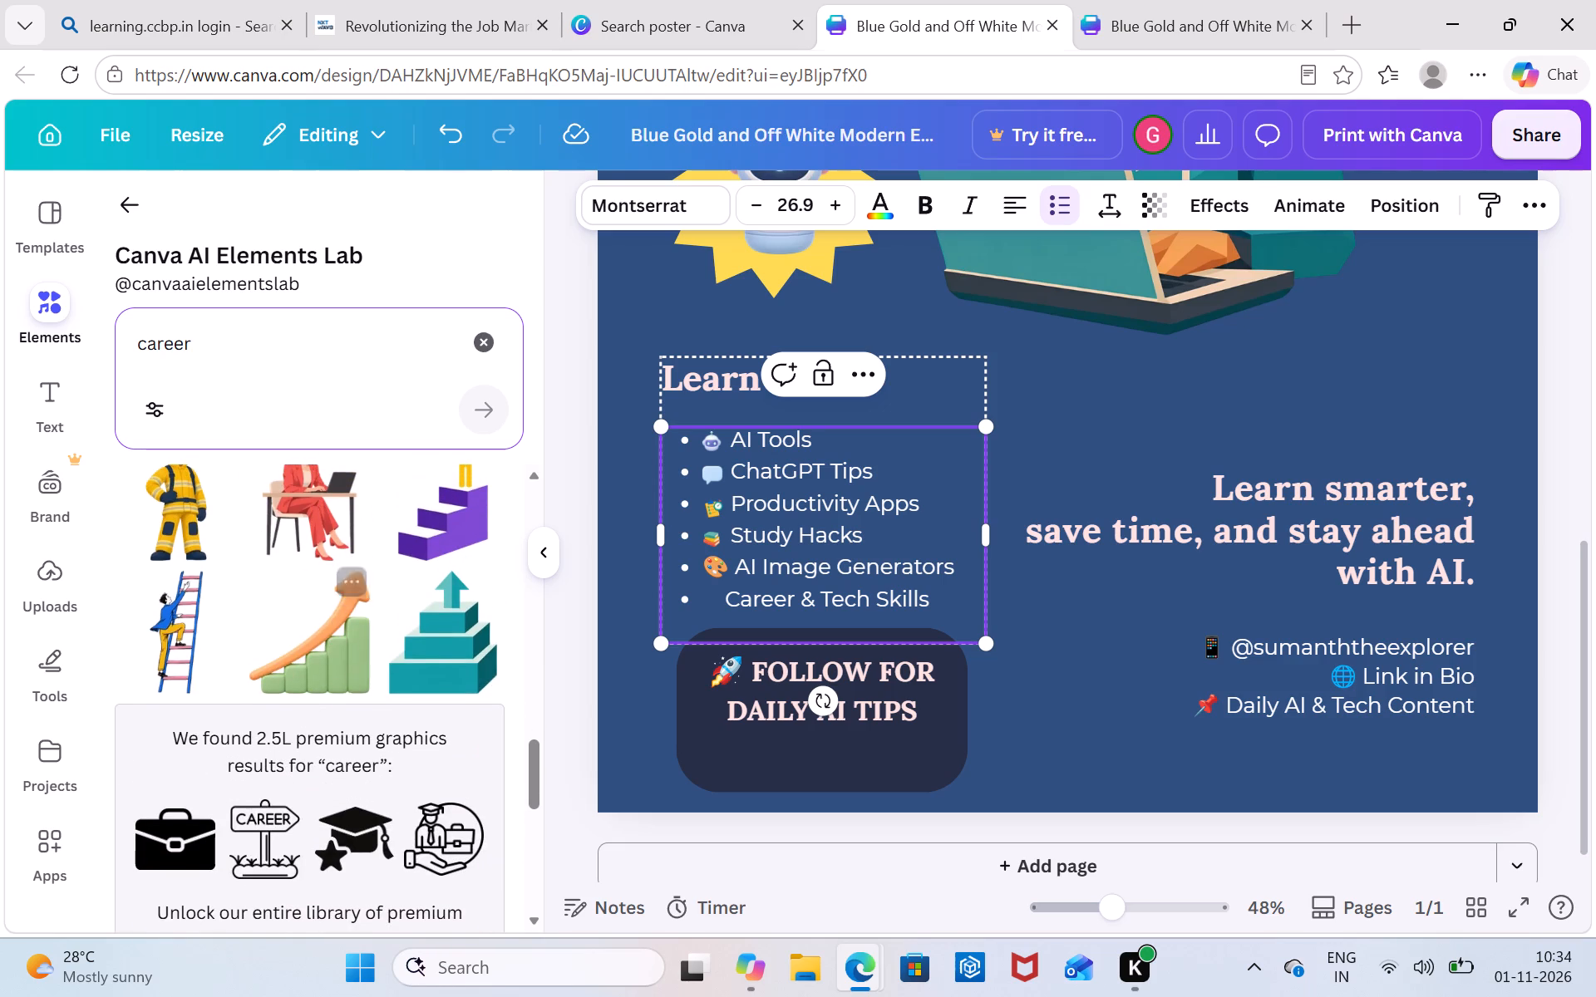
Search the elements for rocket icon and add the blue 3D rocket with orange fins and a yellow nose to the poster.
{"action": "left_click", "coordinate": [485, 346]}
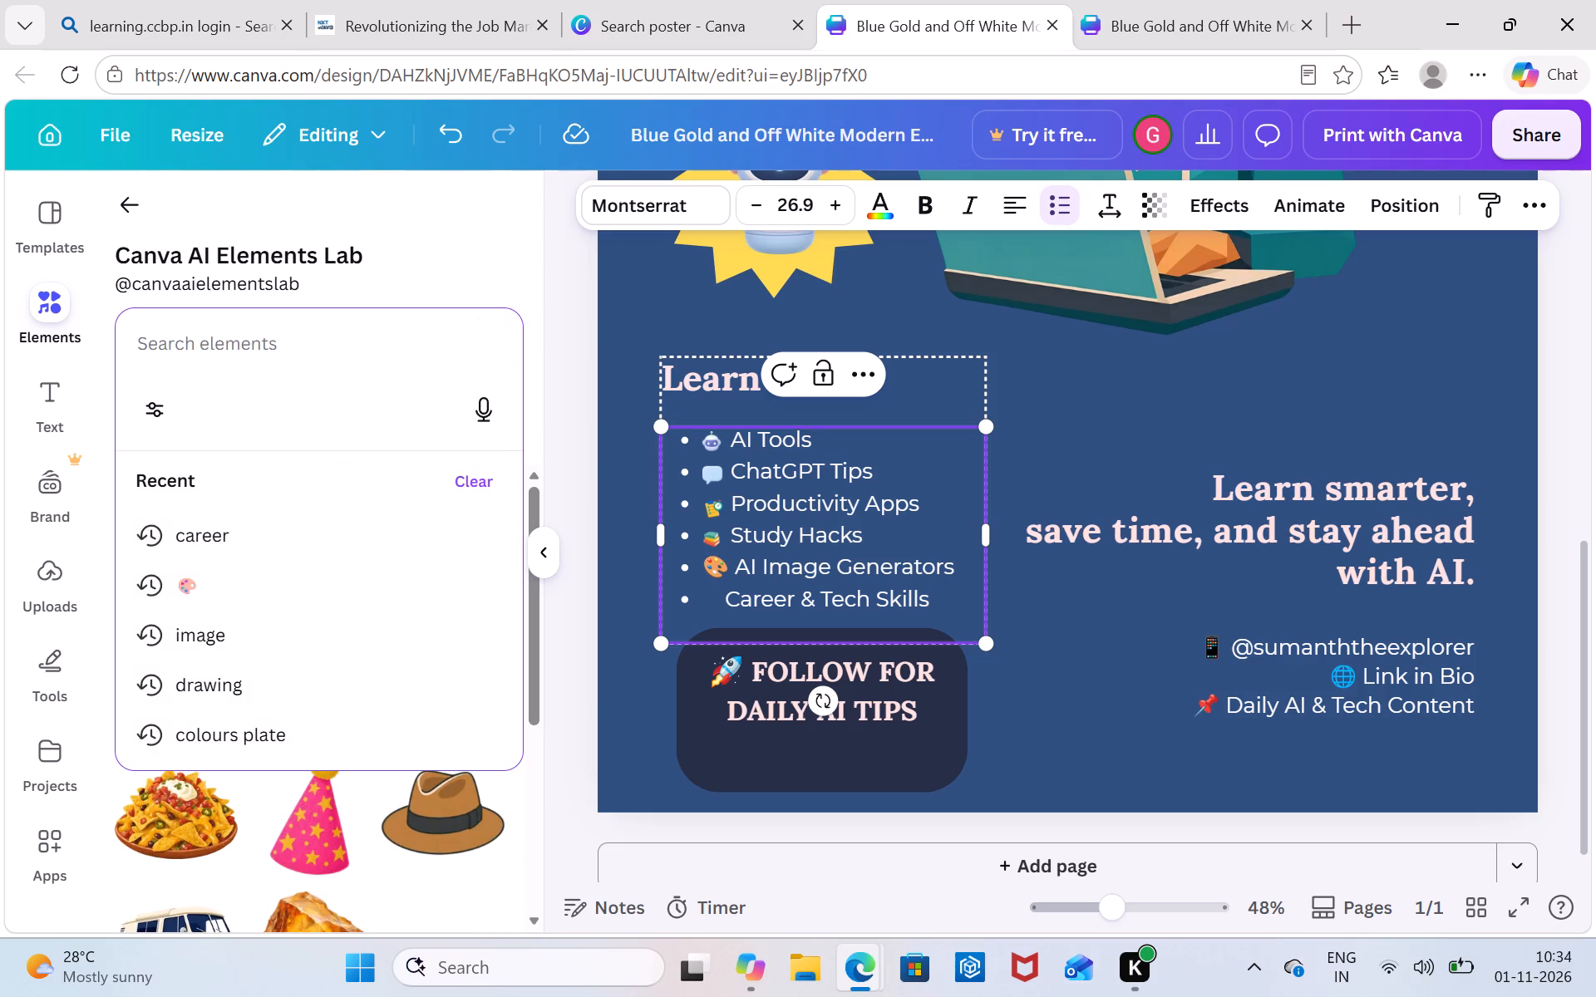
{"action": "type", "text": "rocket"}
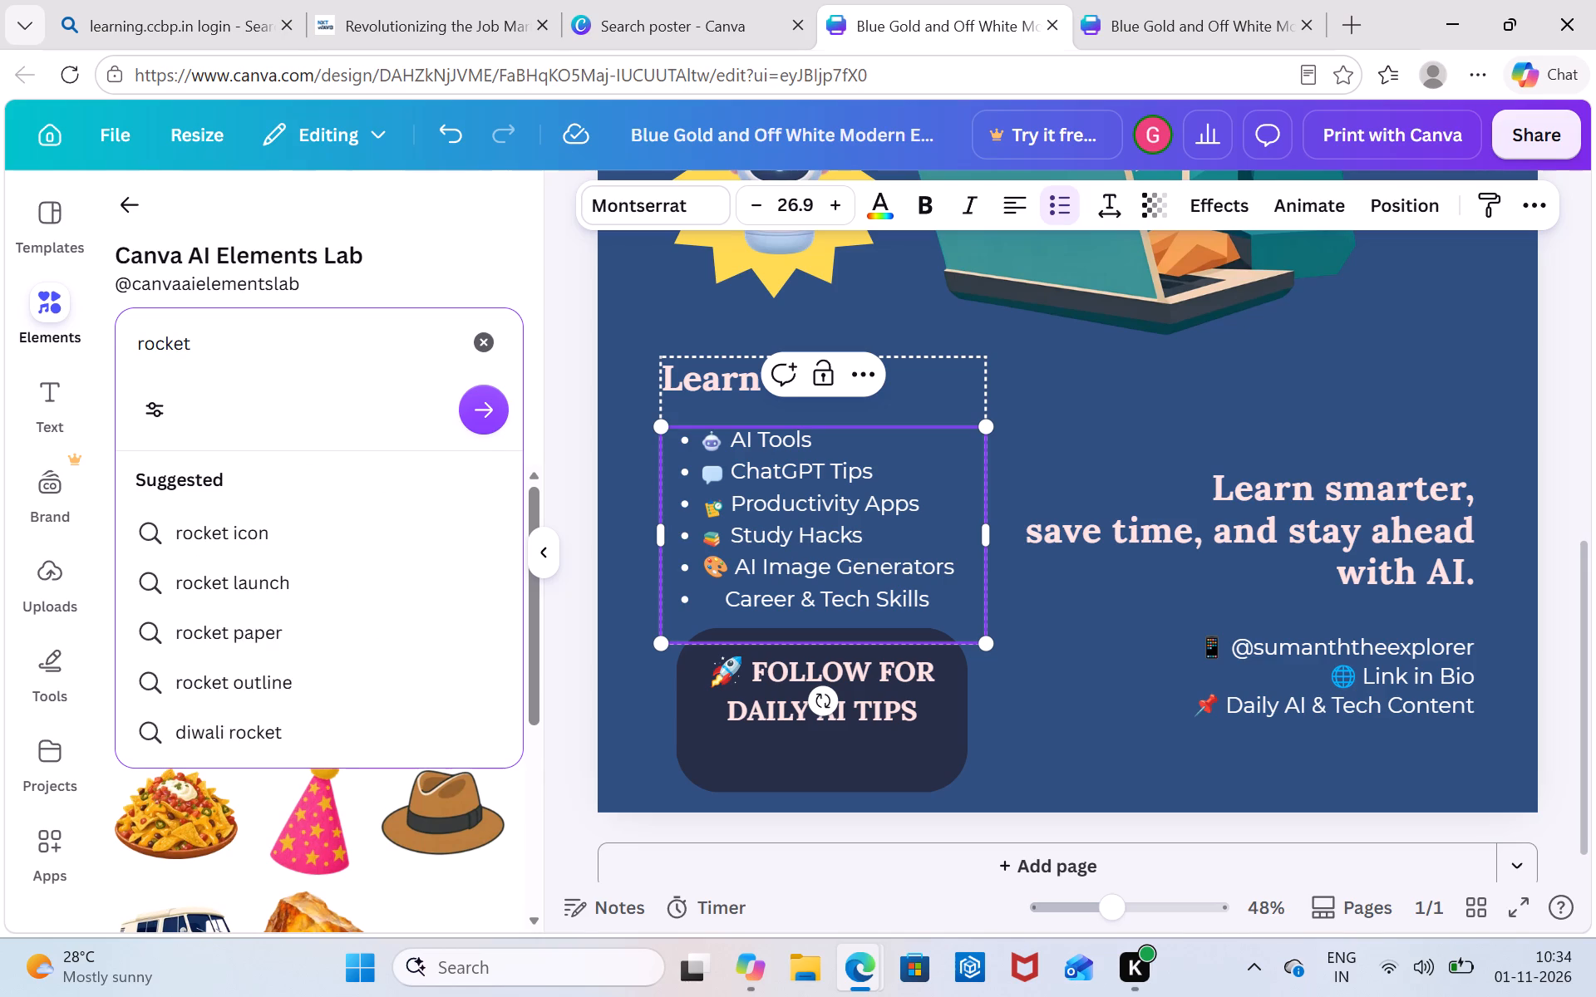
{"action": "left_click", "coordinate": [197, 540]}
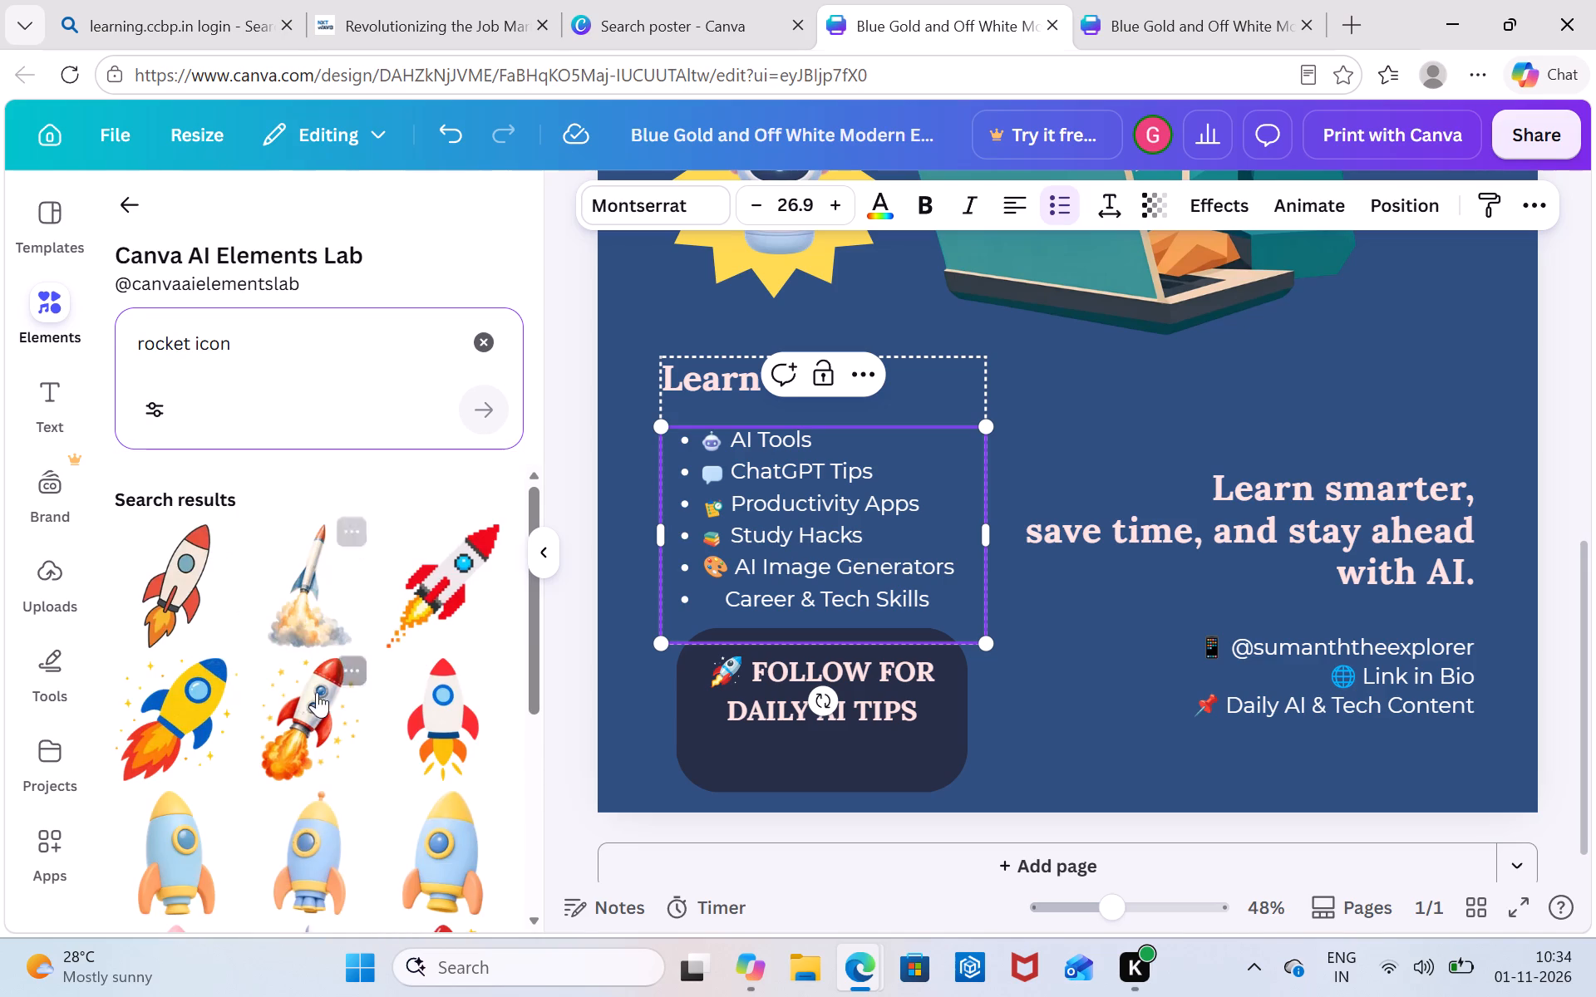
{"action": "scroll", "coordinate": [268, 741], "scroll_direction": "down", "scroll_amount": 1}
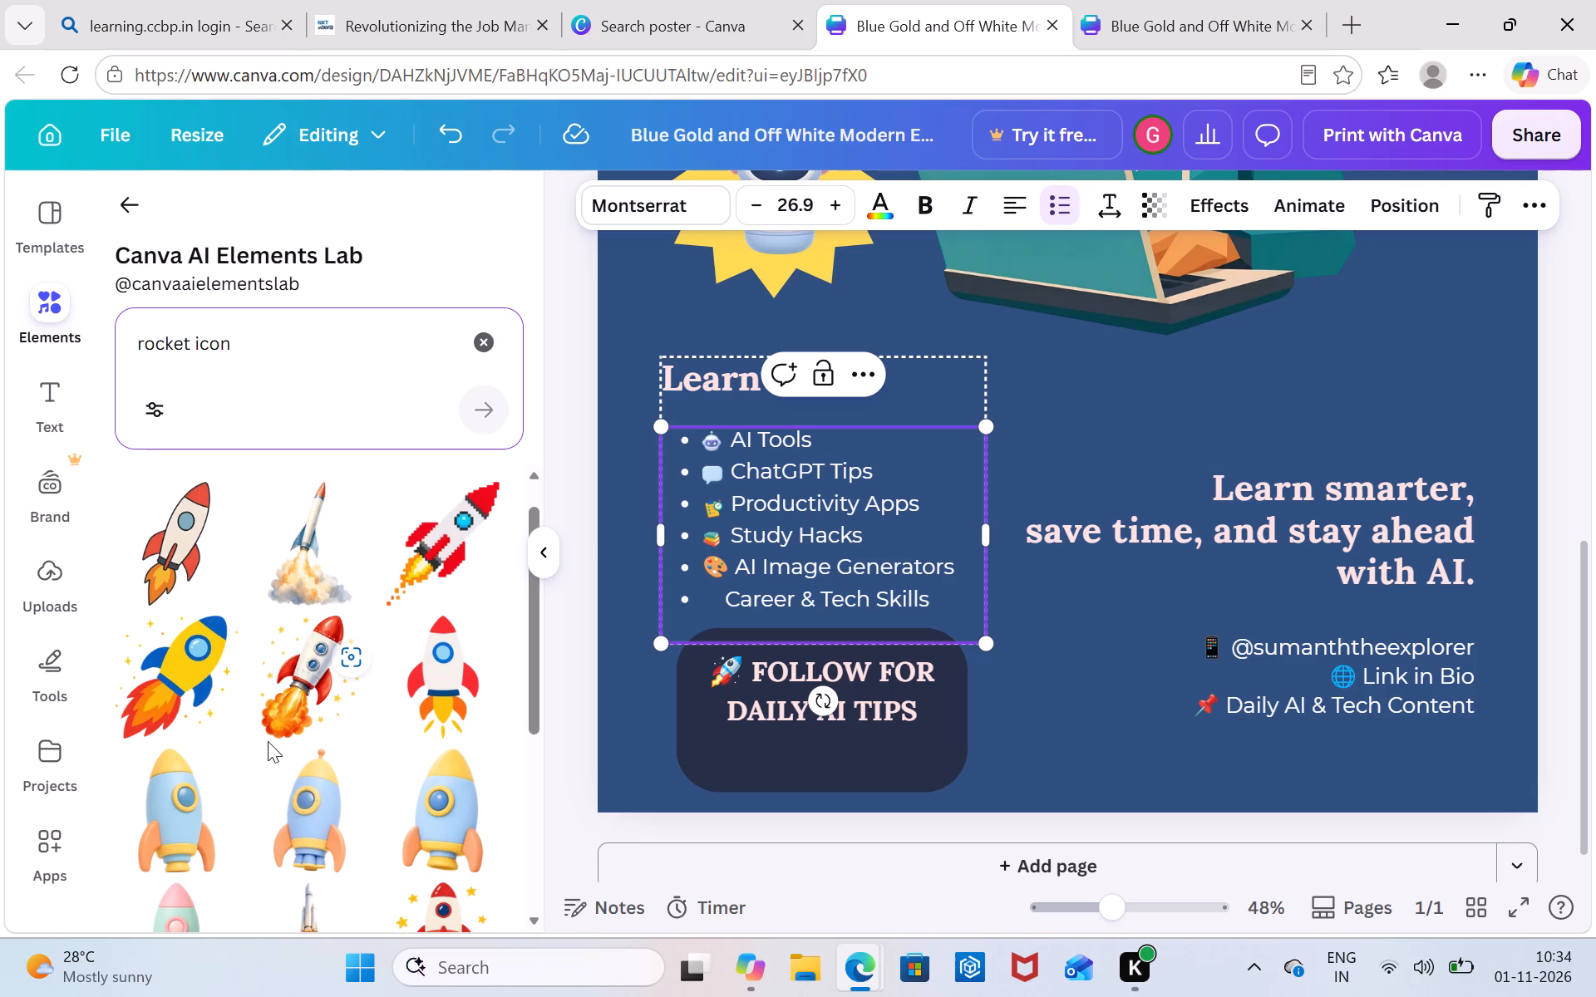
{"action": "scroll", "coordinate": [268, 741], "scroll_direction": "down", "scroll_amount": 1}
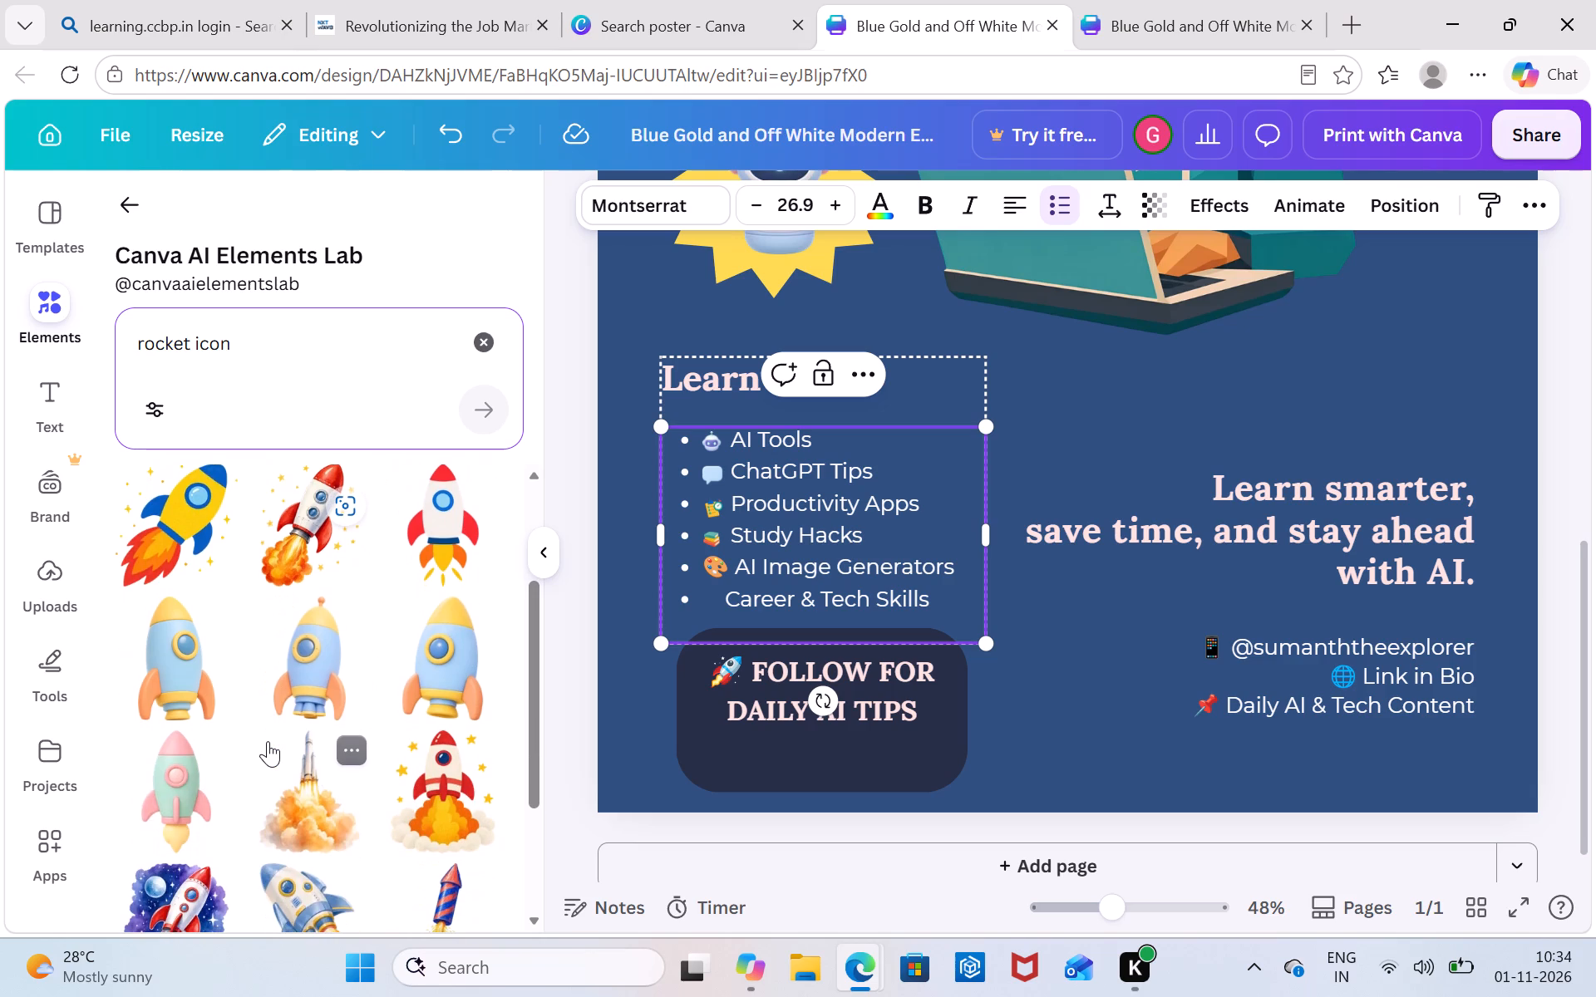
{"action": "scroll", "coordinate": [264, 608], "scroll_direction": "up", "scroll_amount": 5}
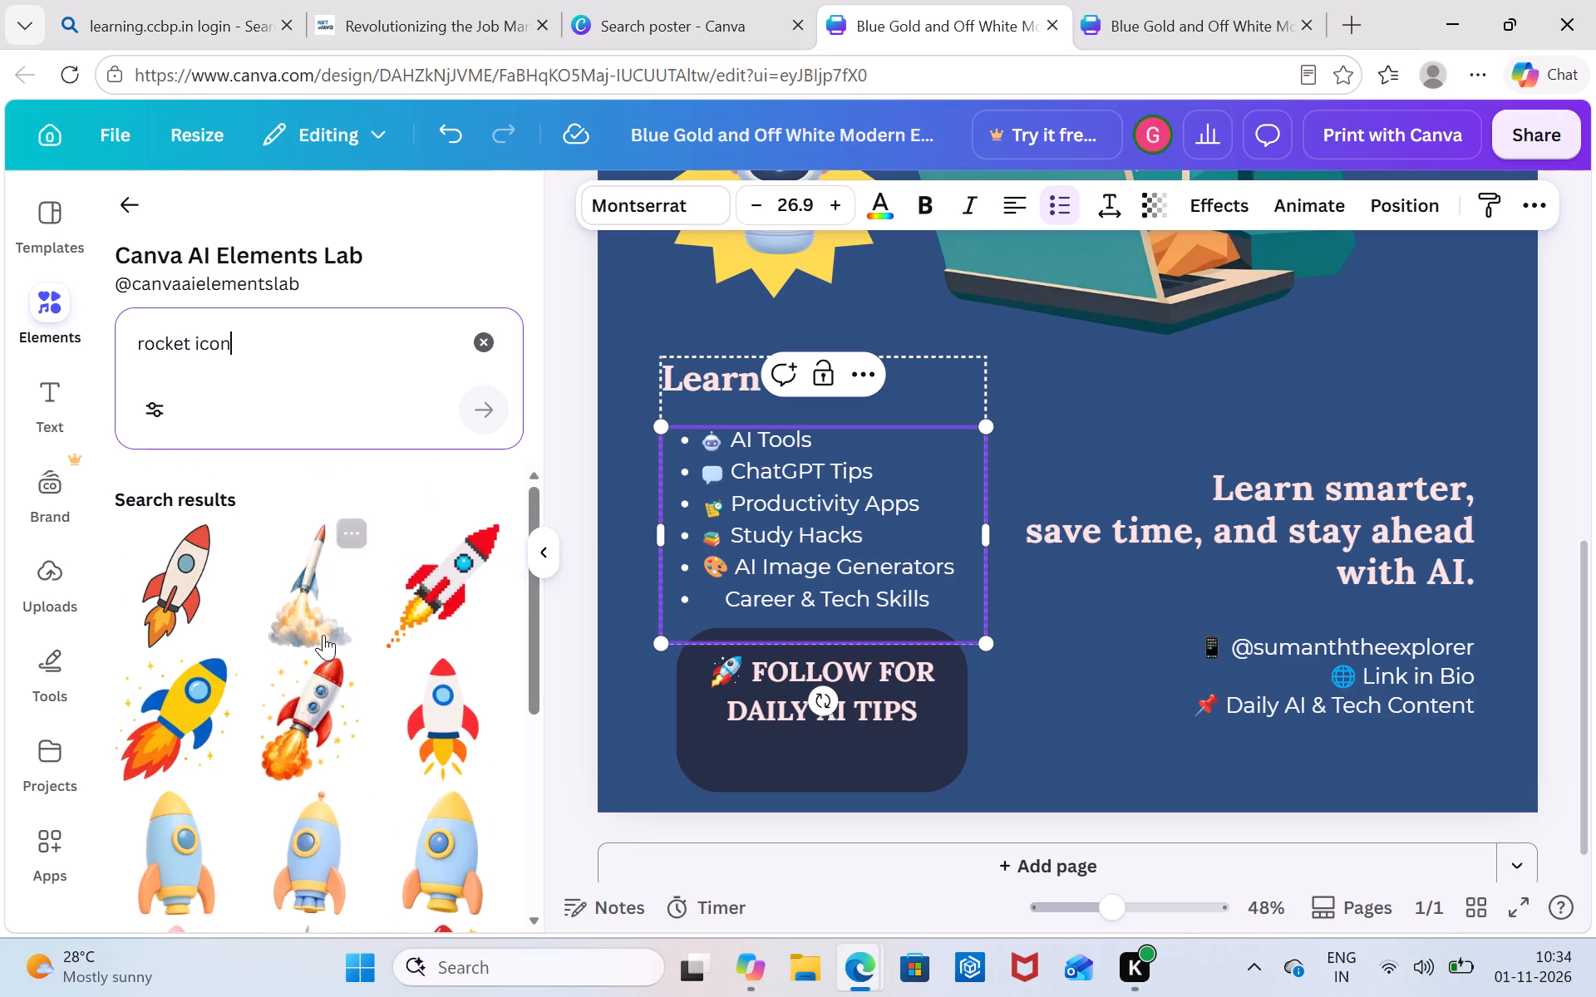
{"action": "scroll", "coordinate": [293, 767], "scroll_direction": "down", "scroll_amount": 1}
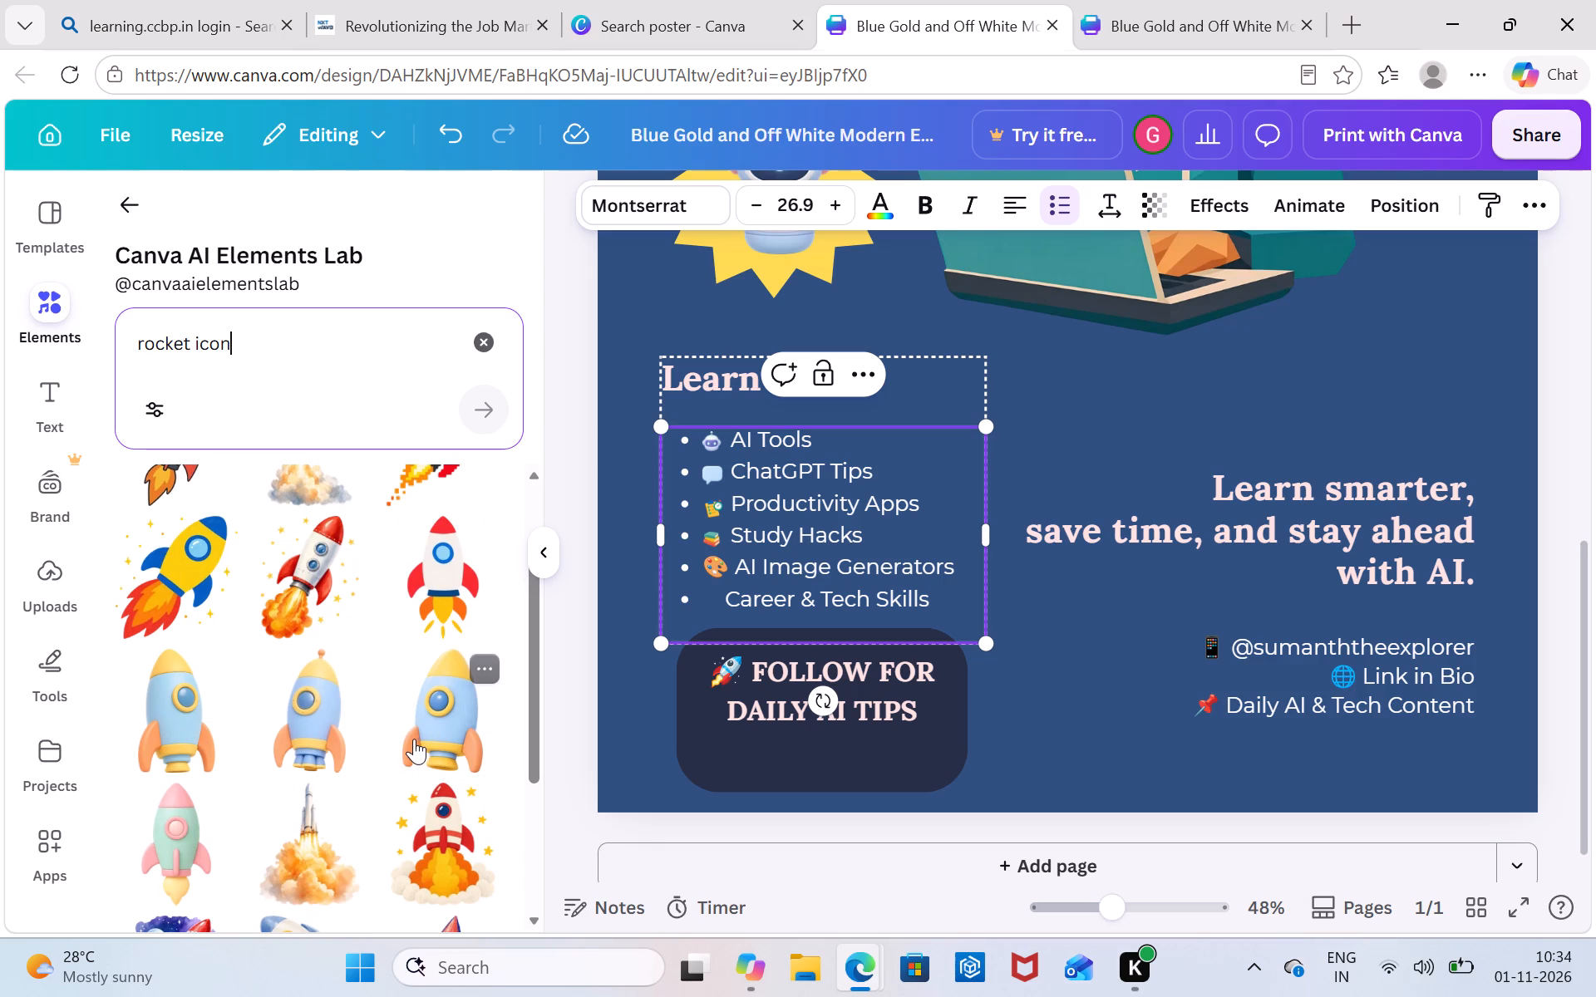
{"action": "left_click", "coordinate": [415, 739]}
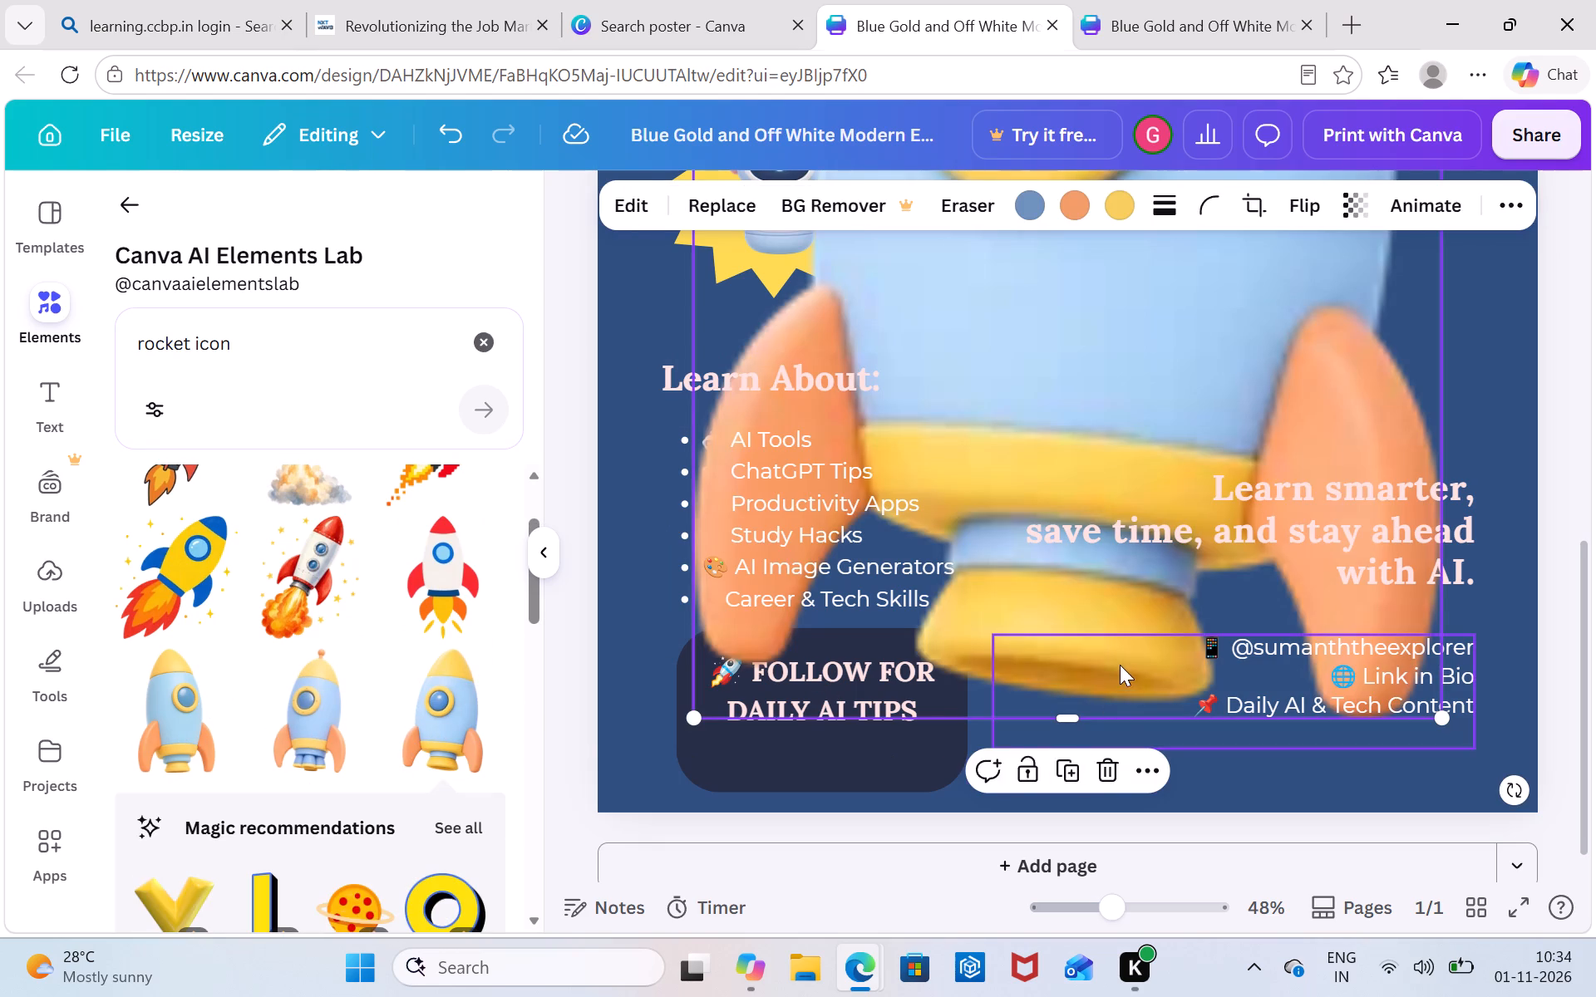
Shrink the oversized rocket graphic to a small icon and move it beside the Learn About list.
{"action": "left_click", "coordinate": [1064, 334]}
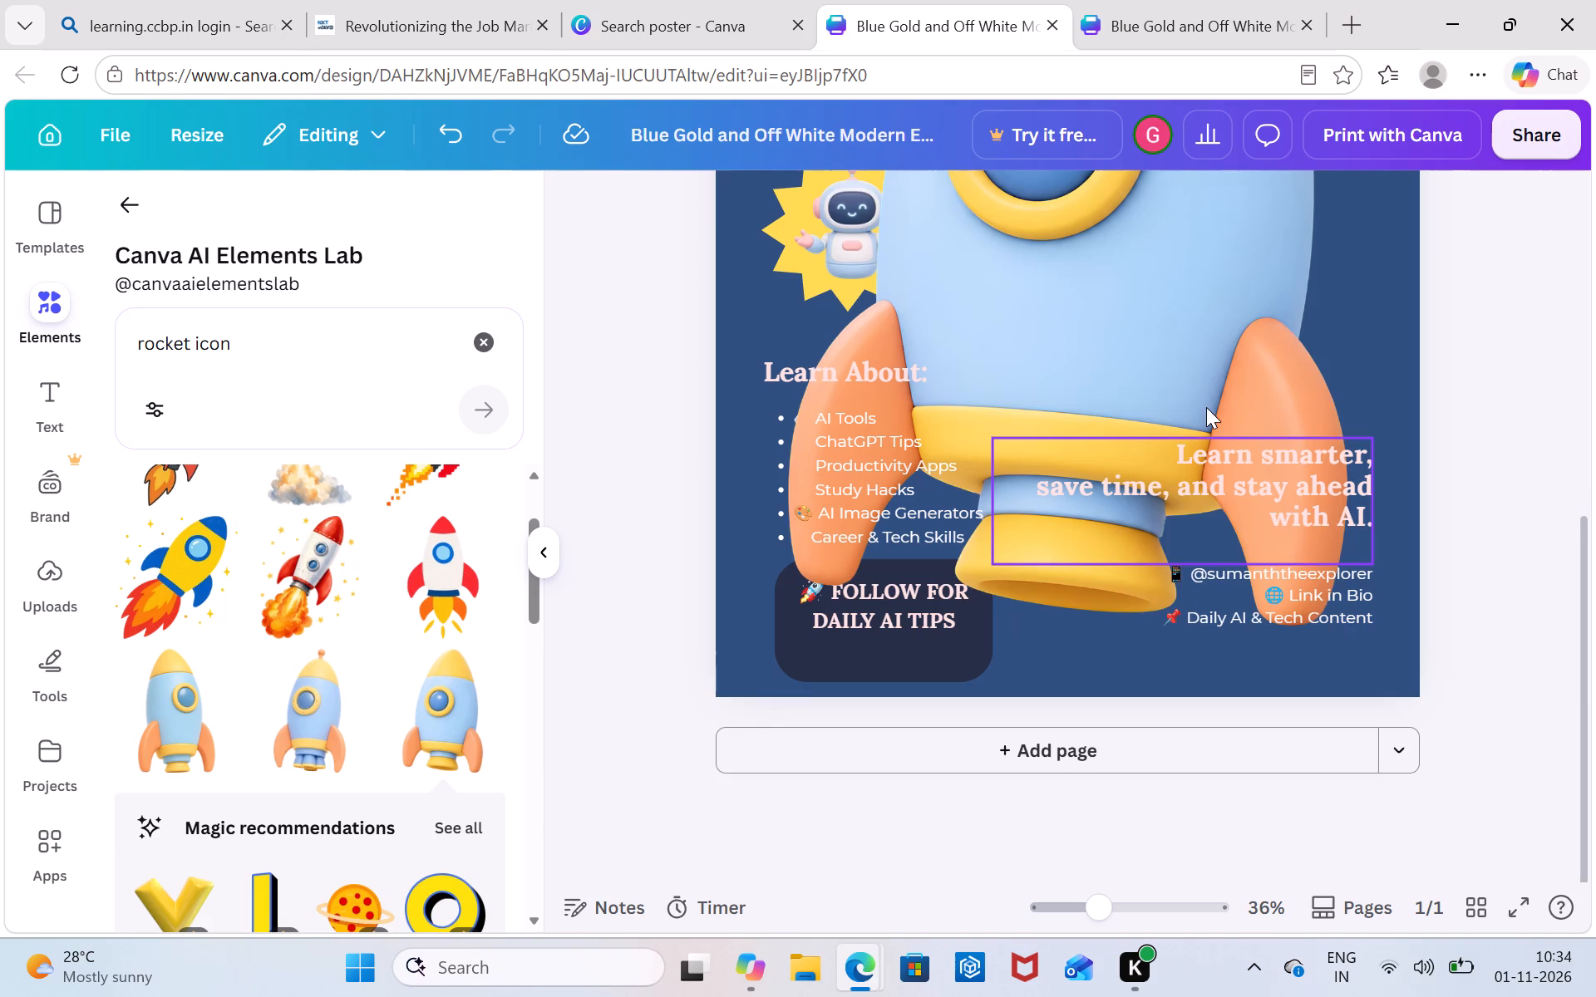
{"action": "left_click", "coordinate": [1161, 357]}
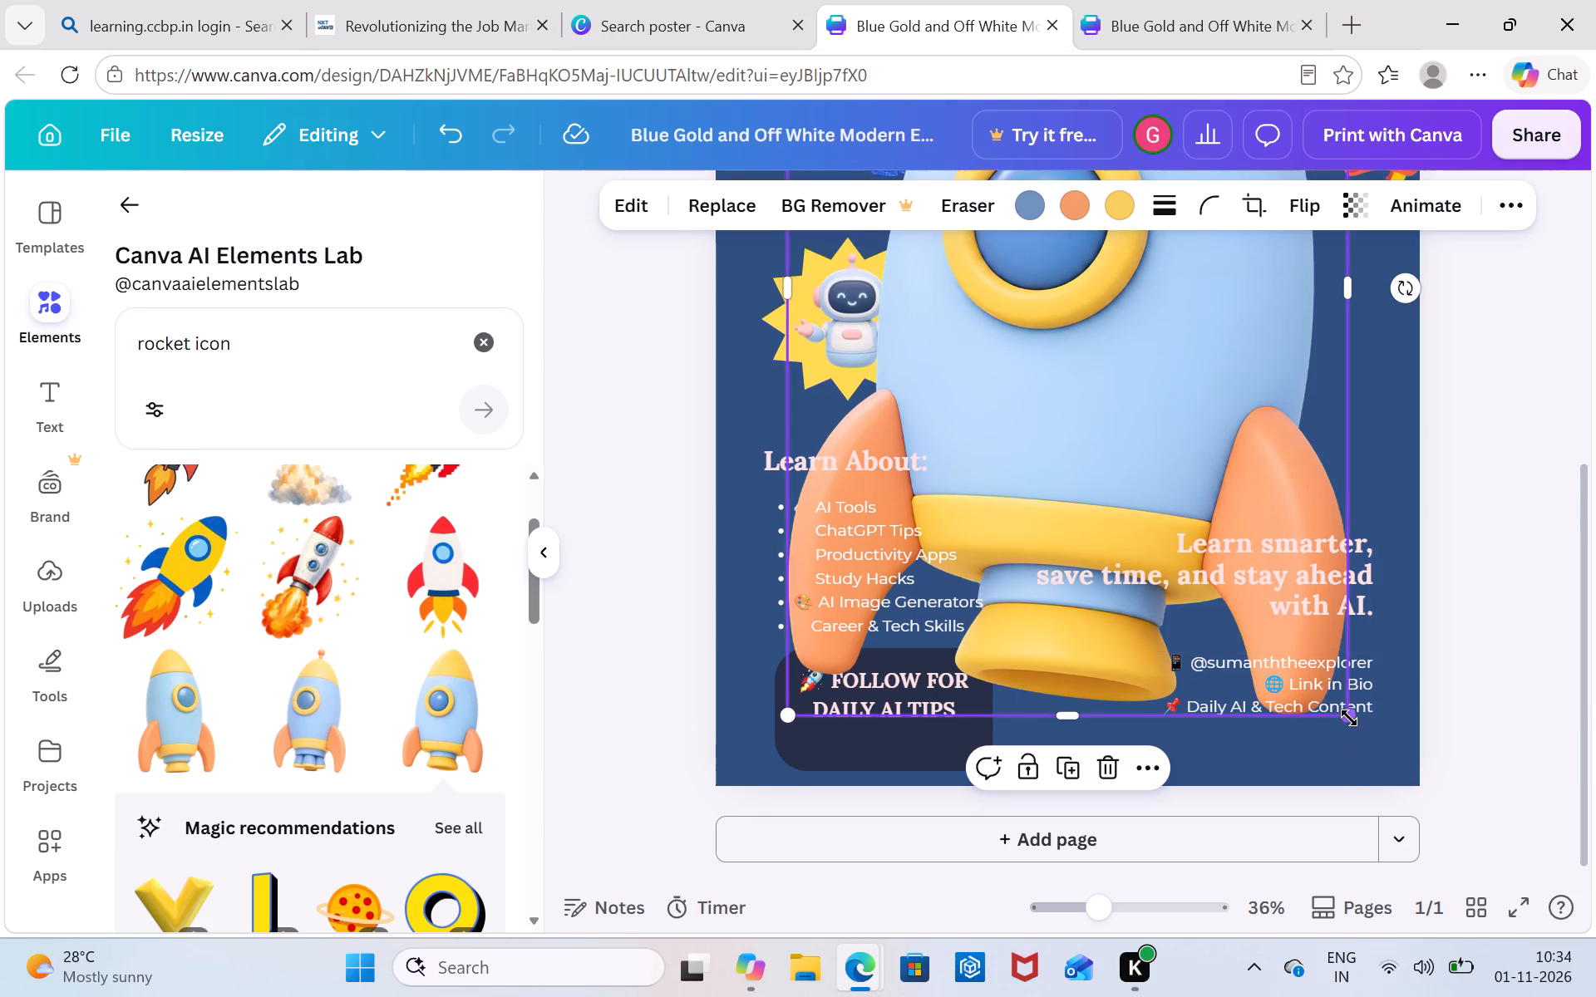
{"action": "left_click_drag", "start_coordinate": [1349, 718], "coordinate": [1154, 427]}
{"action": "left_click_drag", "start_coordinate": [1057, 338], "coordinate": [1153, 567]}
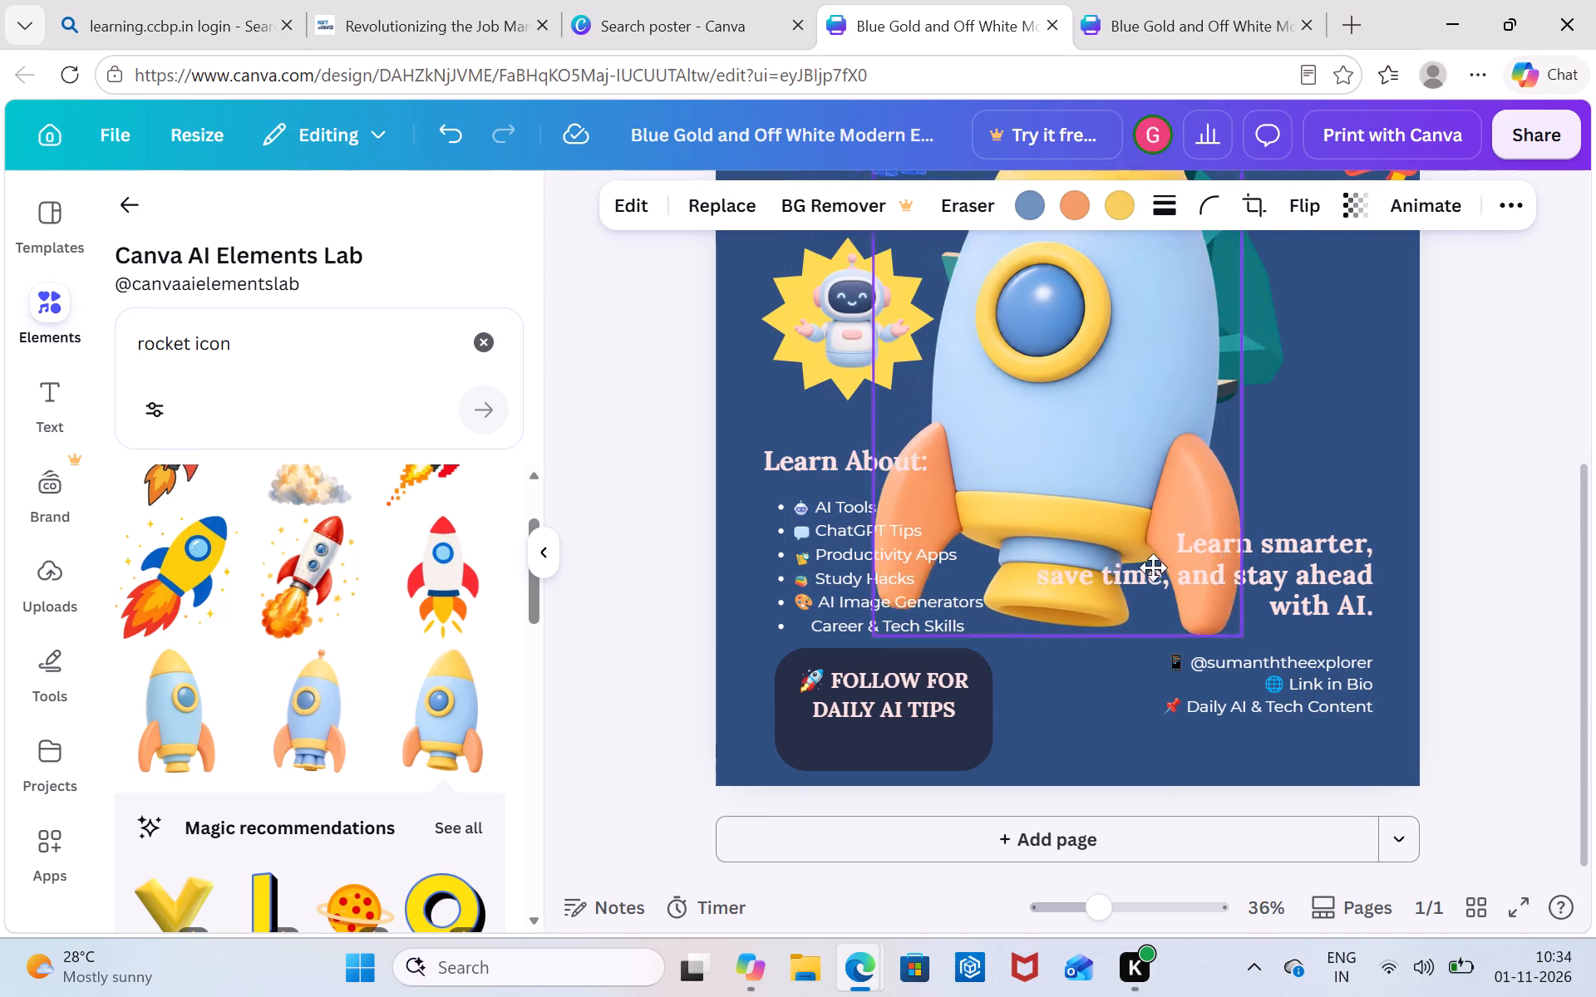
{"action": "left_click_drag", "start_coordinate": [1153, 567], "coordinate": [1162, 681]}
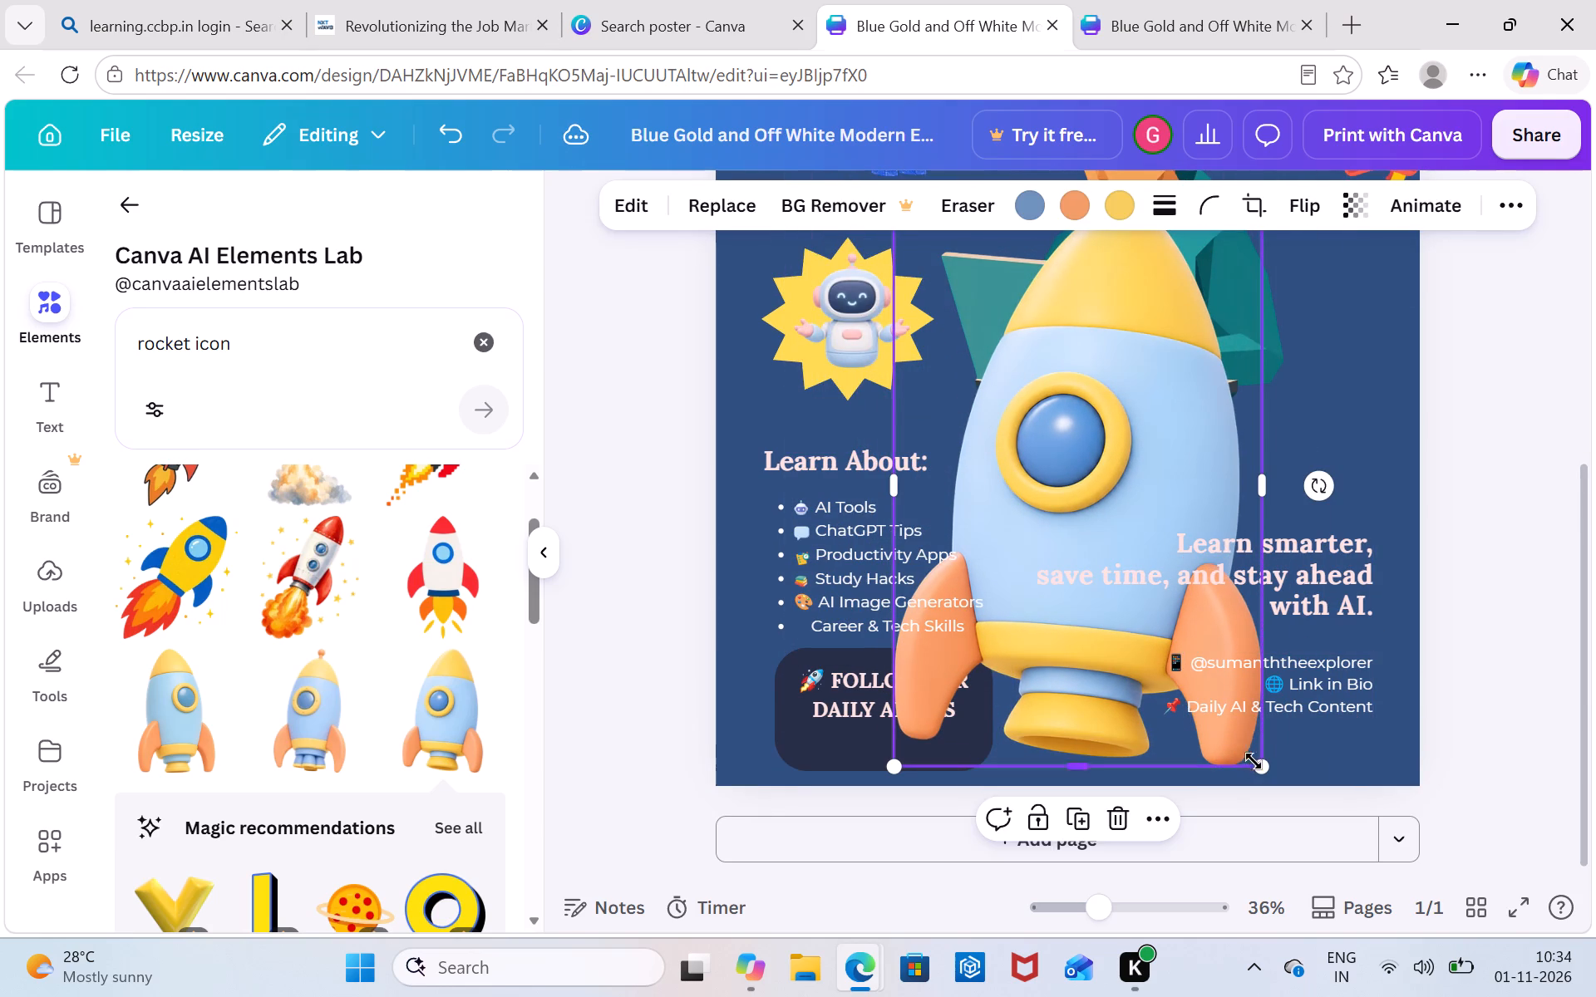
{"action": "left_click_drag", "start_coordinate": [1259, 764], "coordinate": [1093, 386]}
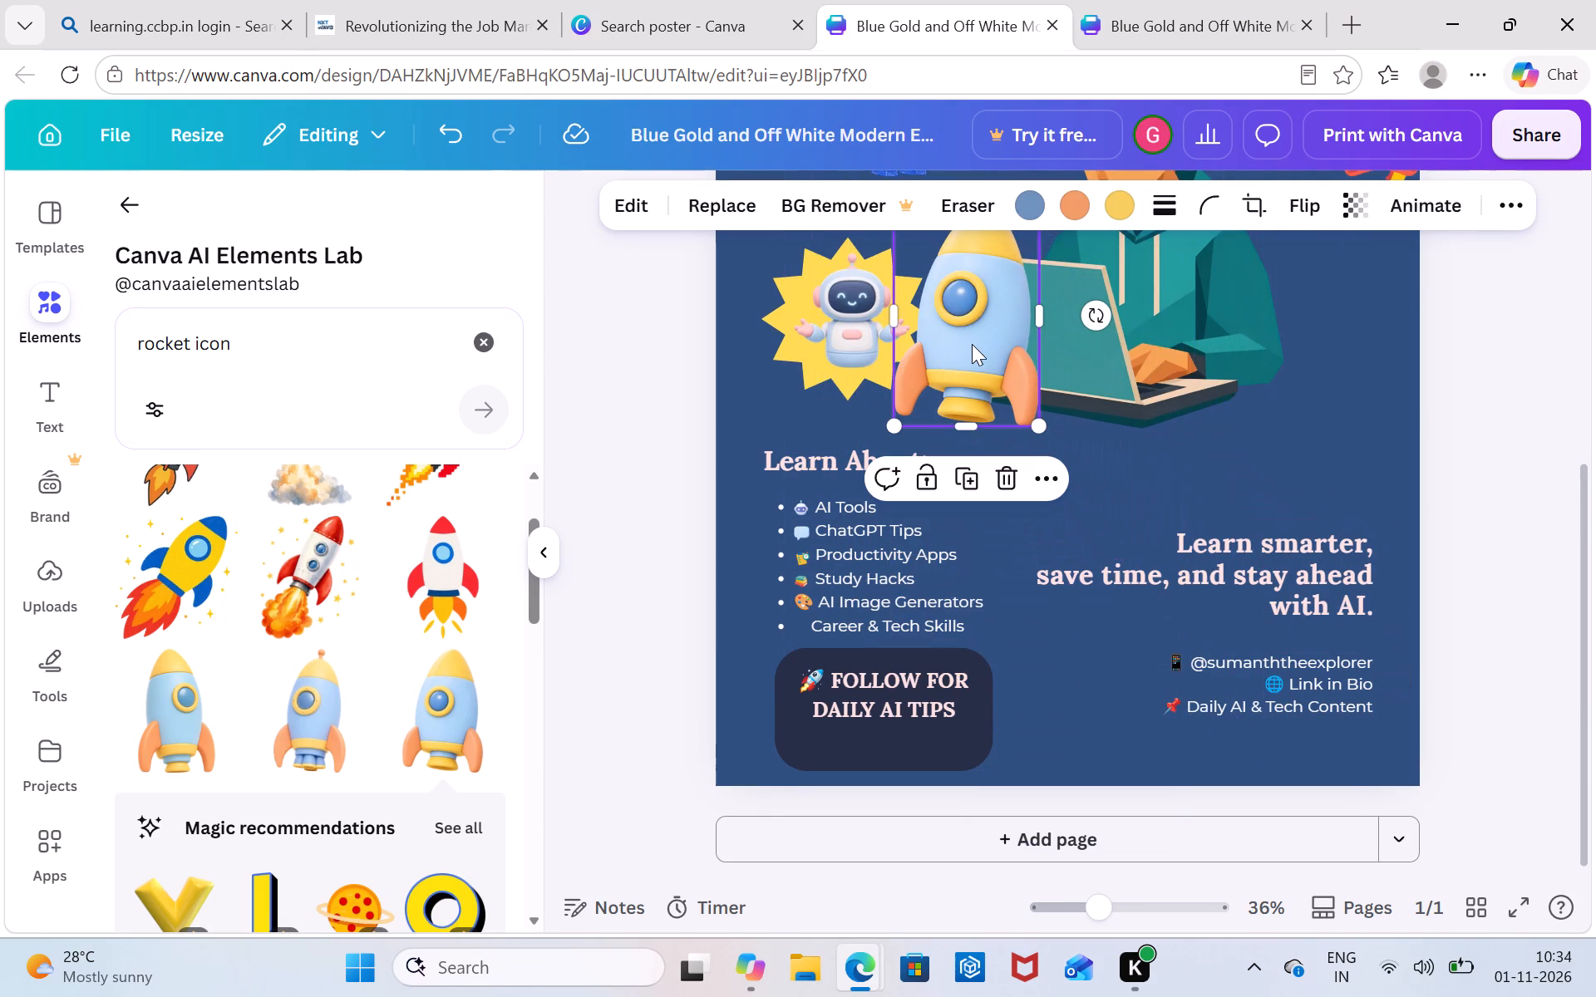
{"action": "left_click_drag", "start_coordinate": [972, 344], "coordinate": [1028, 491]}
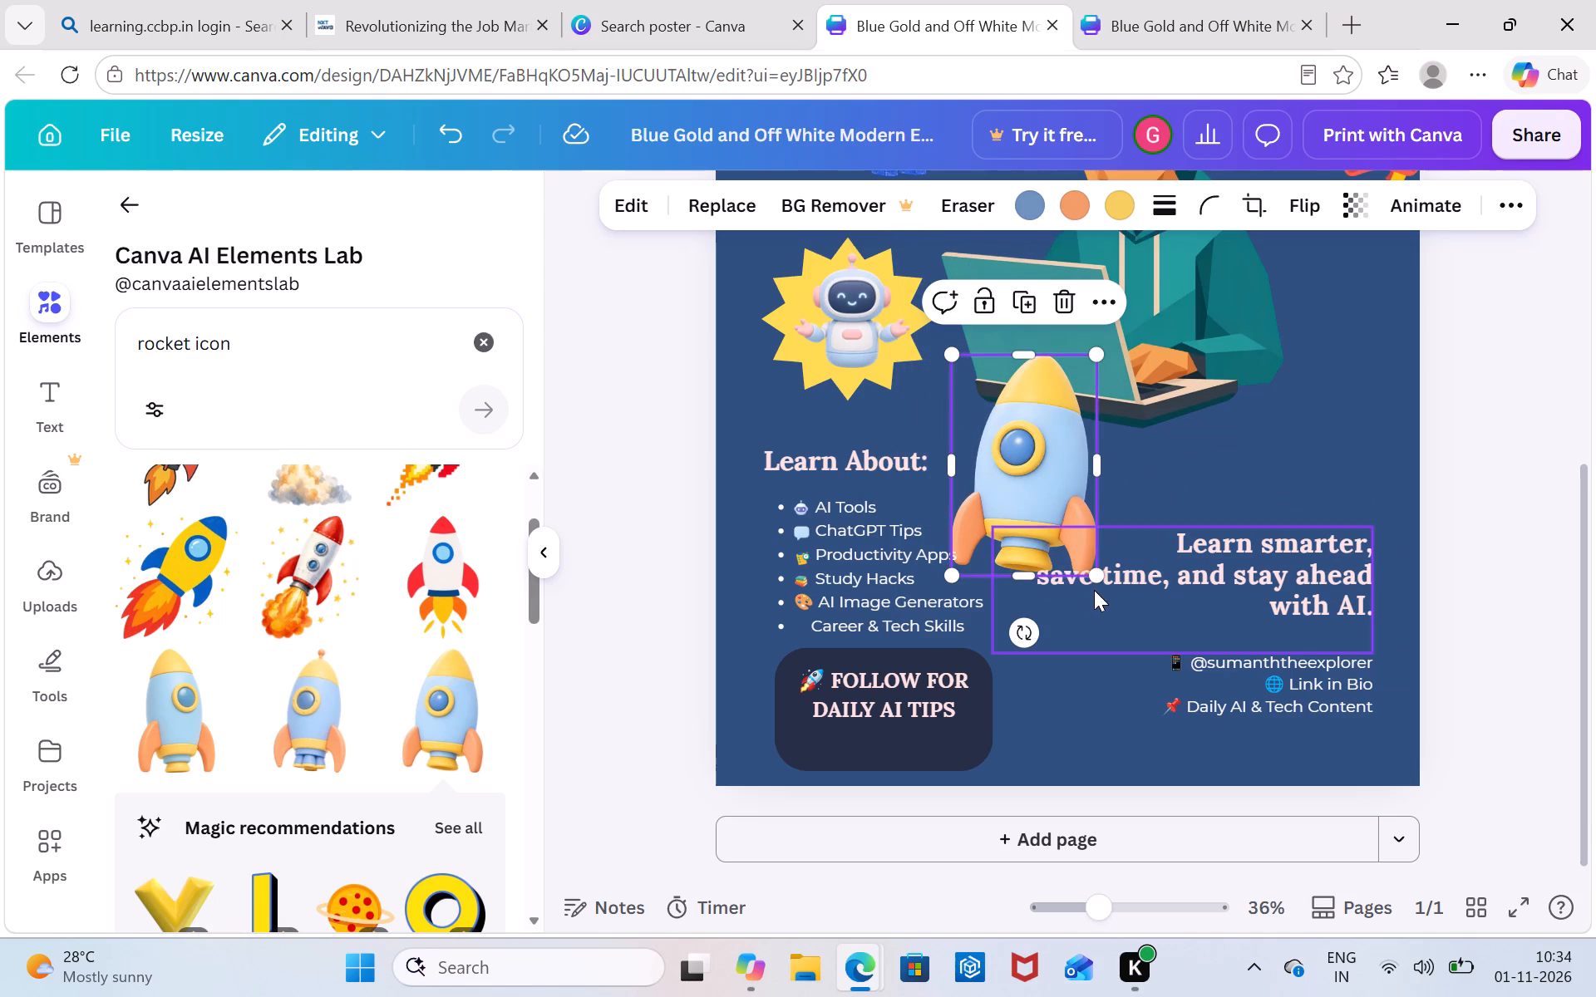
{"action": "left_click_drag", "start_coordinate": [1096, 582], "coordinate": [1015, 422]}
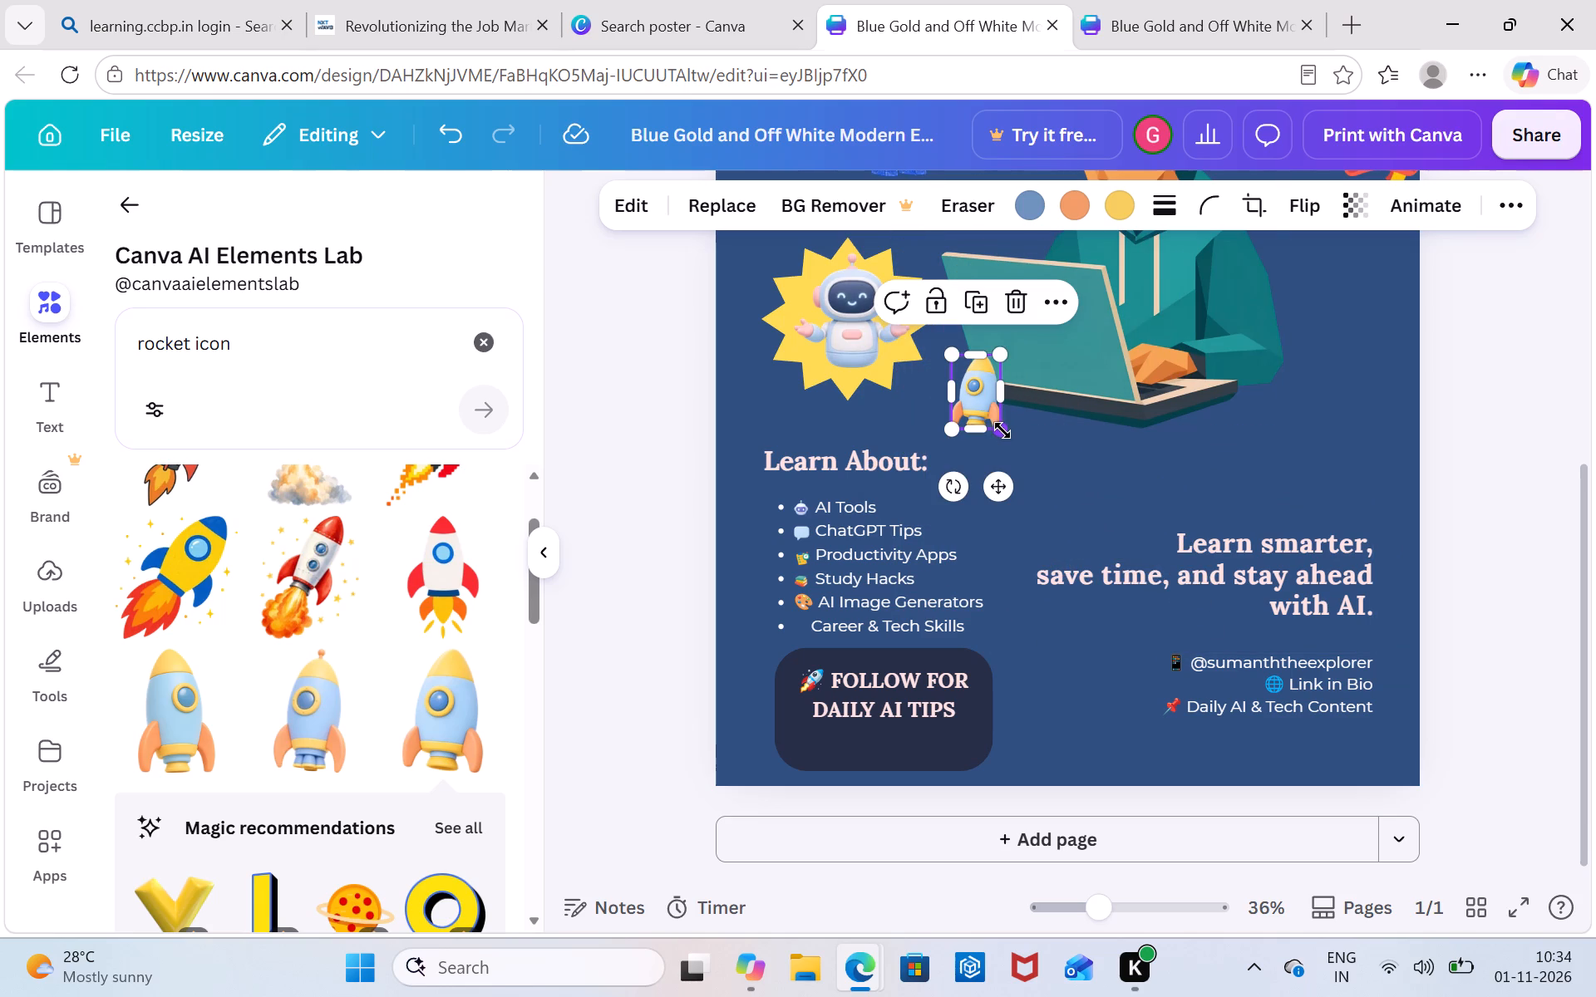
{"action": "left_click_drag", "start_coordinate": [1002, 430], "coordinate": [986, 409]}
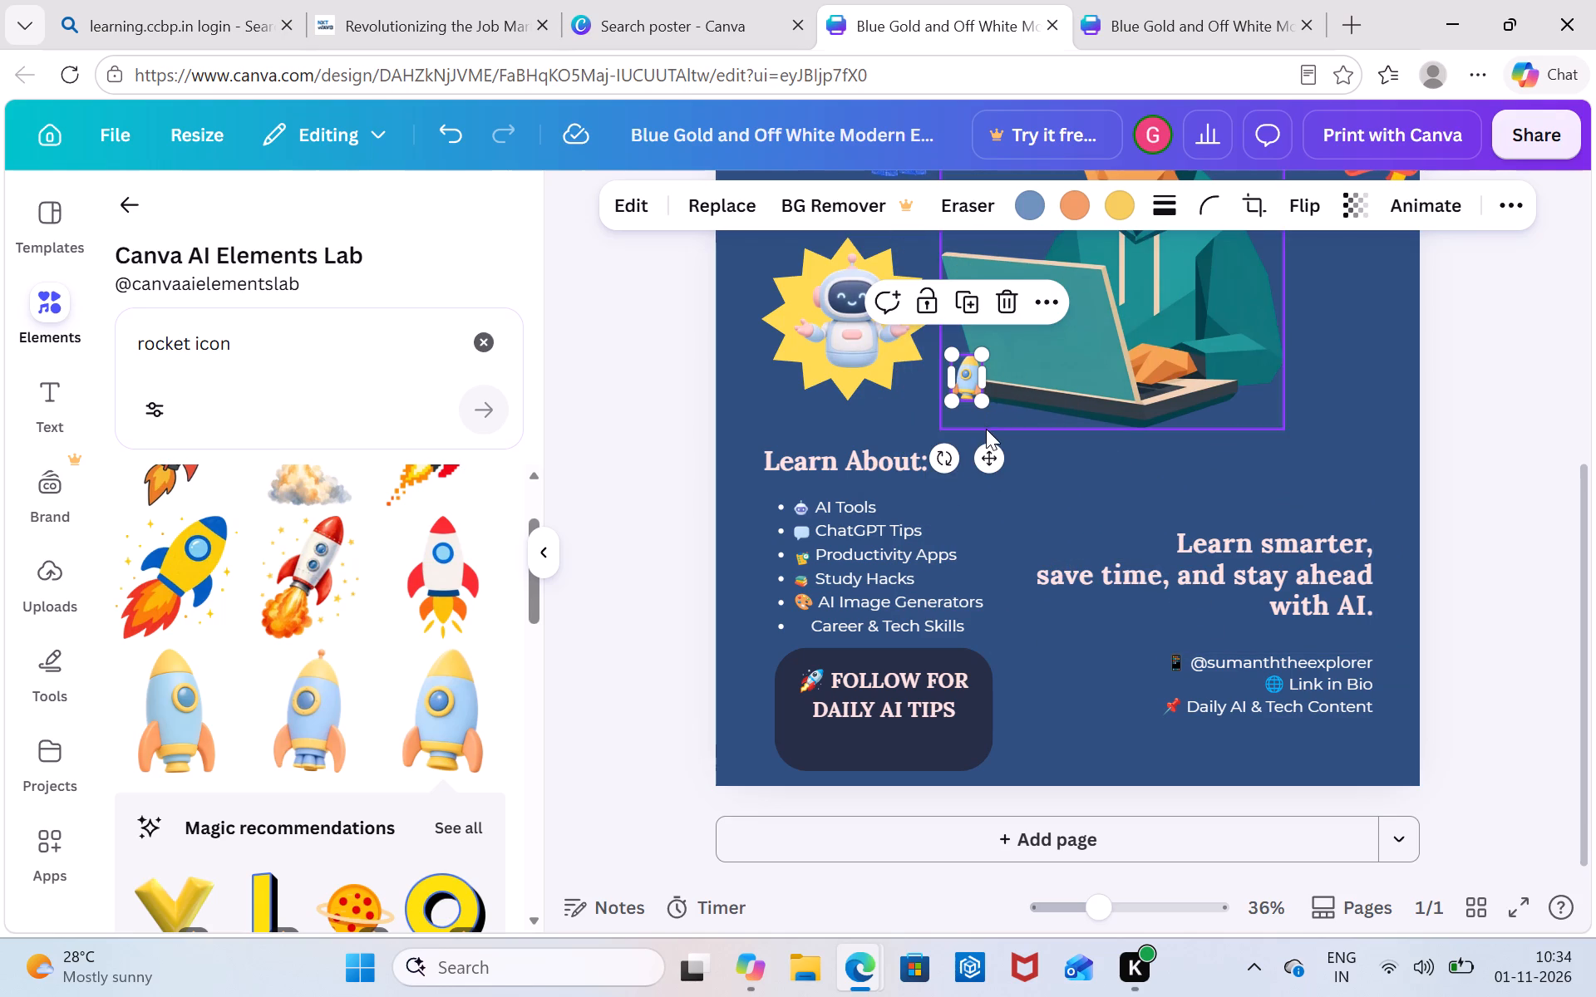
{"action": "left_click_drag", "start_coordinate": [989, 452], "coordinate": [1030, 558]}
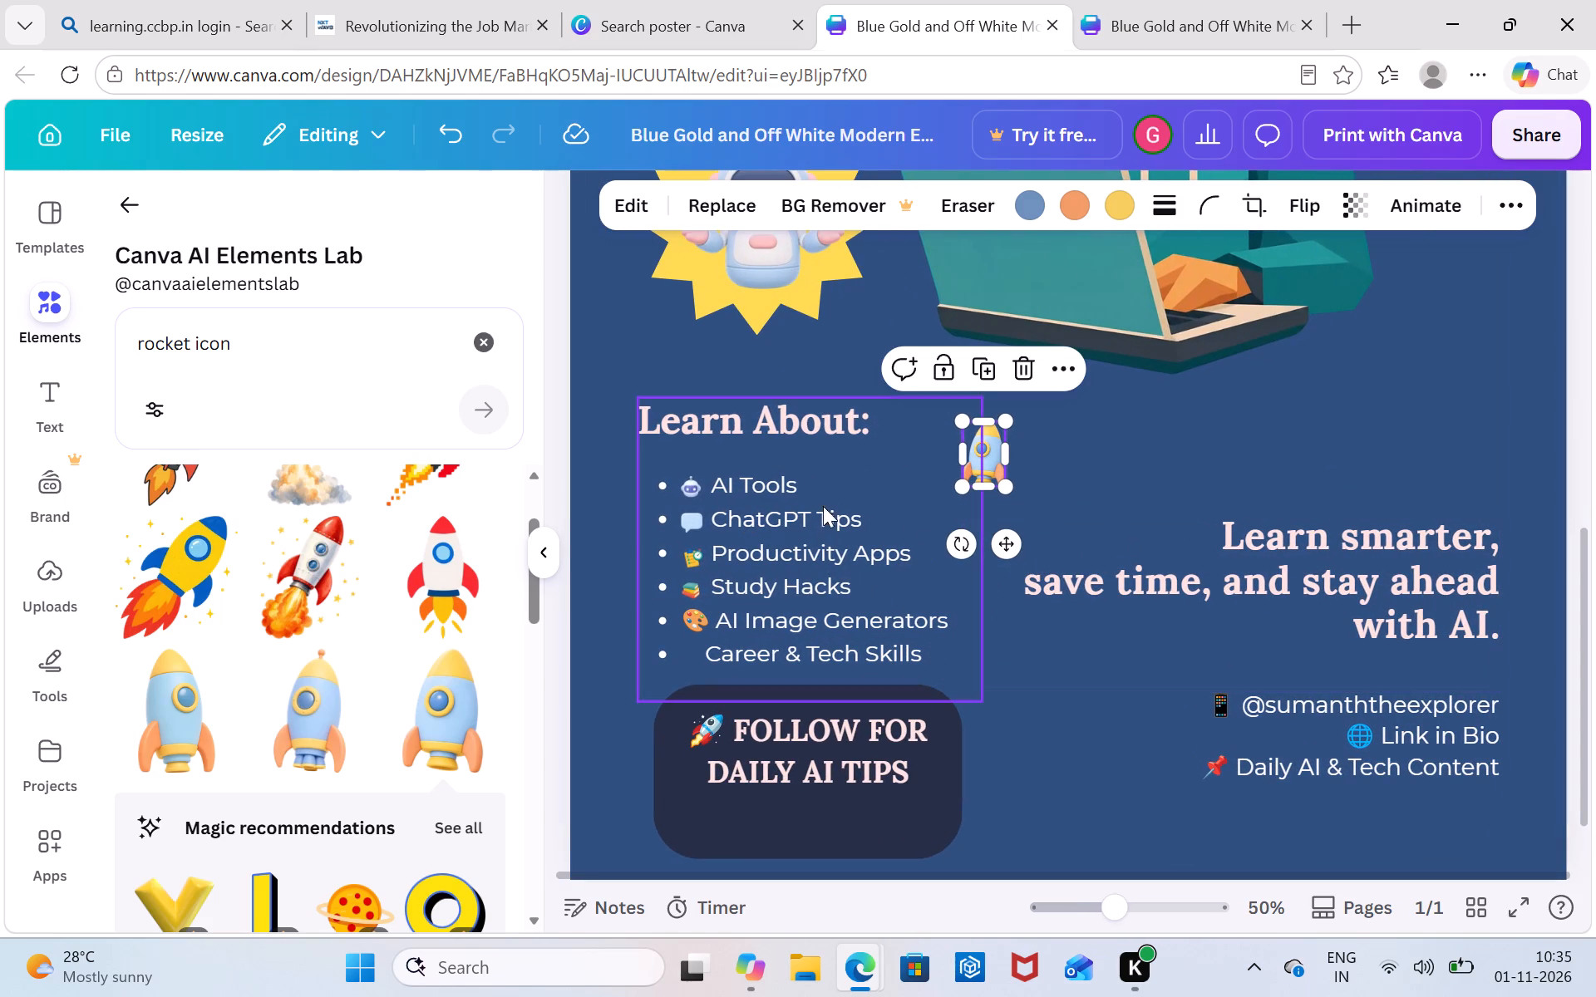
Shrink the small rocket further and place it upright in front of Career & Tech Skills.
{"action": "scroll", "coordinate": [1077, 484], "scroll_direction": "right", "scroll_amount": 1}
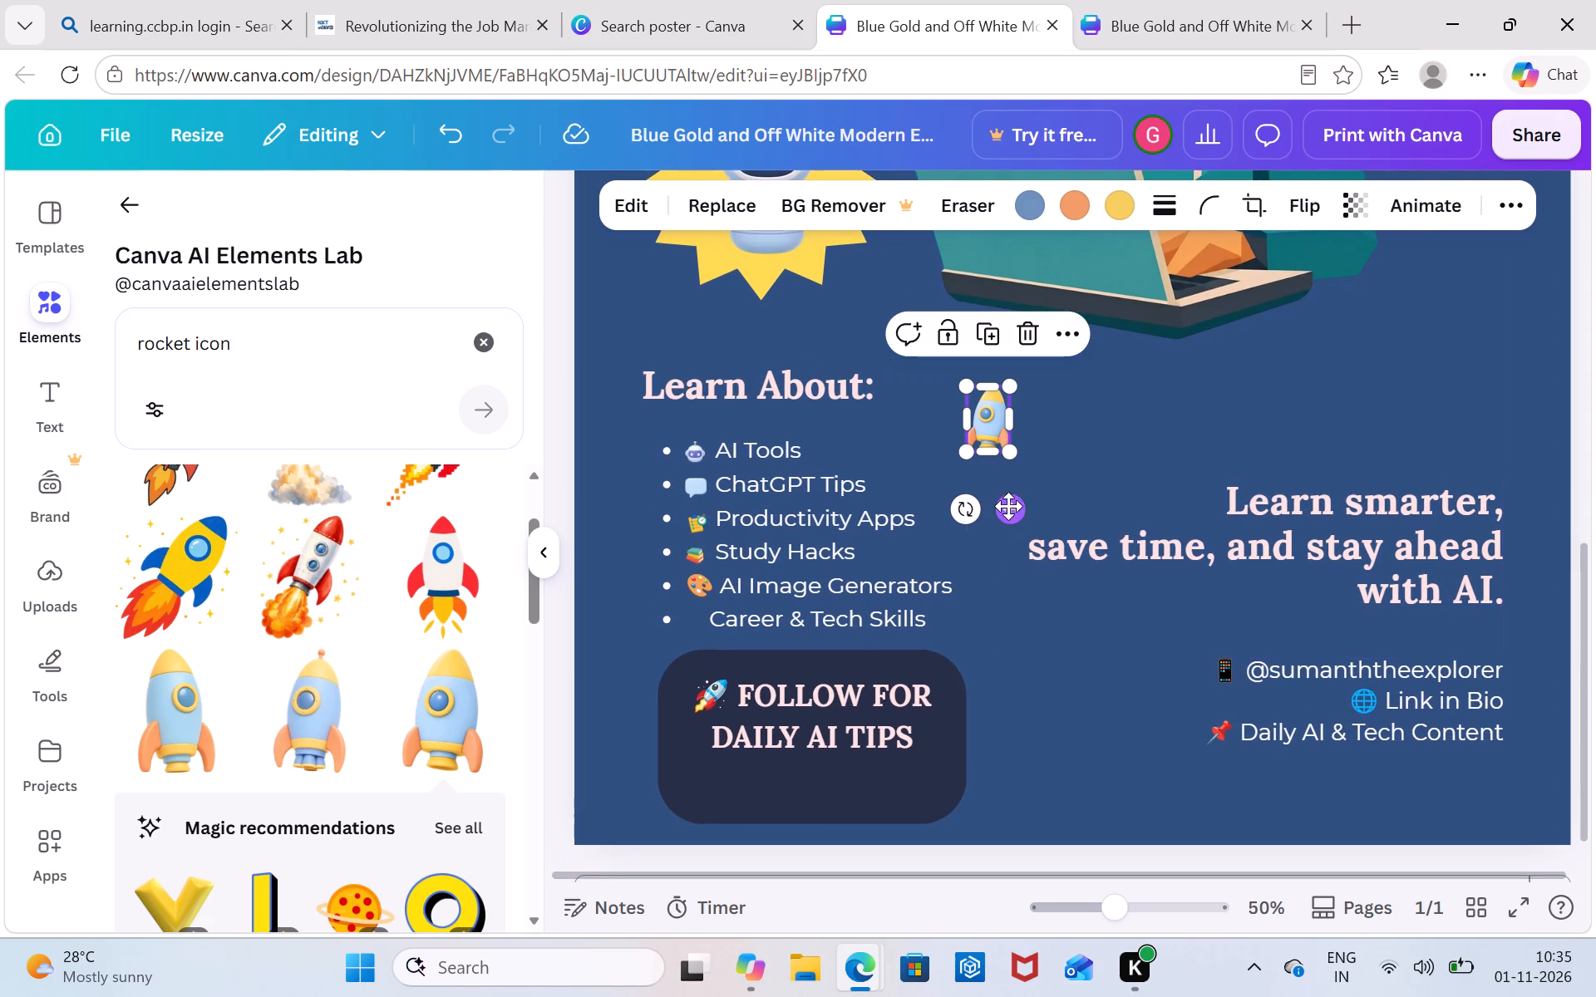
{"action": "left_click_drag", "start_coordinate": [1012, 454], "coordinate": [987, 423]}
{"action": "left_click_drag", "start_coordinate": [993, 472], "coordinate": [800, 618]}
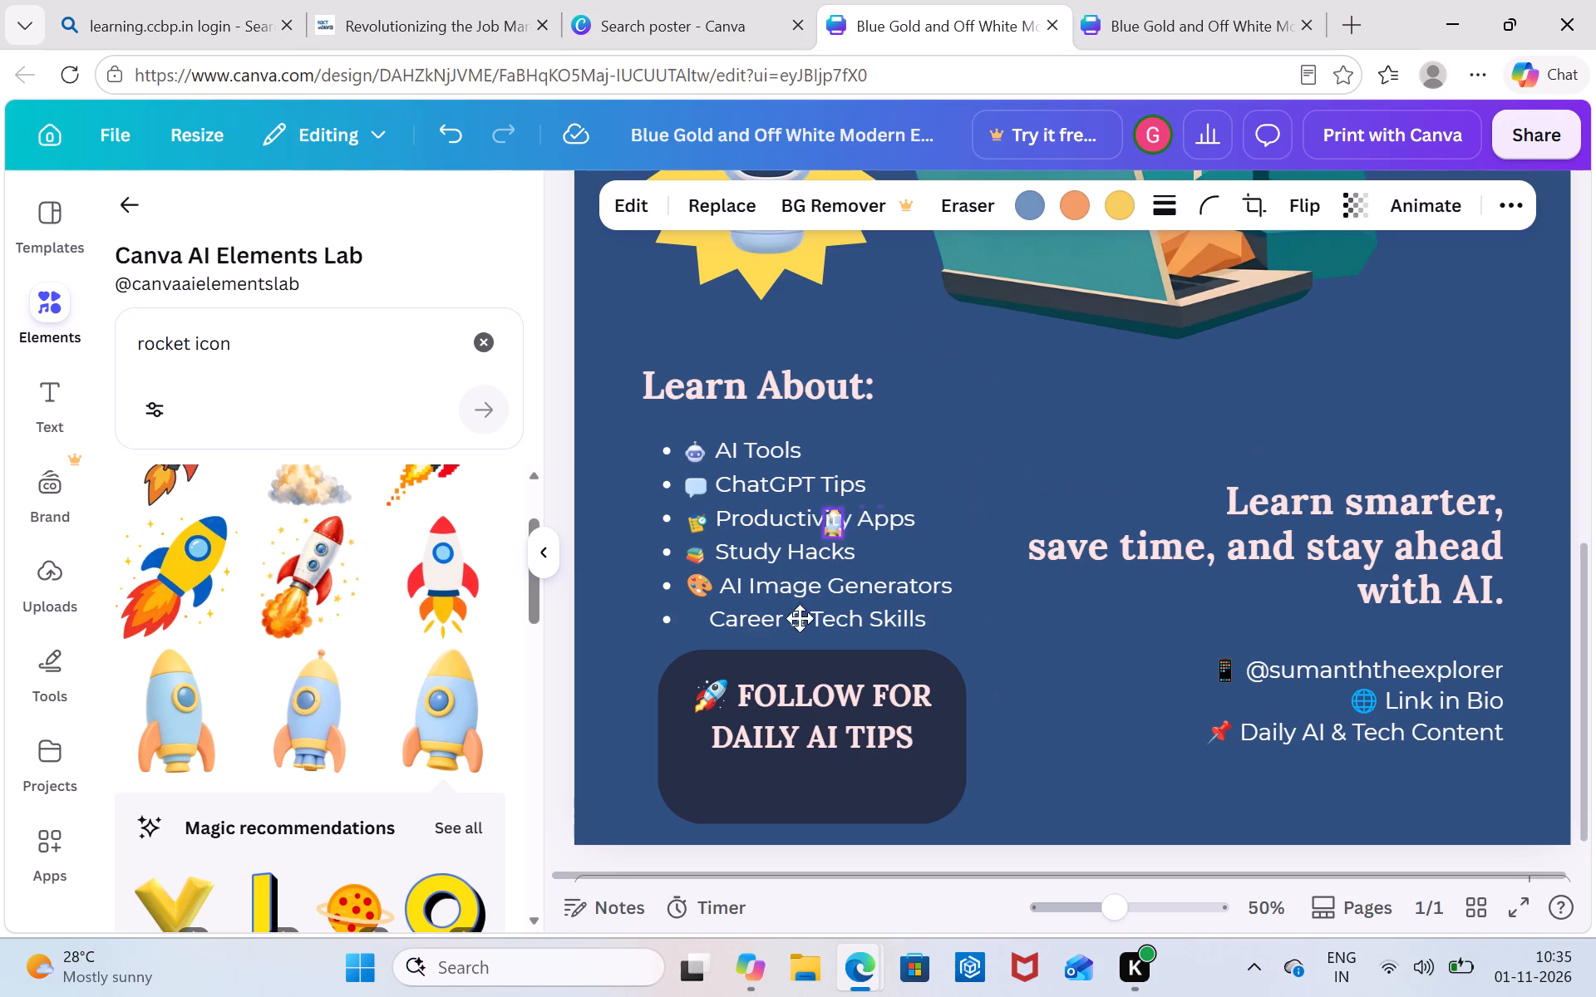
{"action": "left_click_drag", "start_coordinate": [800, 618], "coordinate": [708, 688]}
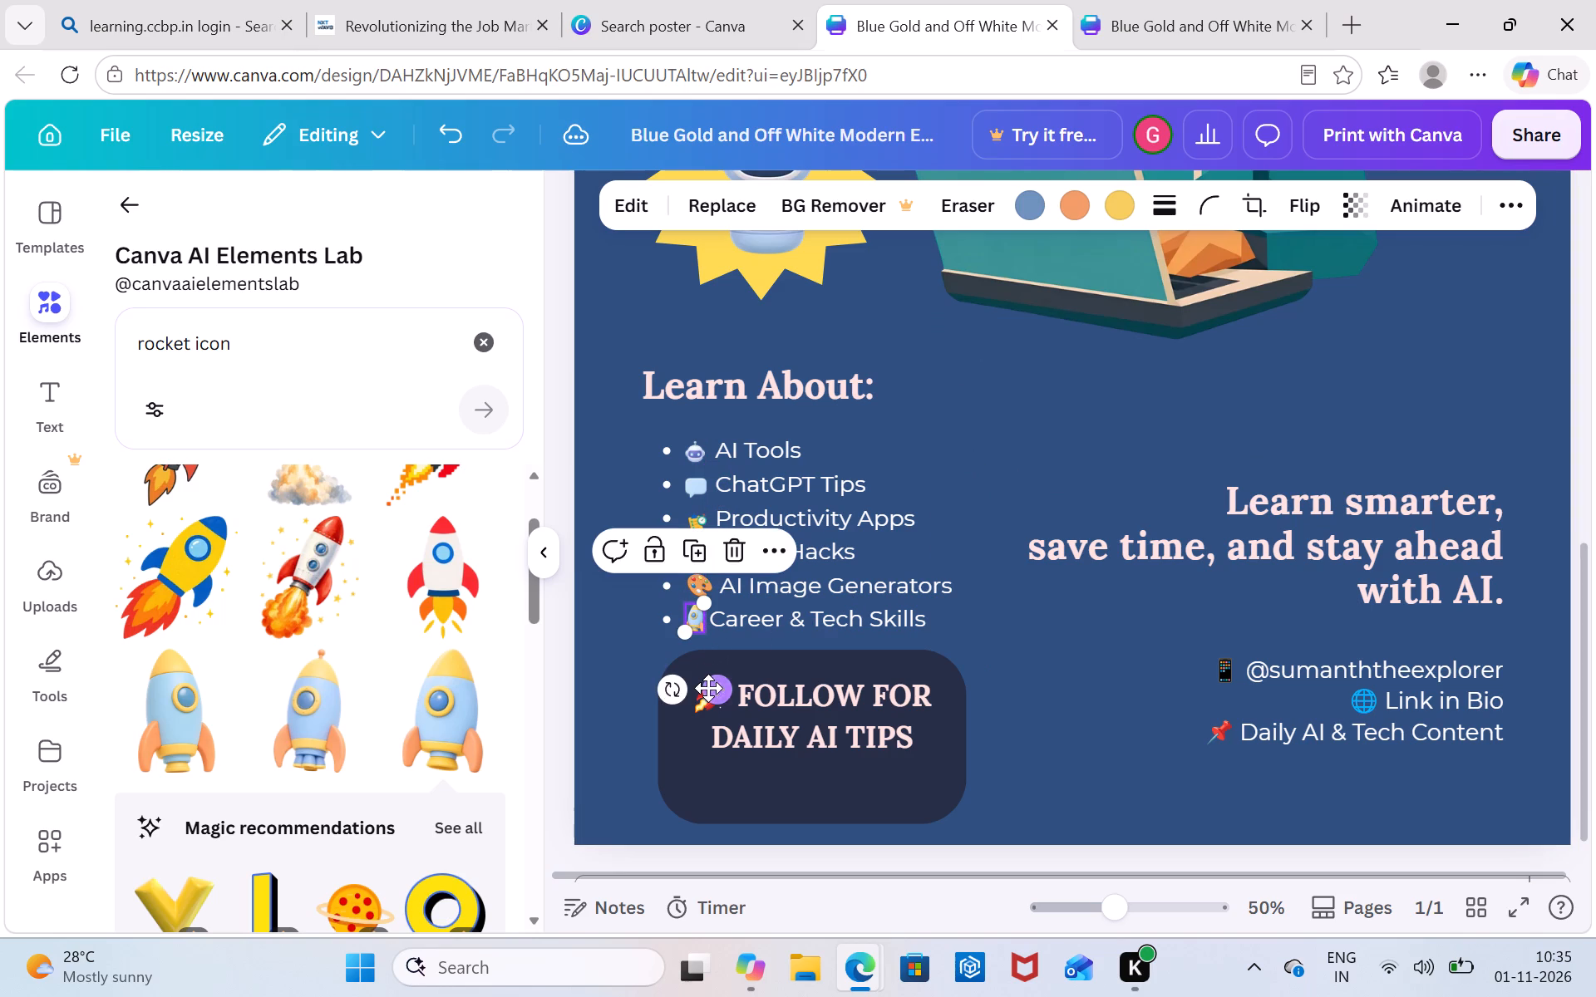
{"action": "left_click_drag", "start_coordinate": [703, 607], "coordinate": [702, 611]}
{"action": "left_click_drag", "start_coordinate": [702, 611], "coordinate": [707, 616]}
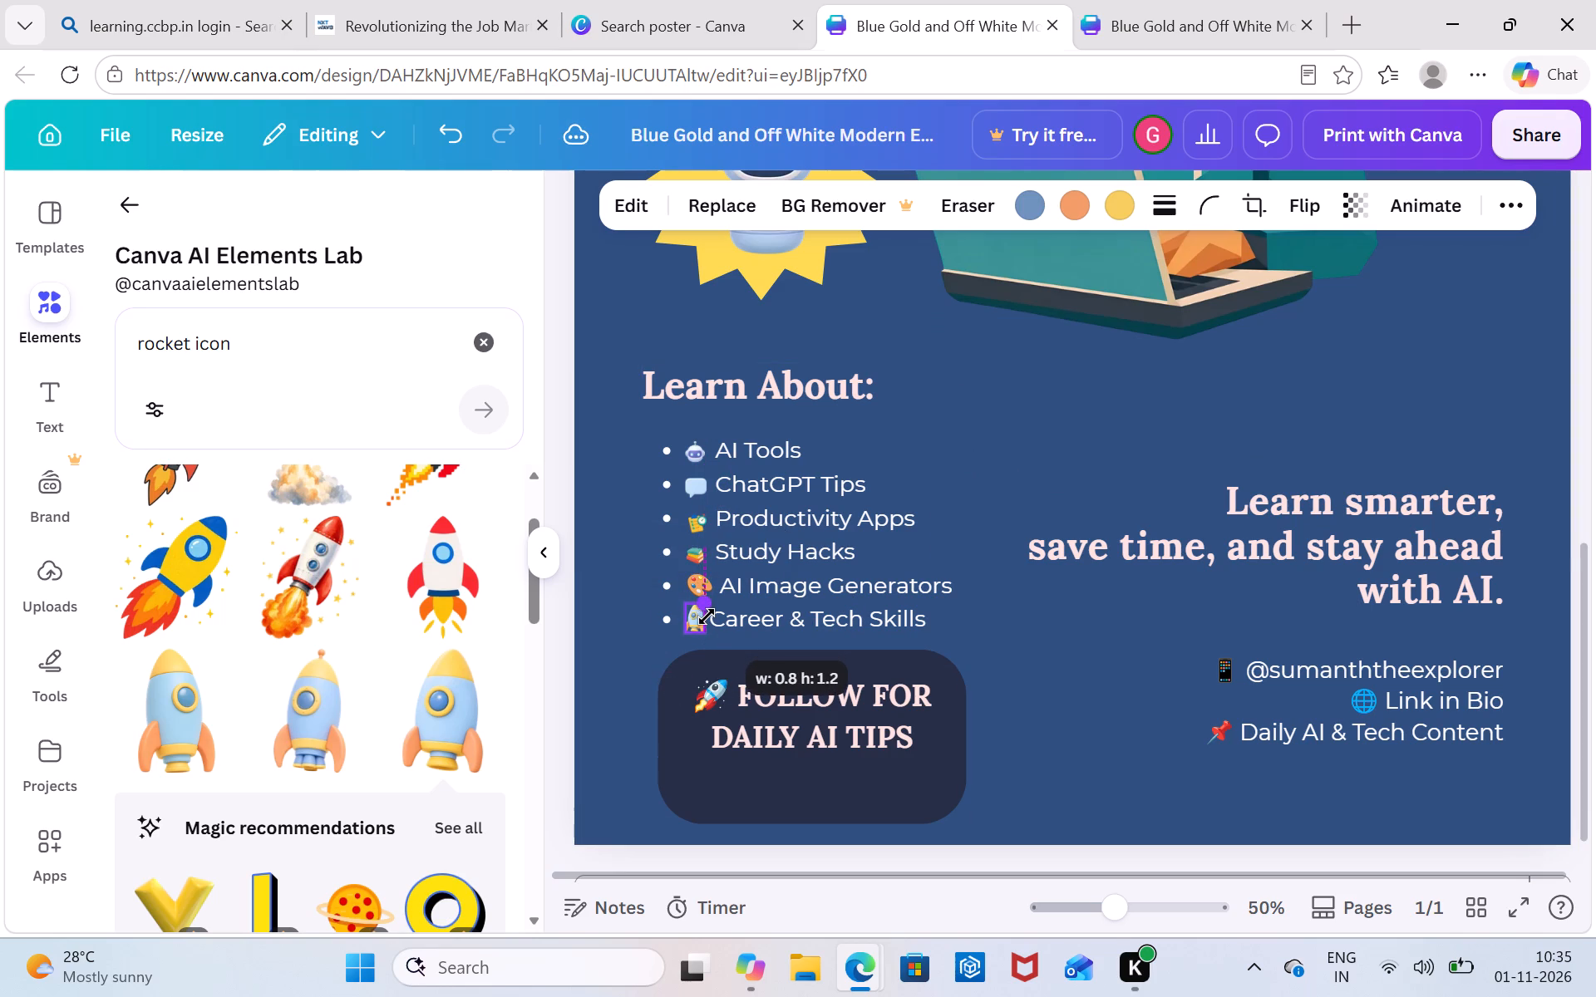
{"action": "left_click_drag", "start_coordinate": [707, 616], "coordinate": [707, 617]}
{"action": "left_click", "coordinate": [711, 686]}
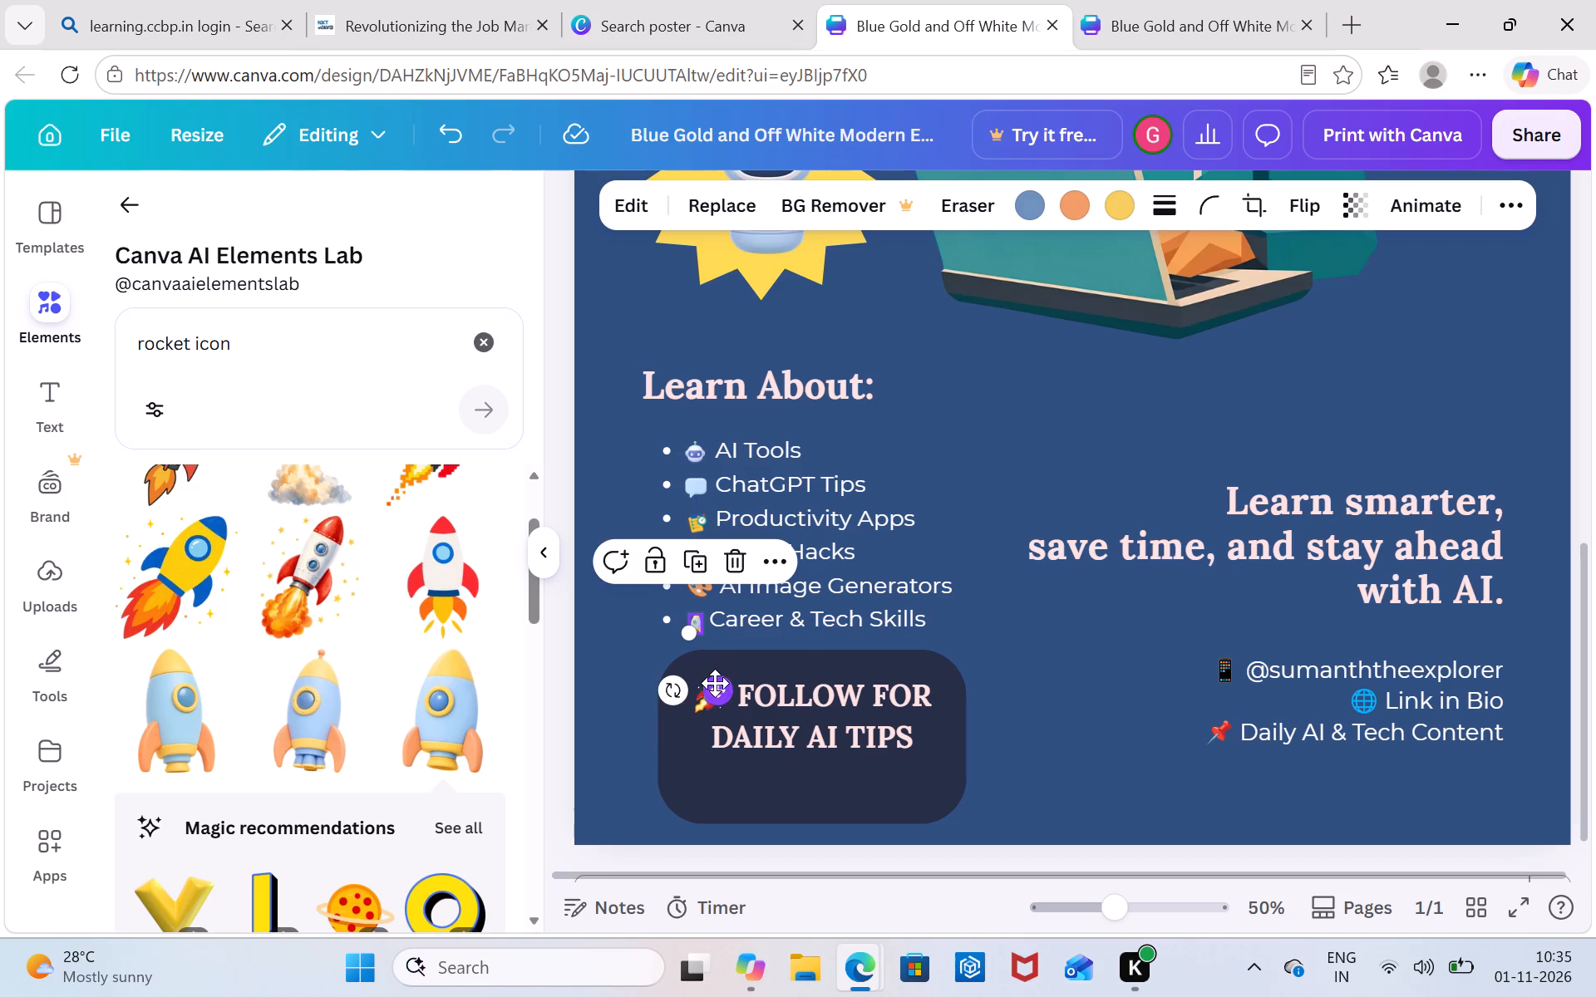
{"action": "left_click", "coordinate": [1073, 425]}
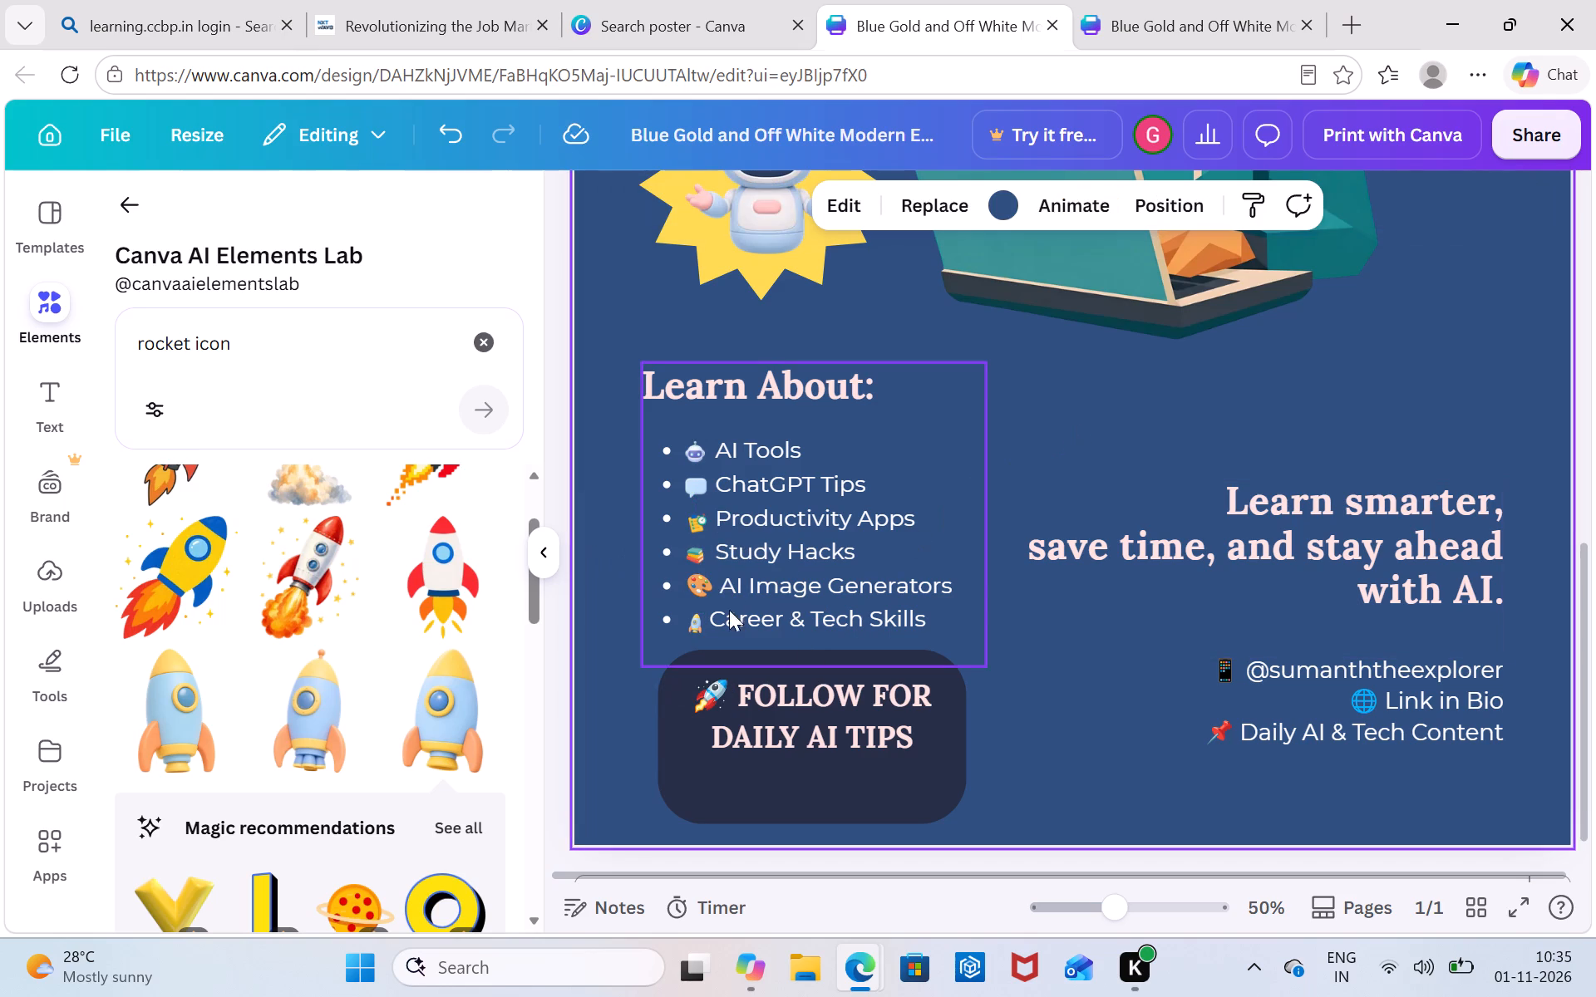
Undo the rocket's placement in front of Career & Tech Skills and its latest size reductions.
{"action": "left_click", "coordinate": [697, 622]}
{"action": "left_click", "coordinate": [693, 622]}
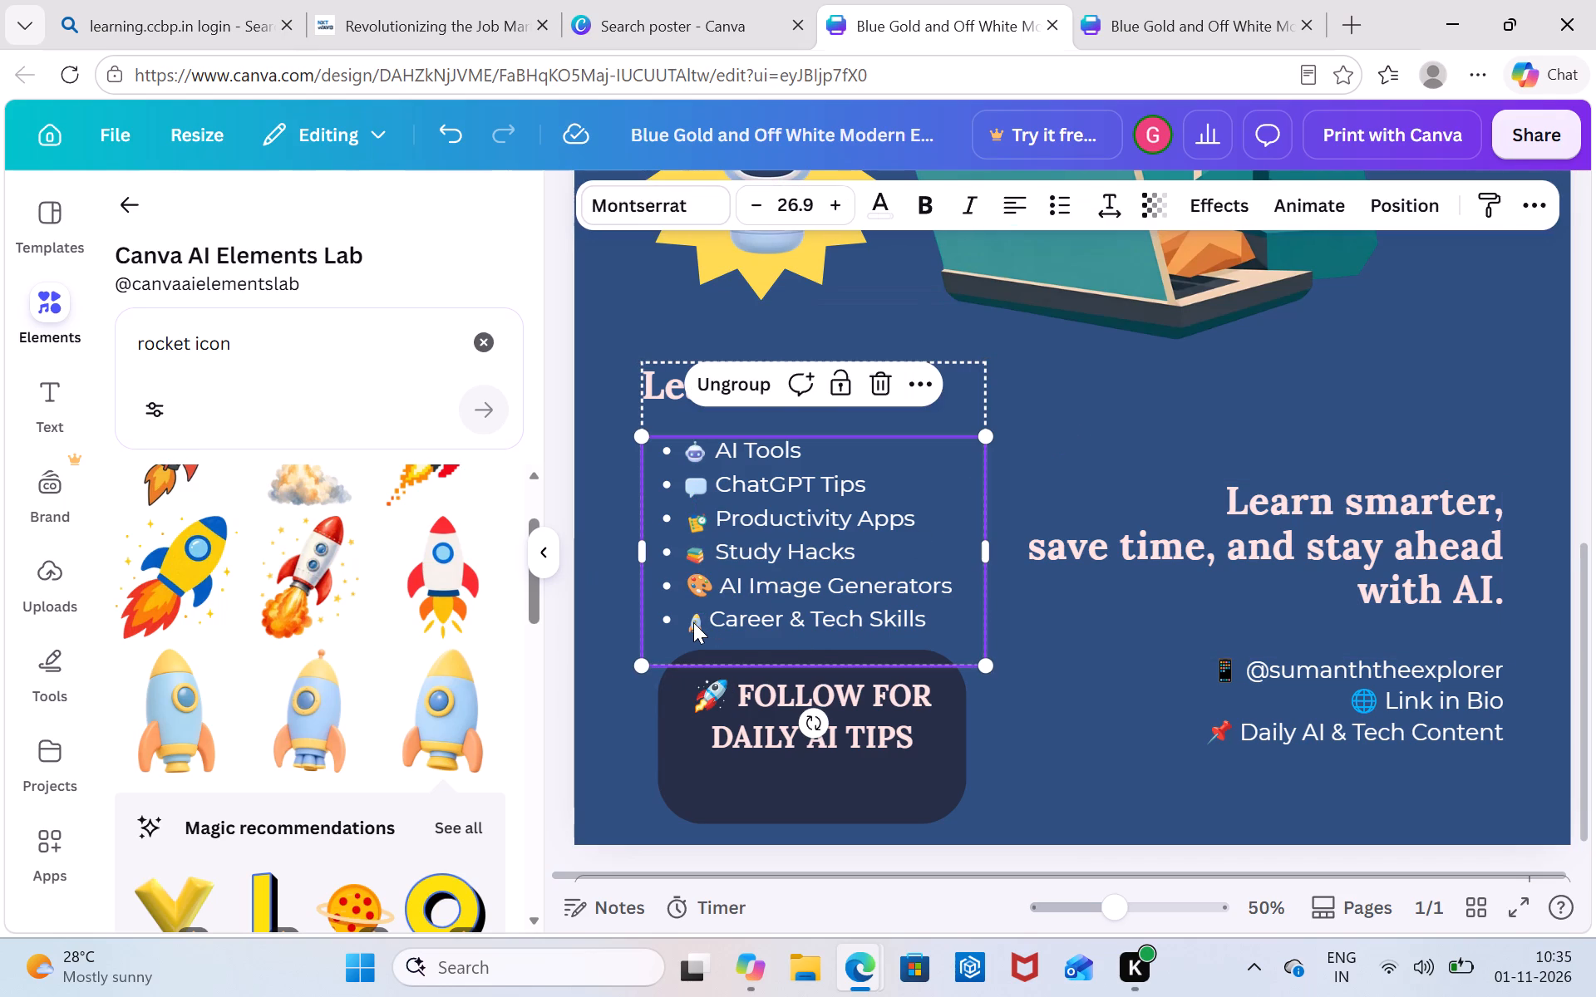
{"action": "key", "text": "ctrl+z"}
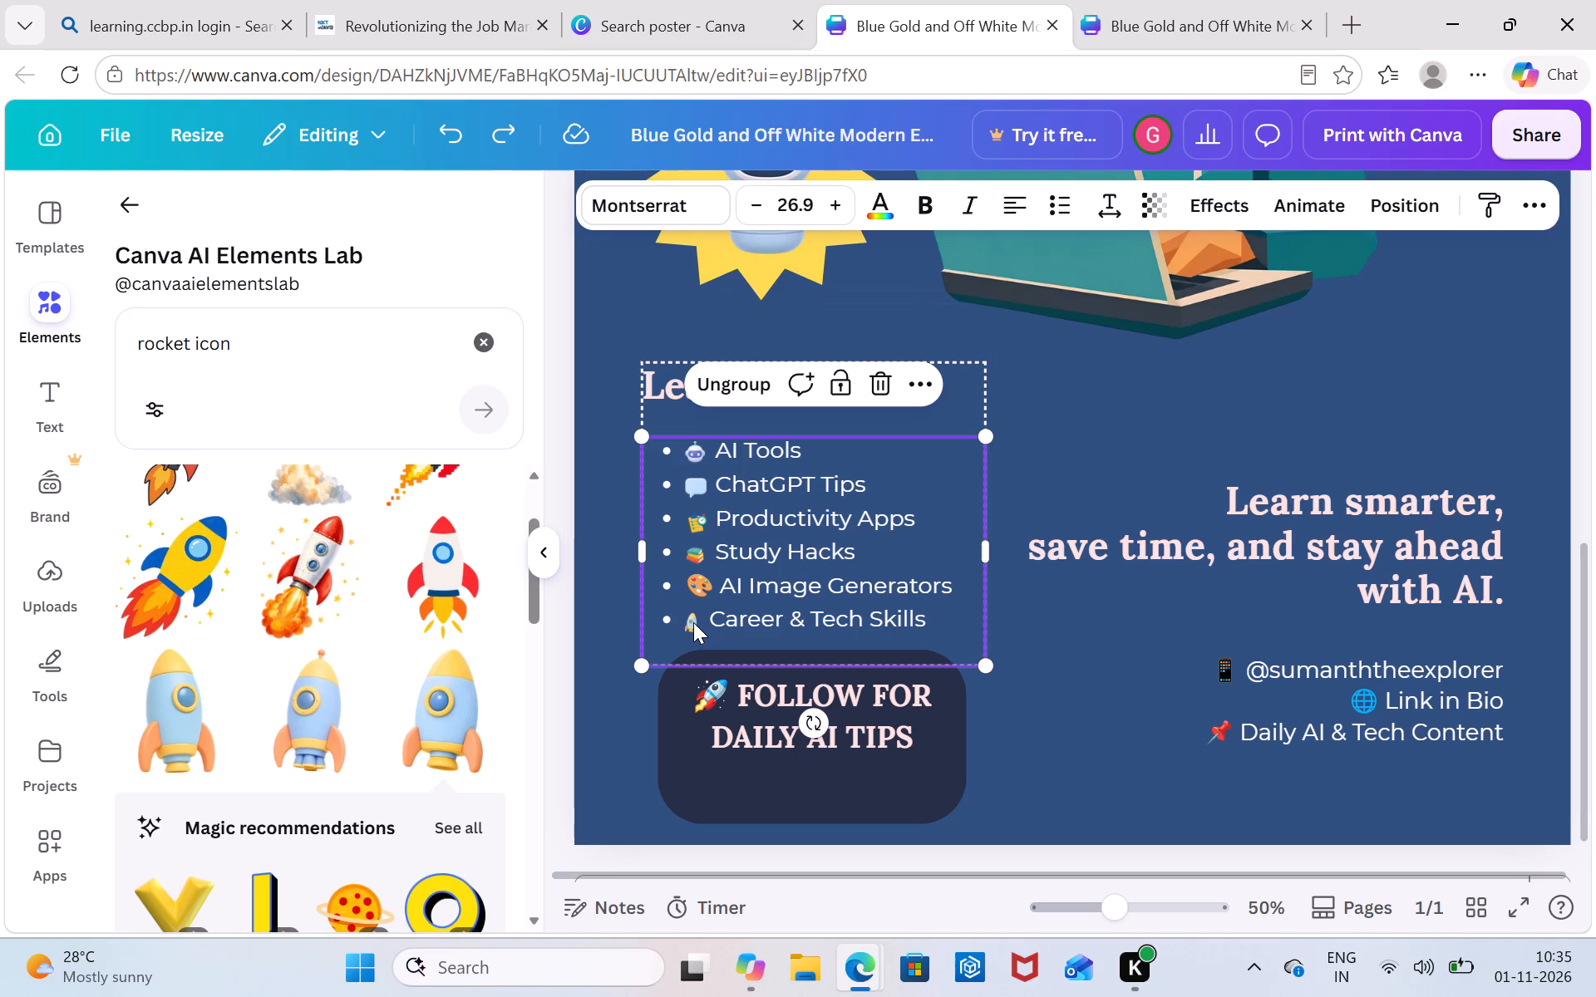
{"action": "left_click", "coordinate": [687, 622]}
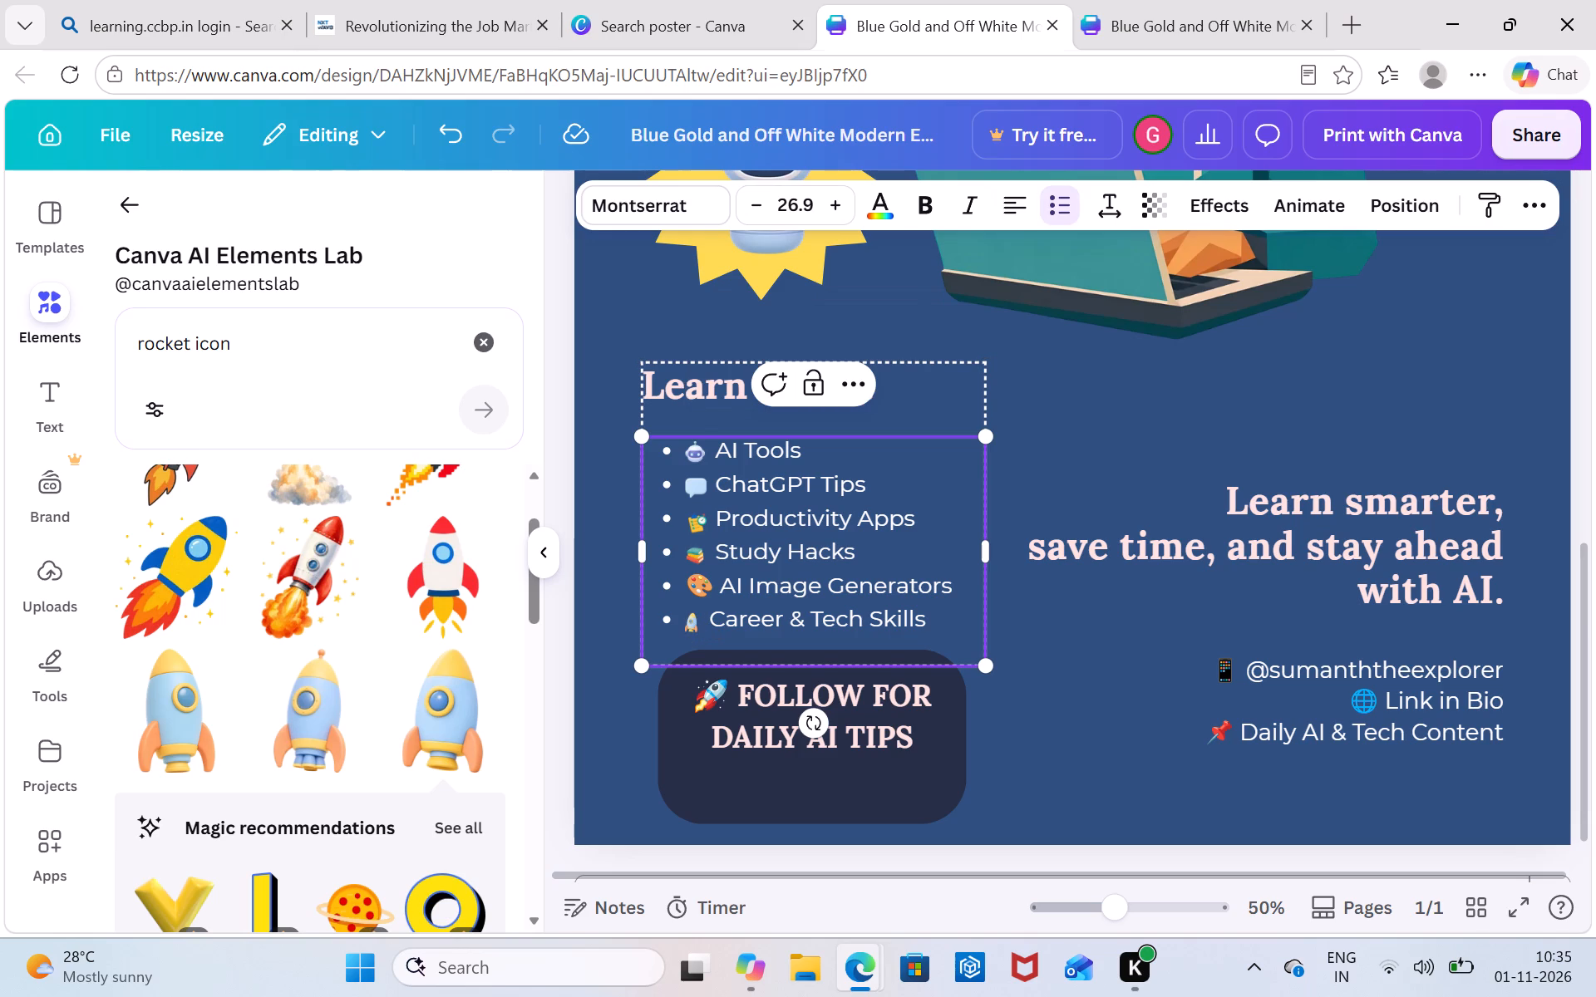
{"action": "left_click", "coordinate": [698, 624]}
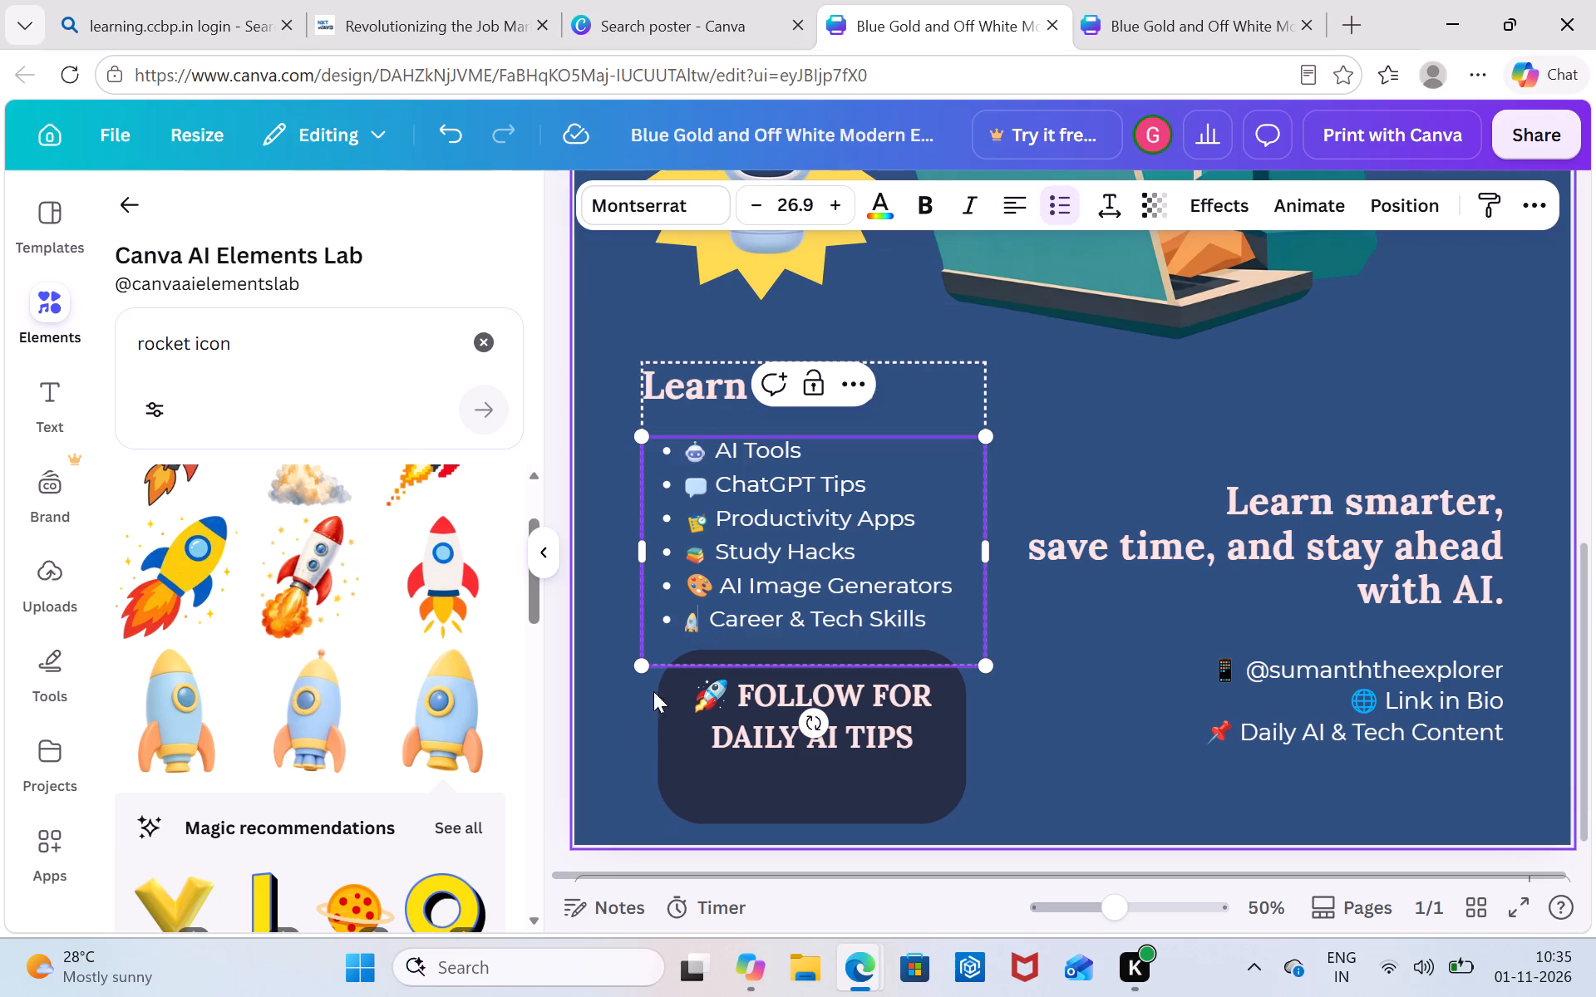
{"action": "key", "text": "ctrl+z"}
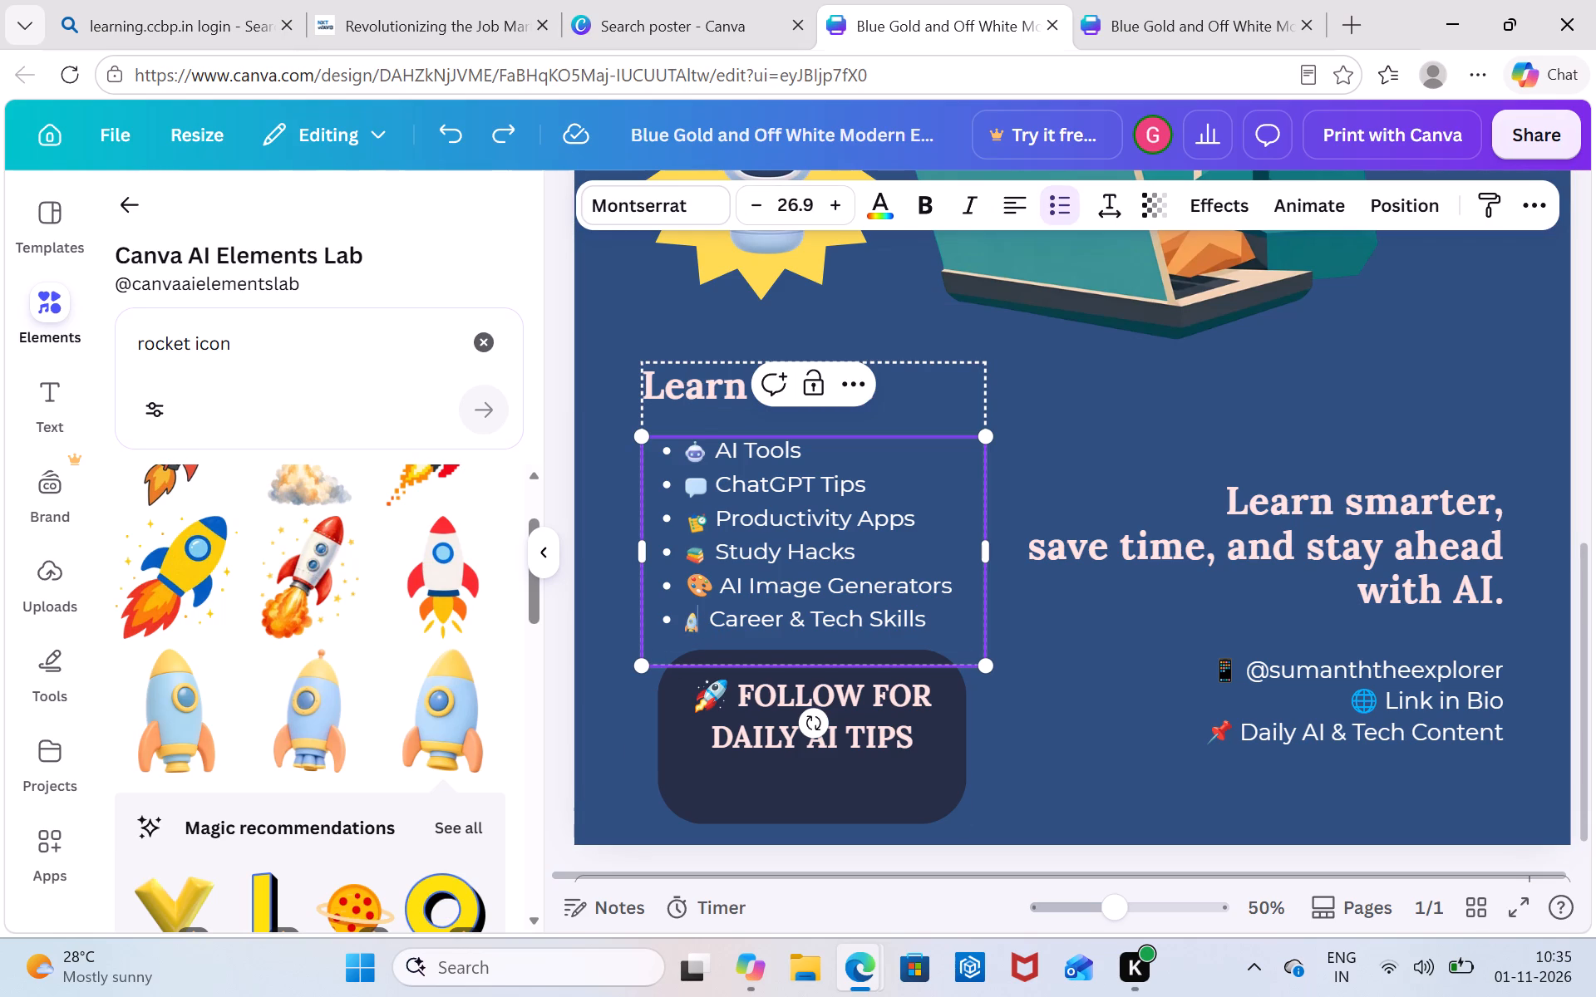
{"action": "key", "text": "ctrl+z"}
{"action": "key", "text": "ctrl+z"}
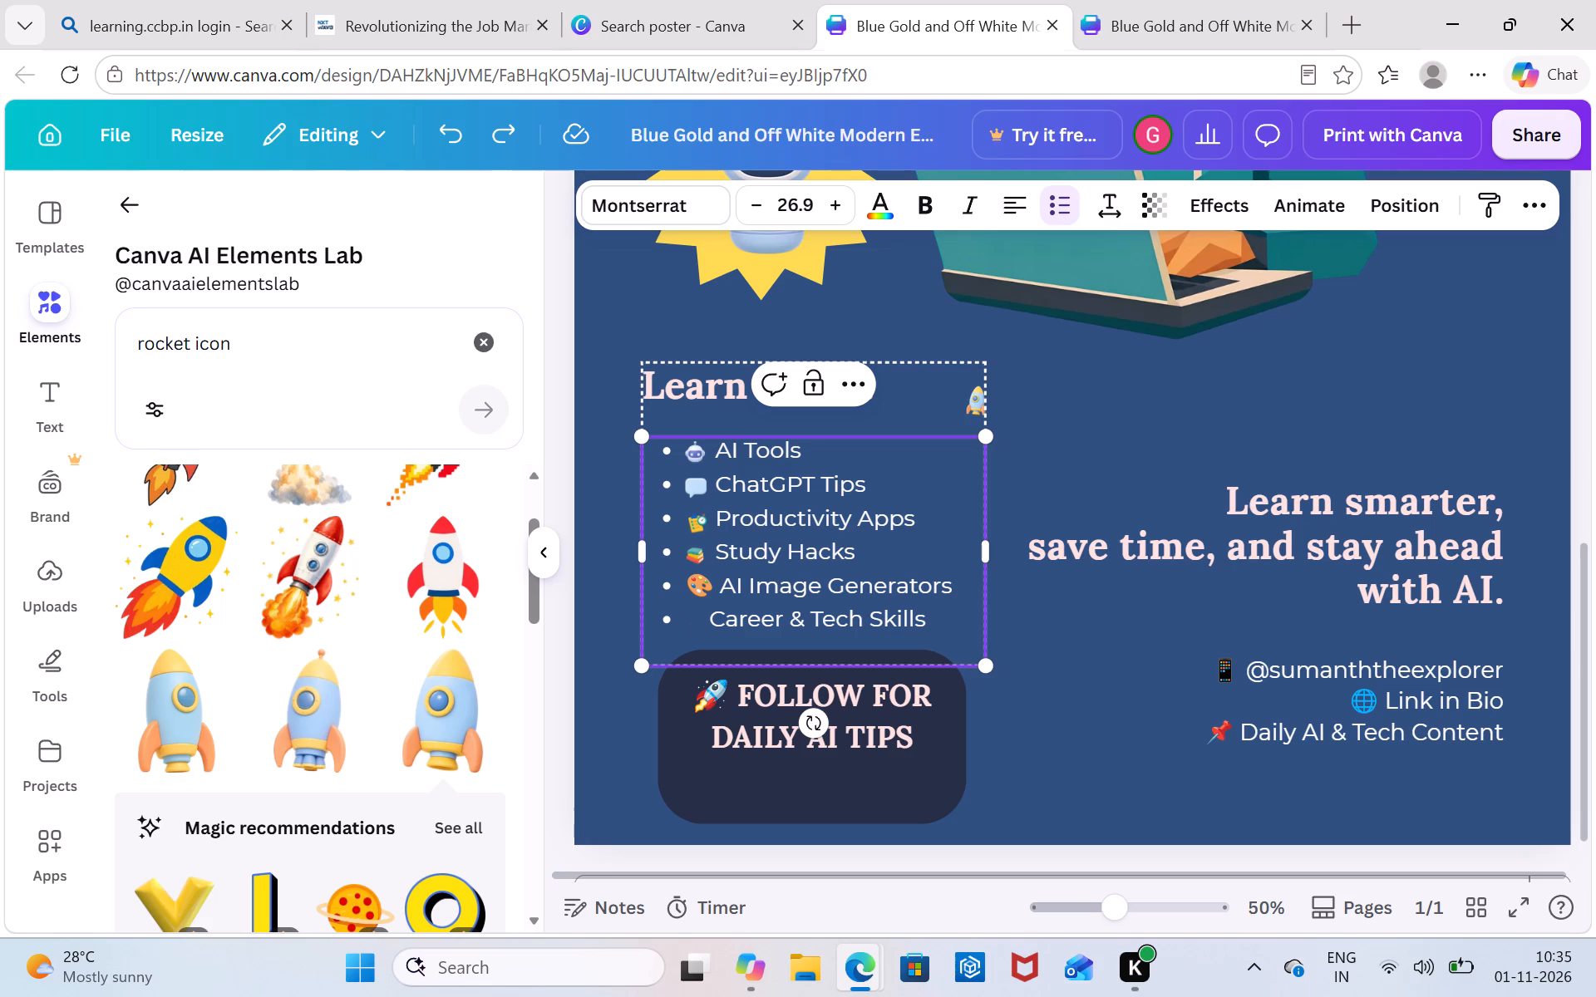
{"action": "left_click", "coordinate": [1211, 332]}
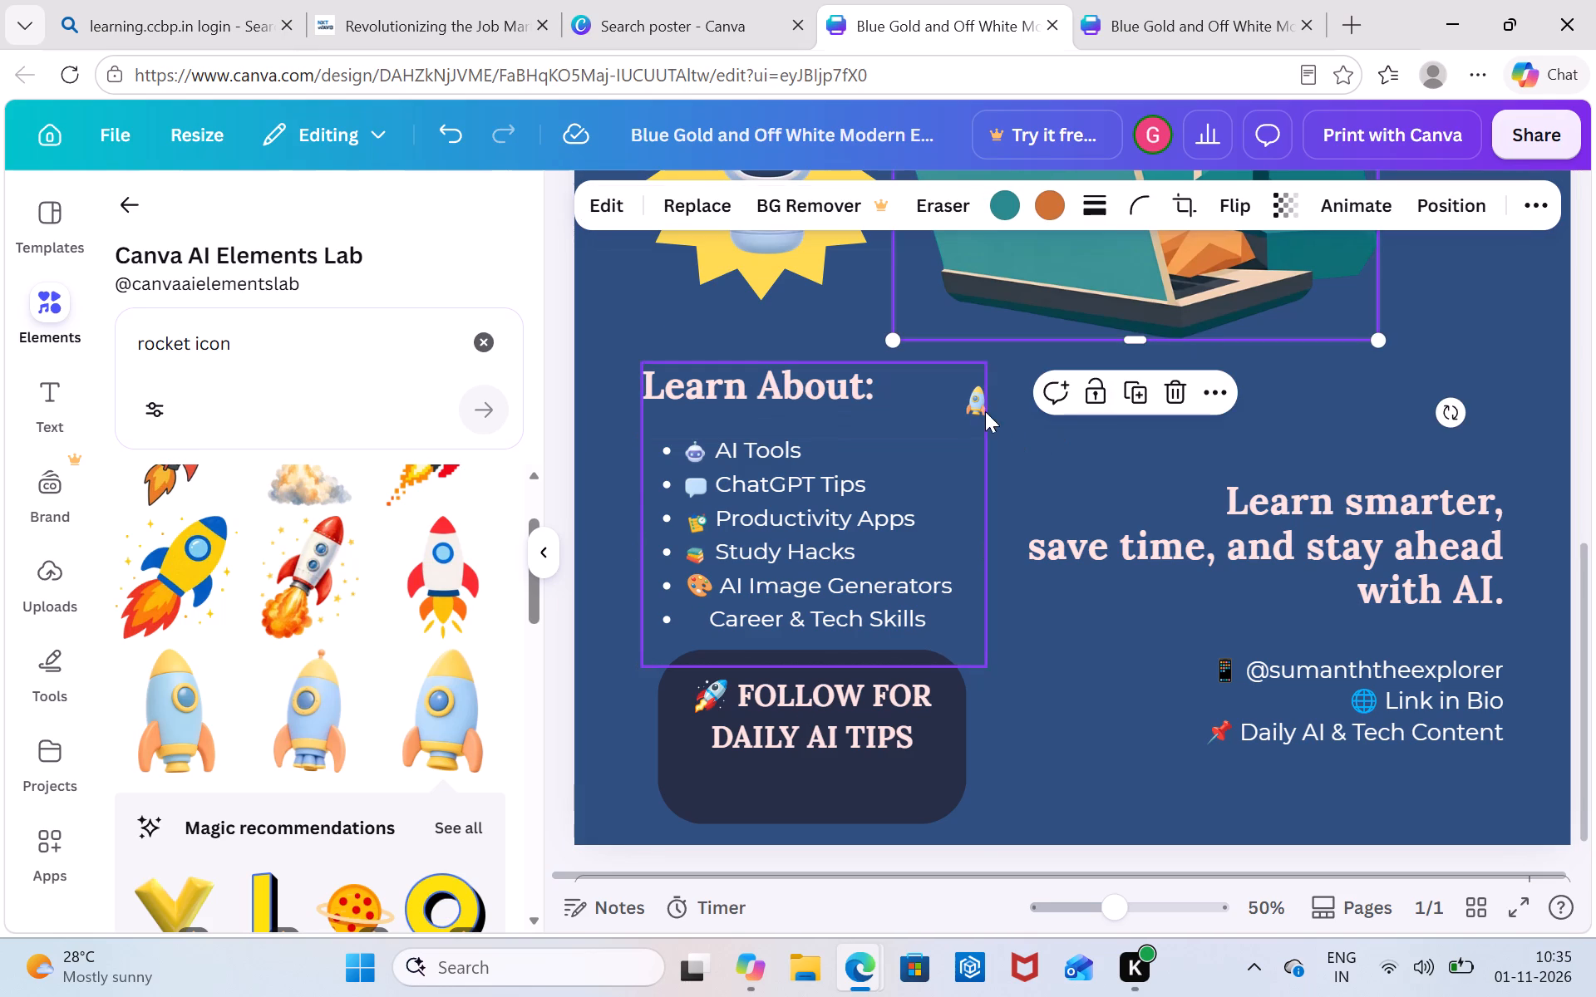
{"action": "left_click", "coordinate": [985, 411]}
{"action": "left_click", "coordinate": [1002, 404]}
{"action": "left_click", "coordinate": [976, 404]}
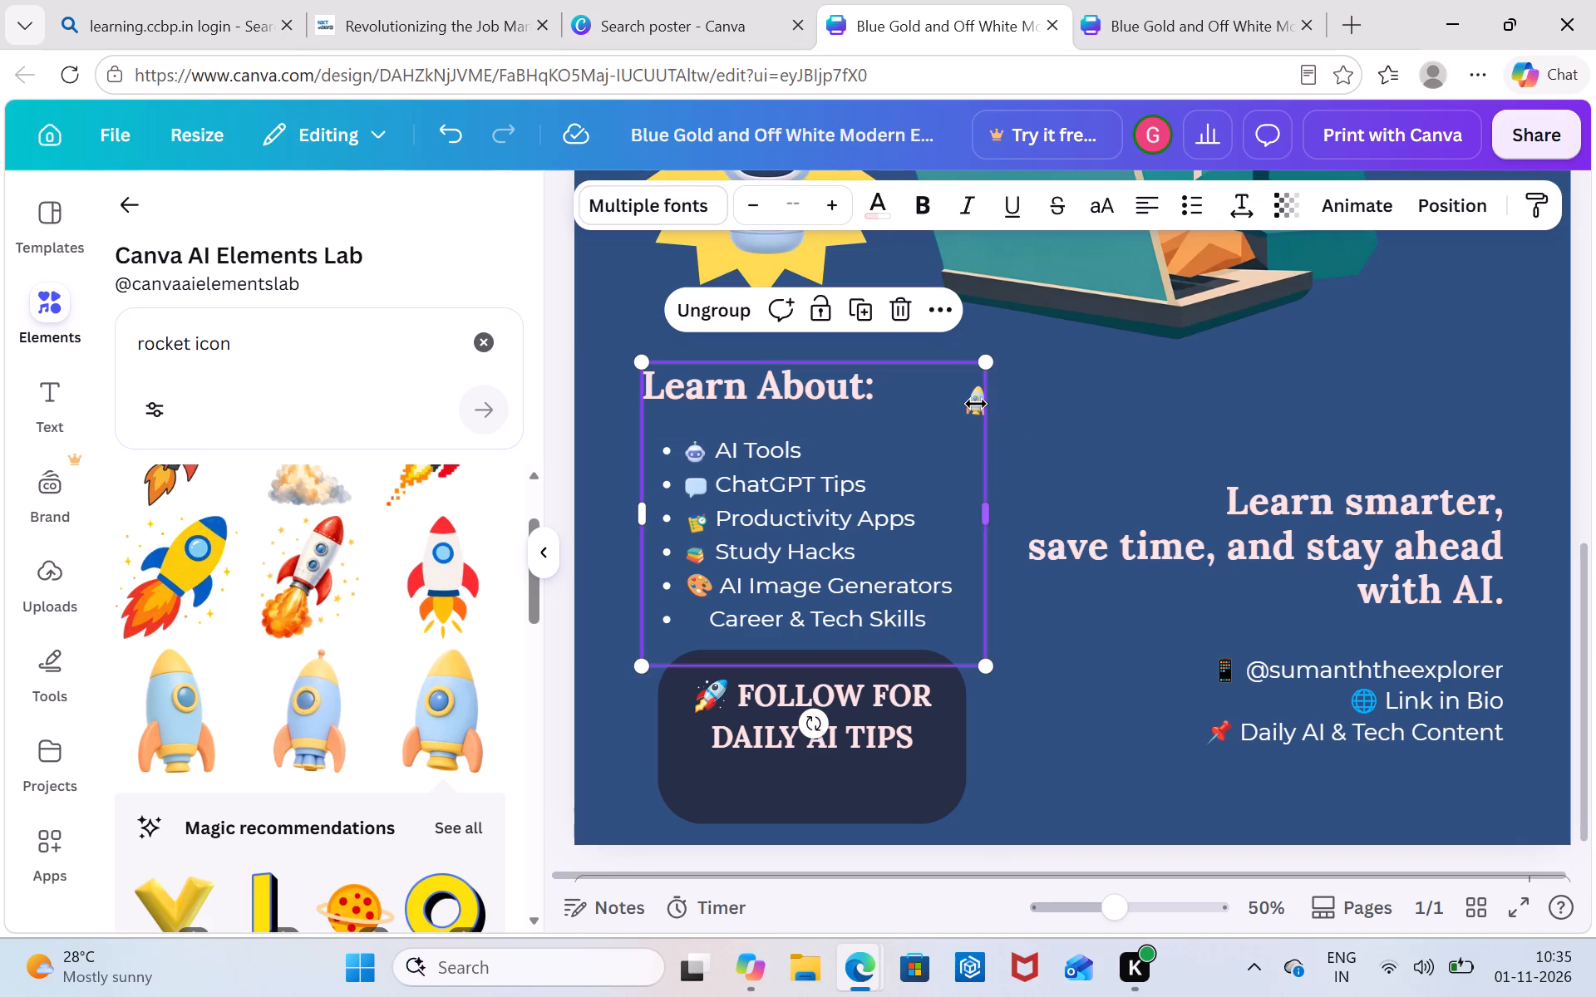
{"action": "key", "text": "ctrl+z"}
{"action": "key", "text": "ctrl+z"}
Move the rocket to the empty area below the laptop, shrink it to list-icon size and tilt it about 17° clockwise.
{"action": "left_click", "coordinate": [1002, 426]}
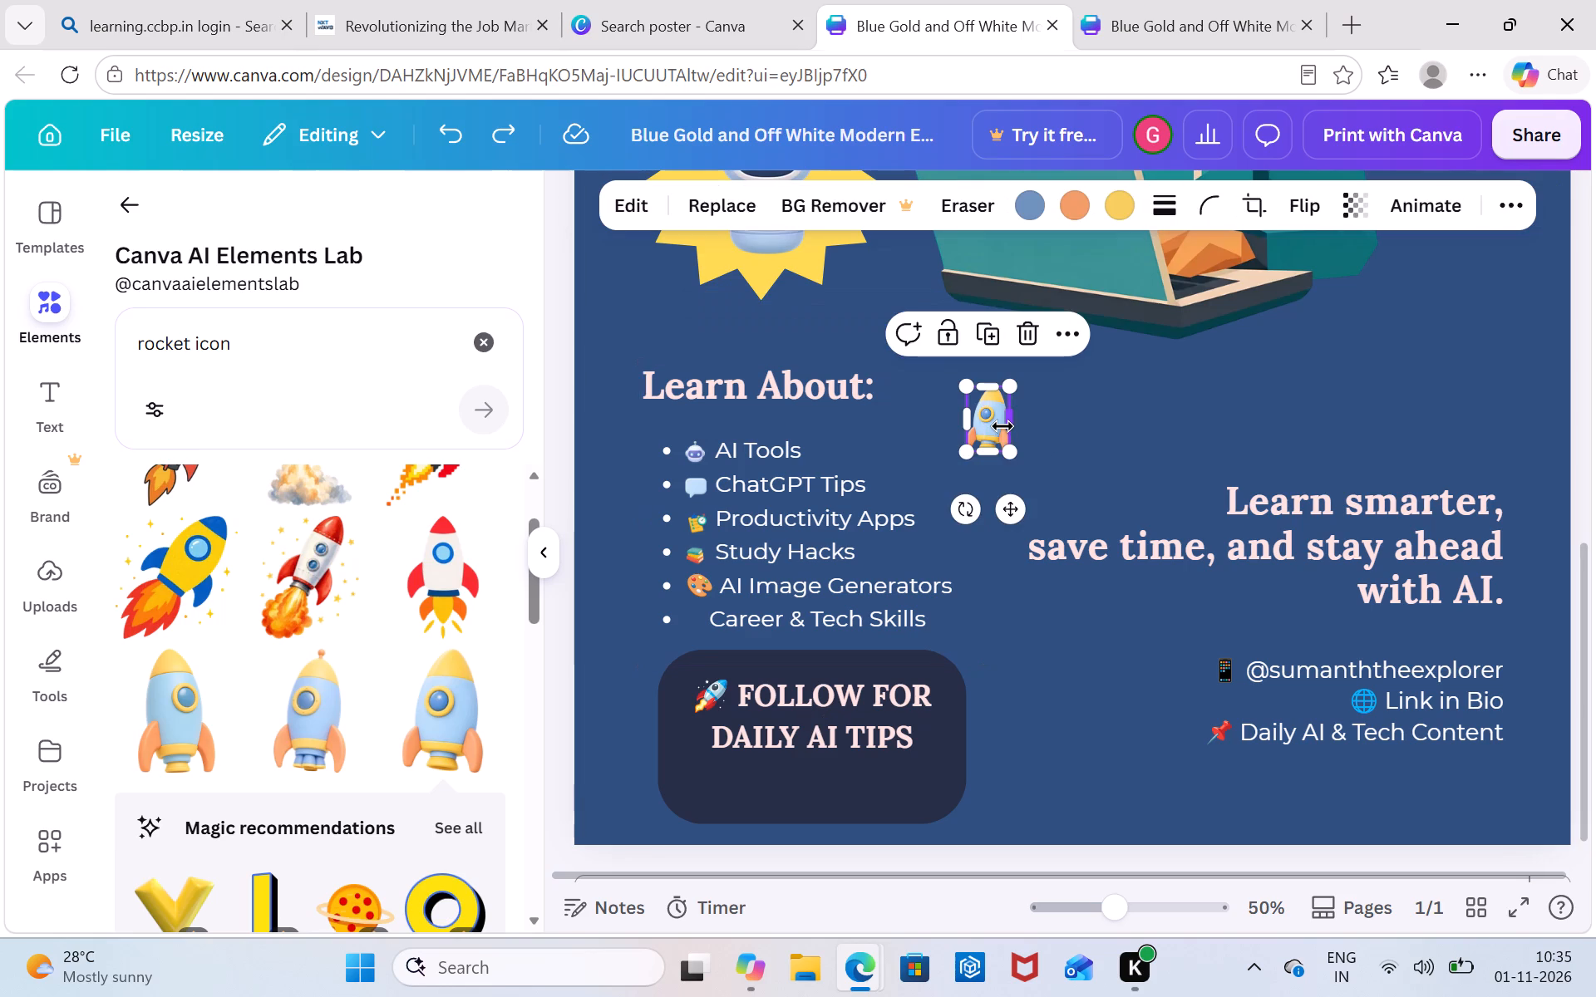
{"action": "left_click_drag", "start_coordinate": [1006, 503], "coordinate": [1101, 482]}
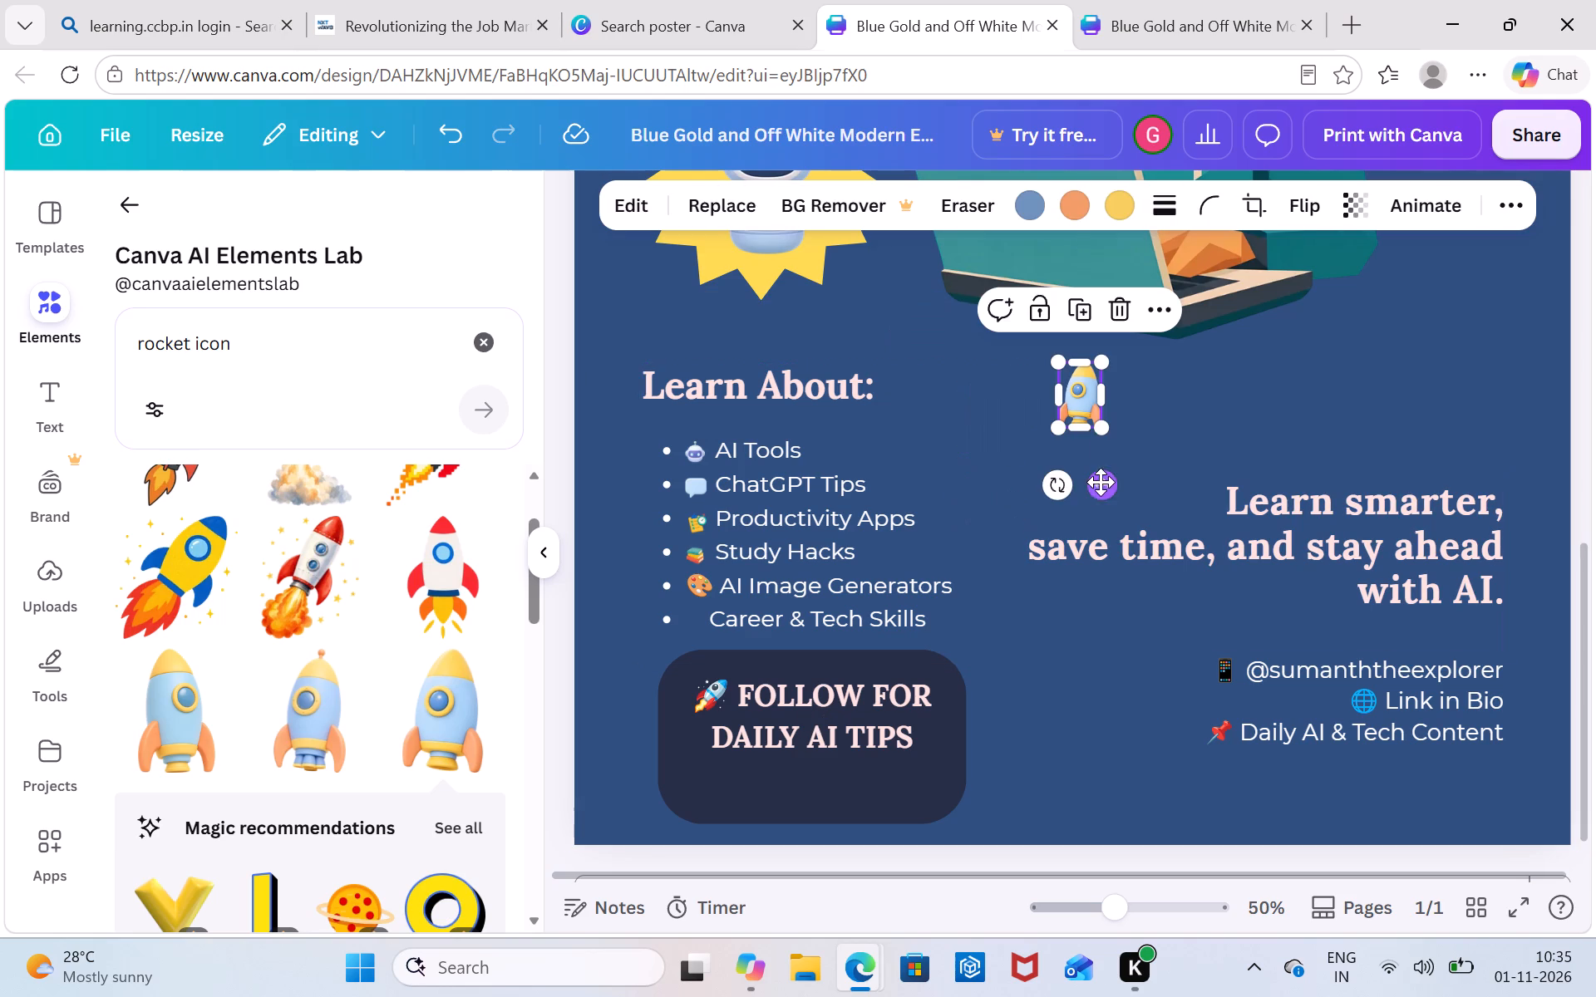
{"action": "left_click_drag", "start_coordinate": [1055, 428], "coordinate": [1081, 401]}
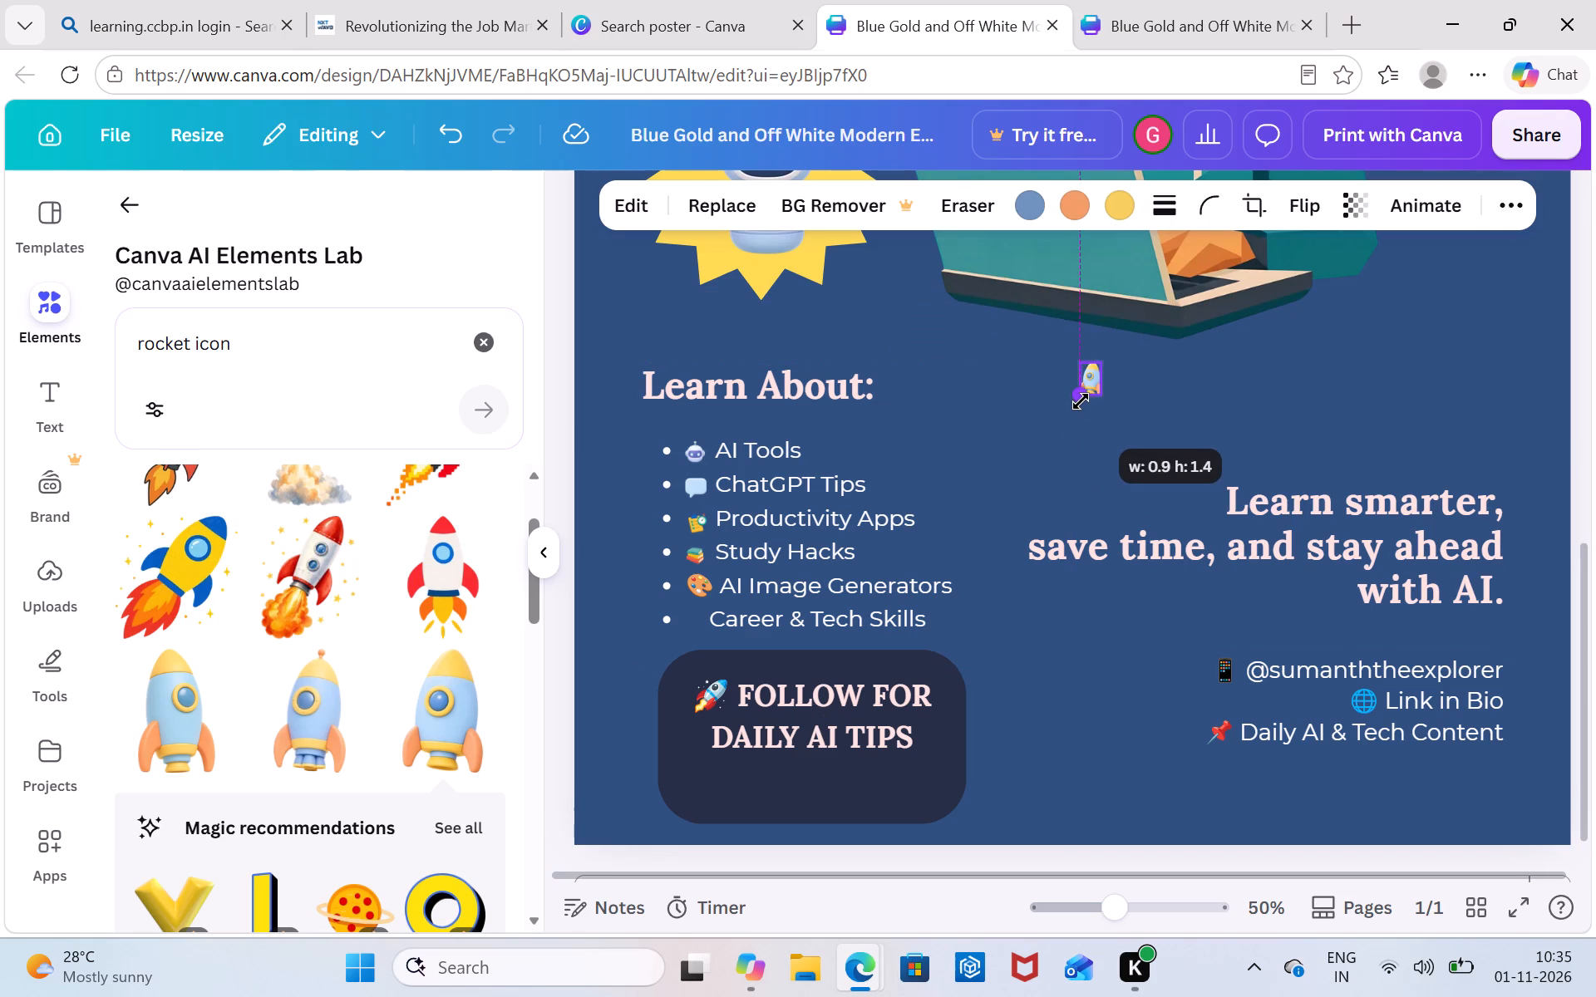
{"action": "left_click_drag", "start_coordinate": [1081, 401], "coordinate": [1086, 394]}
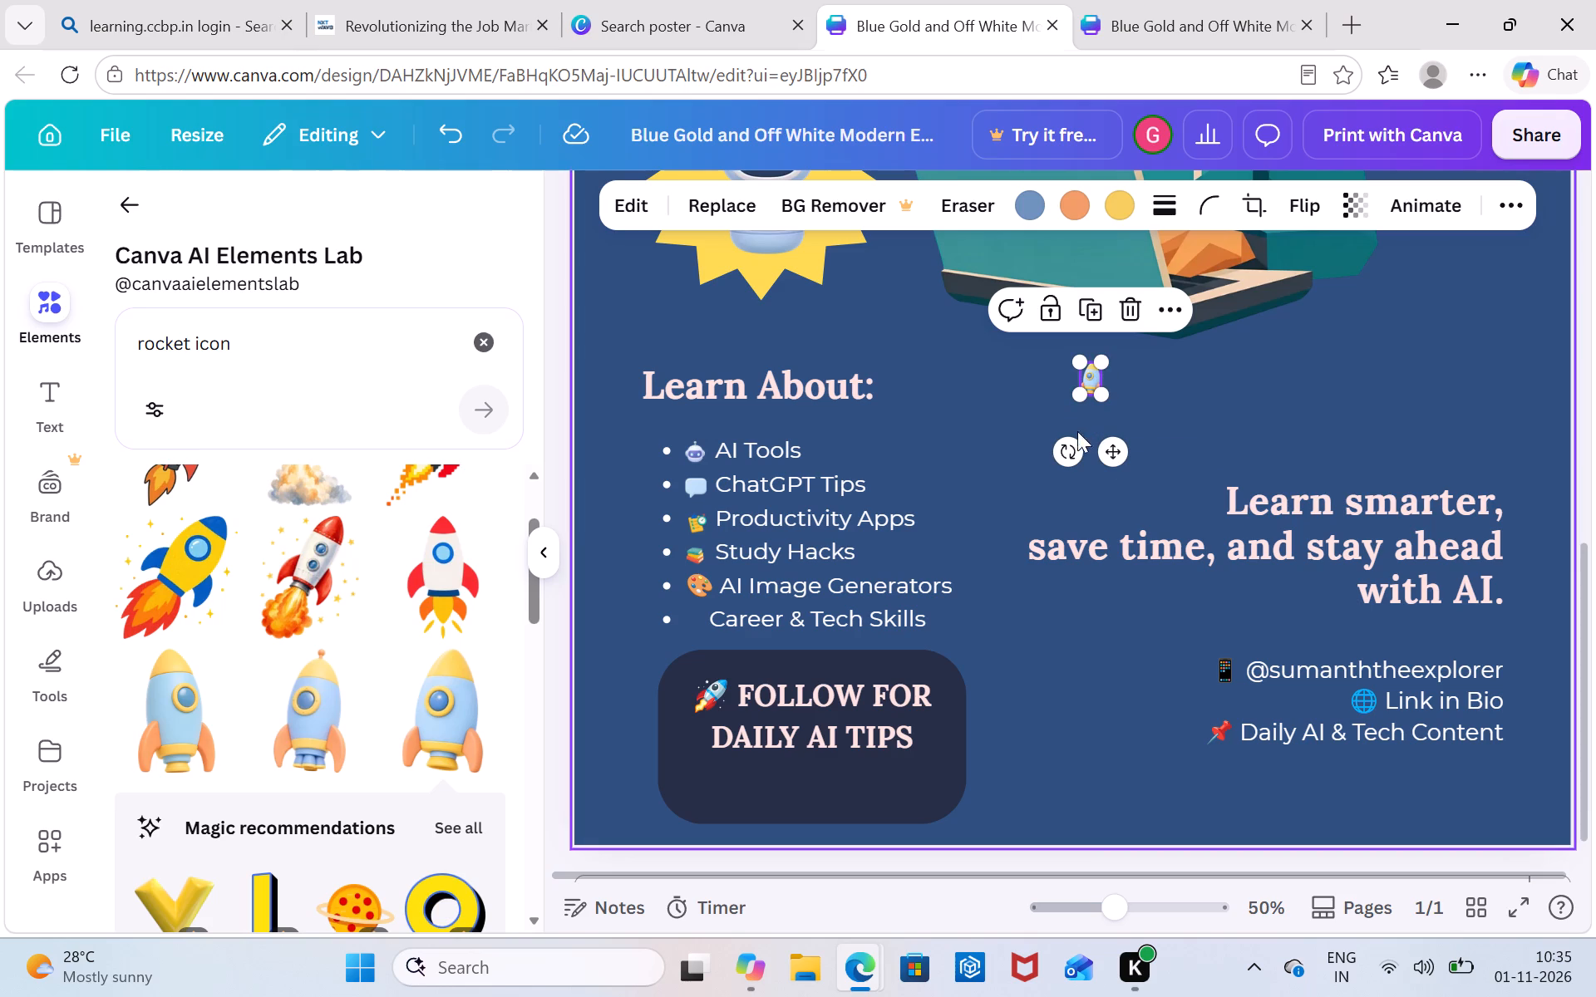
{"action": "left_click_drag", "start_coordinate": [1062, 444], "coordinate": [1043, 440]}
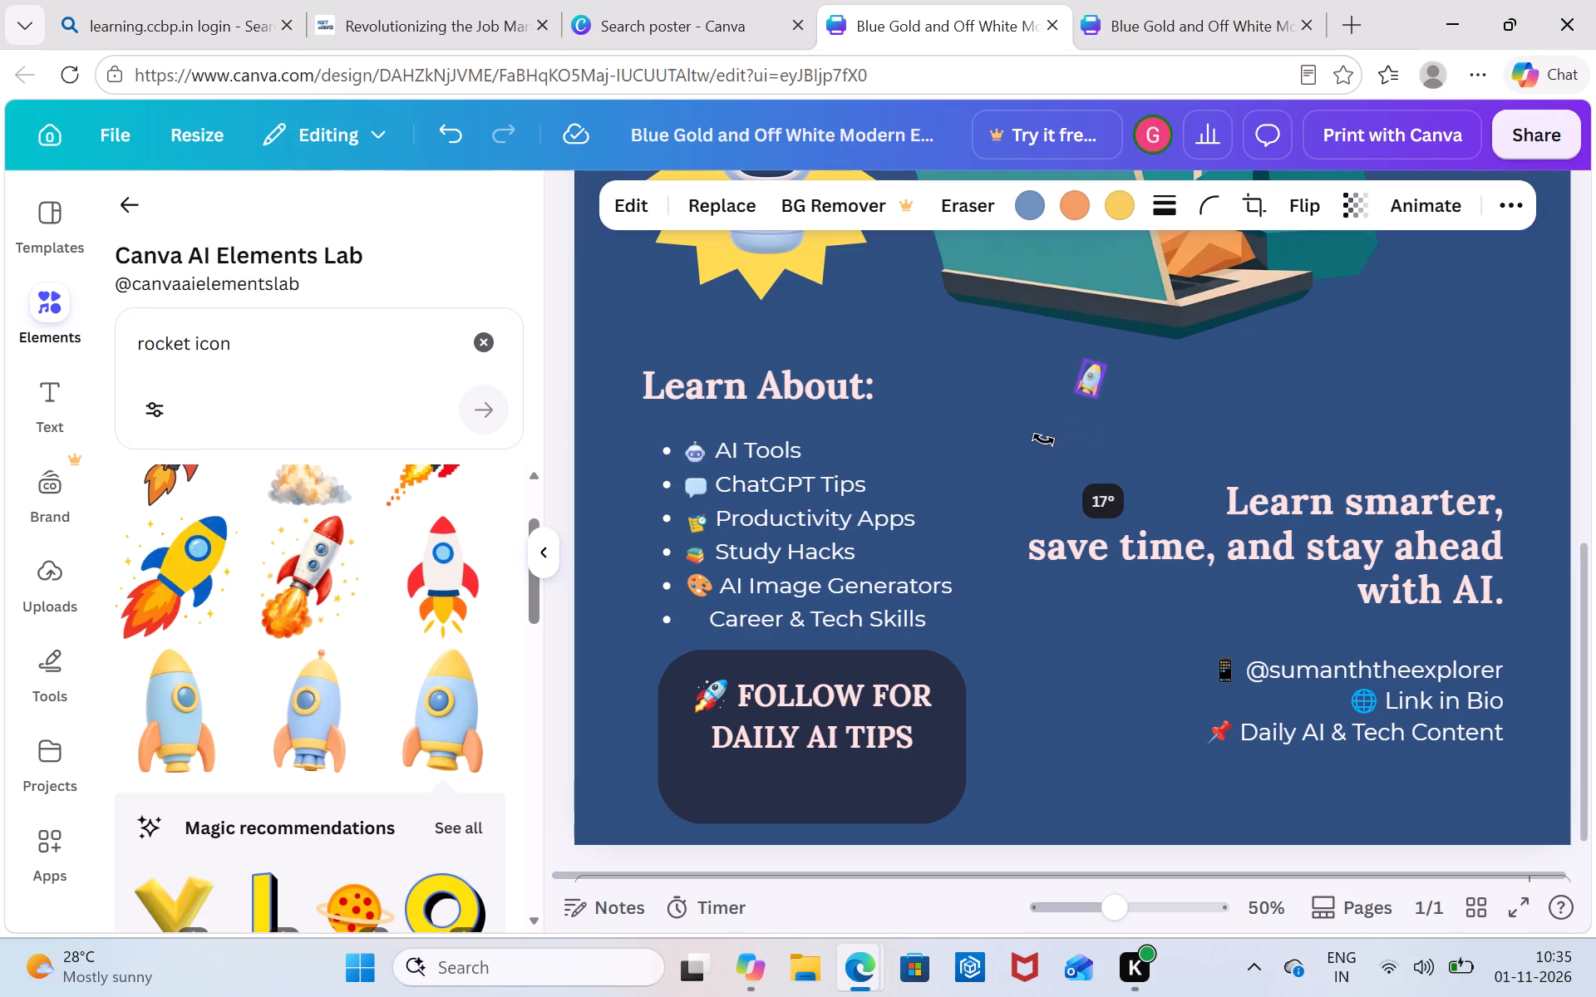
{"action": "left_click_drag", "start_coordinate": [1043, 440], "coordinate": [1042, 440]}
Place the tilted rocket in front of Career & Tech Skills and reduce it slightly to fit the line.
{"action": "left_click_drag", "start_coordinate": [1094, 452], "coordinate": [821, 661]}
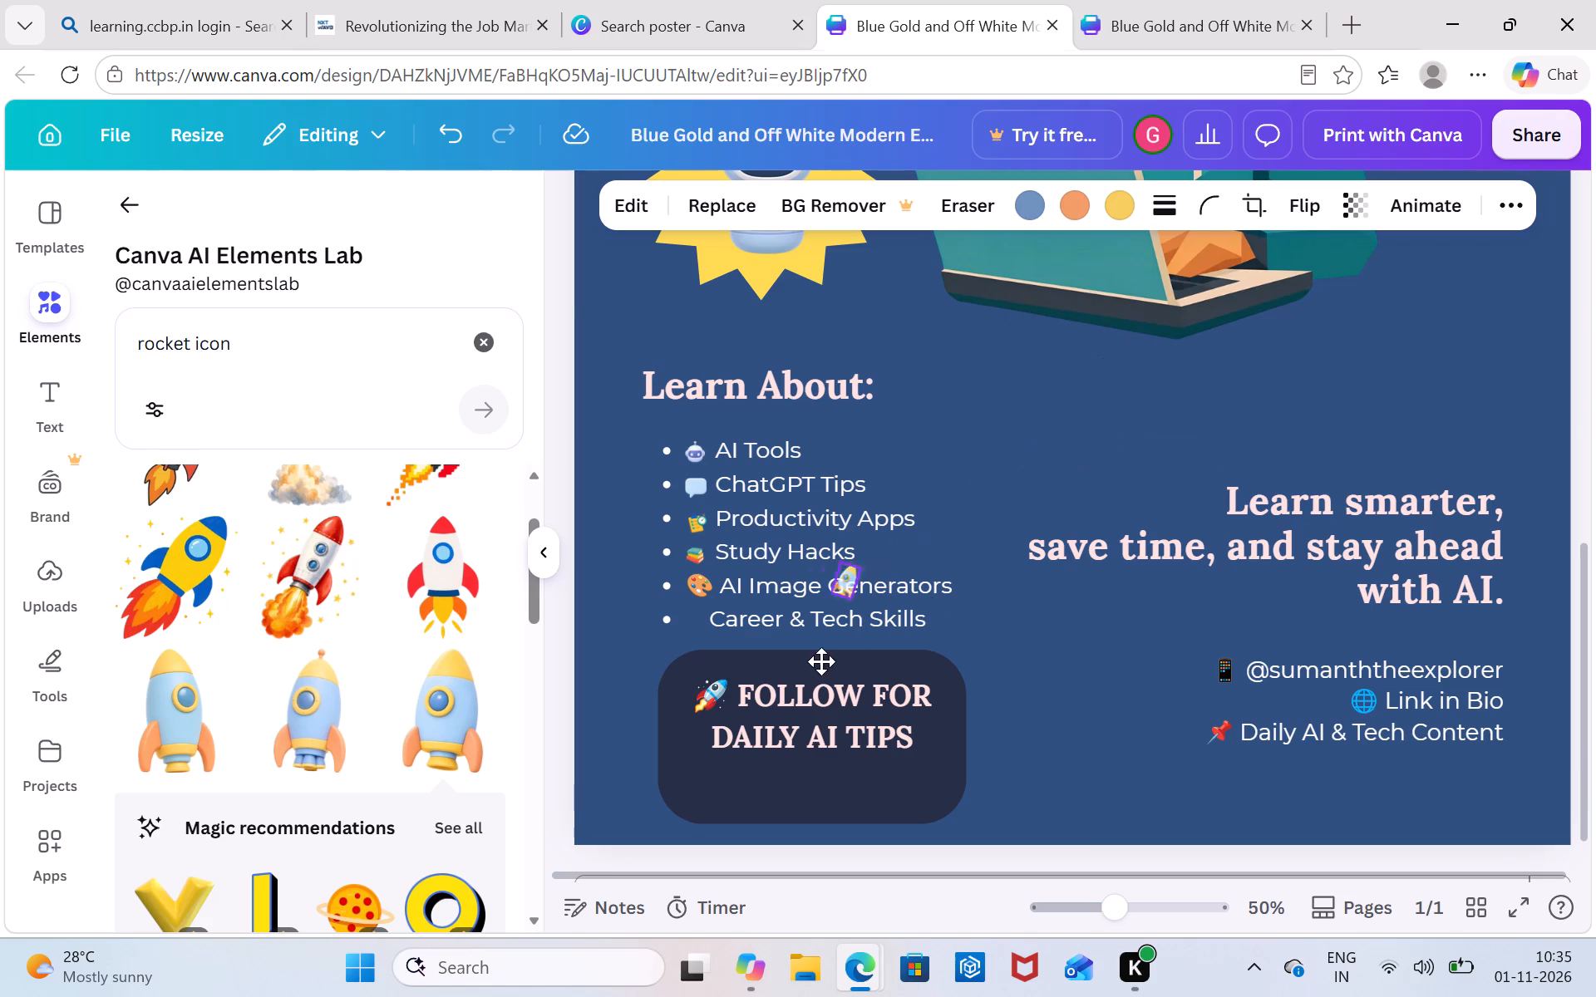
{"action": "left_click_drag", "start_coordinate": [821, 661], "coordinate": [702, 693]}
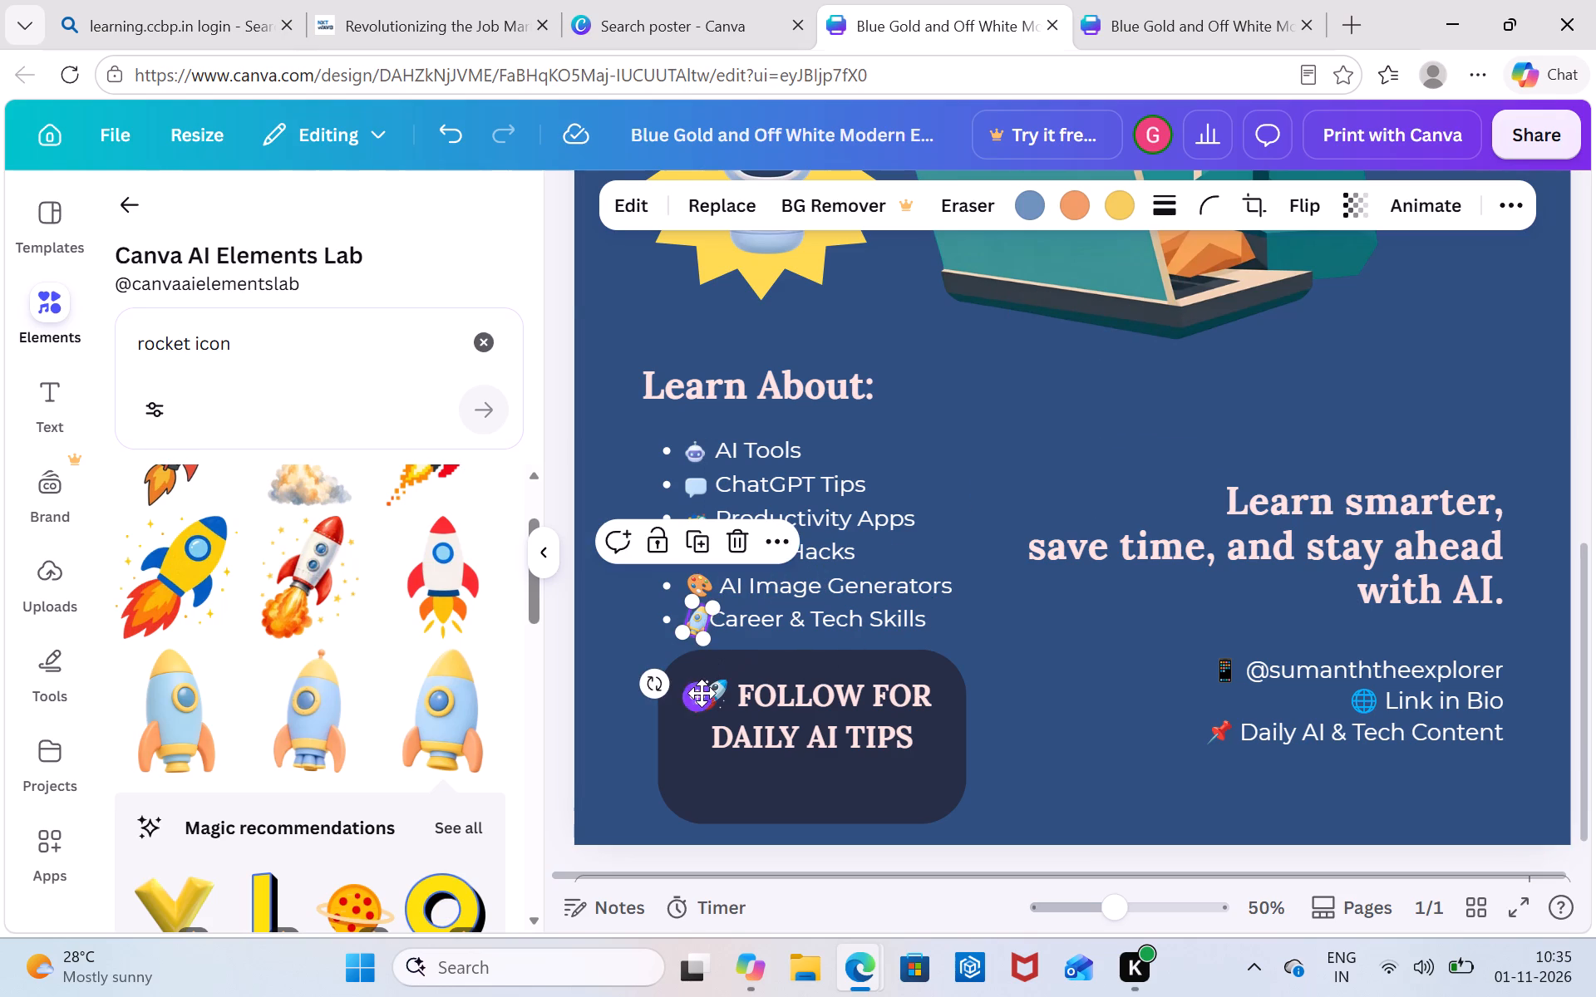
{"action": "left_click_drag", "start_coordinate": [710, 611], "coordinate": [702, 619]}
{"action": "left_click", "coordinate": [697, 692]}
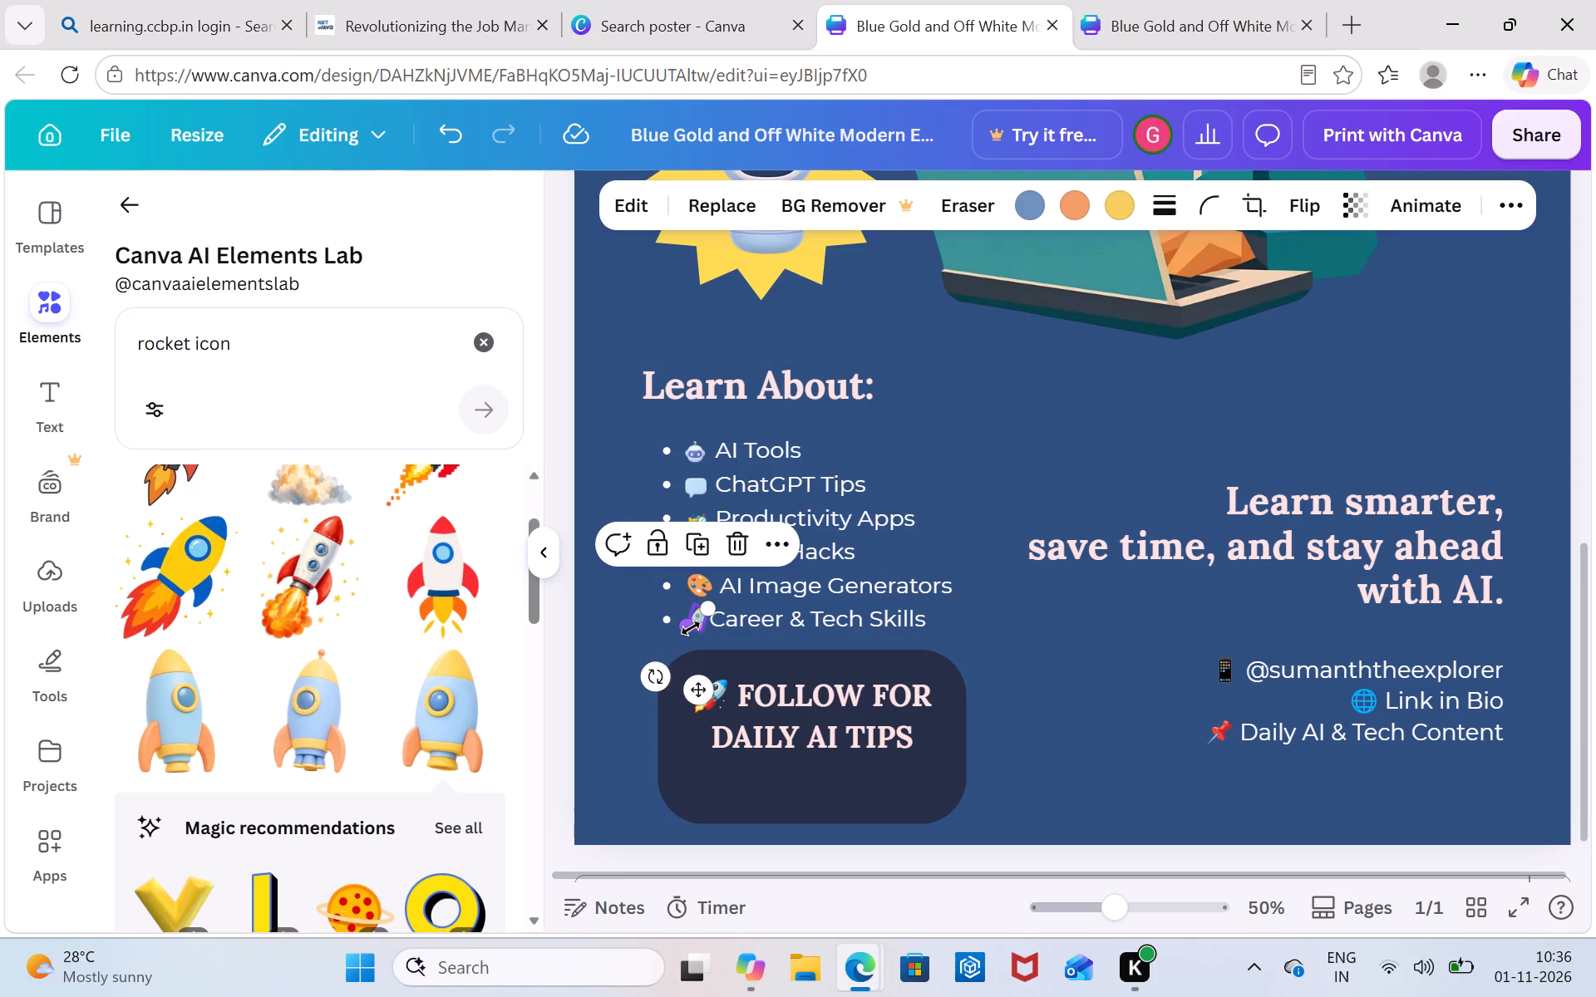
{"action": "left_click", "coordinate": [691, 628]}
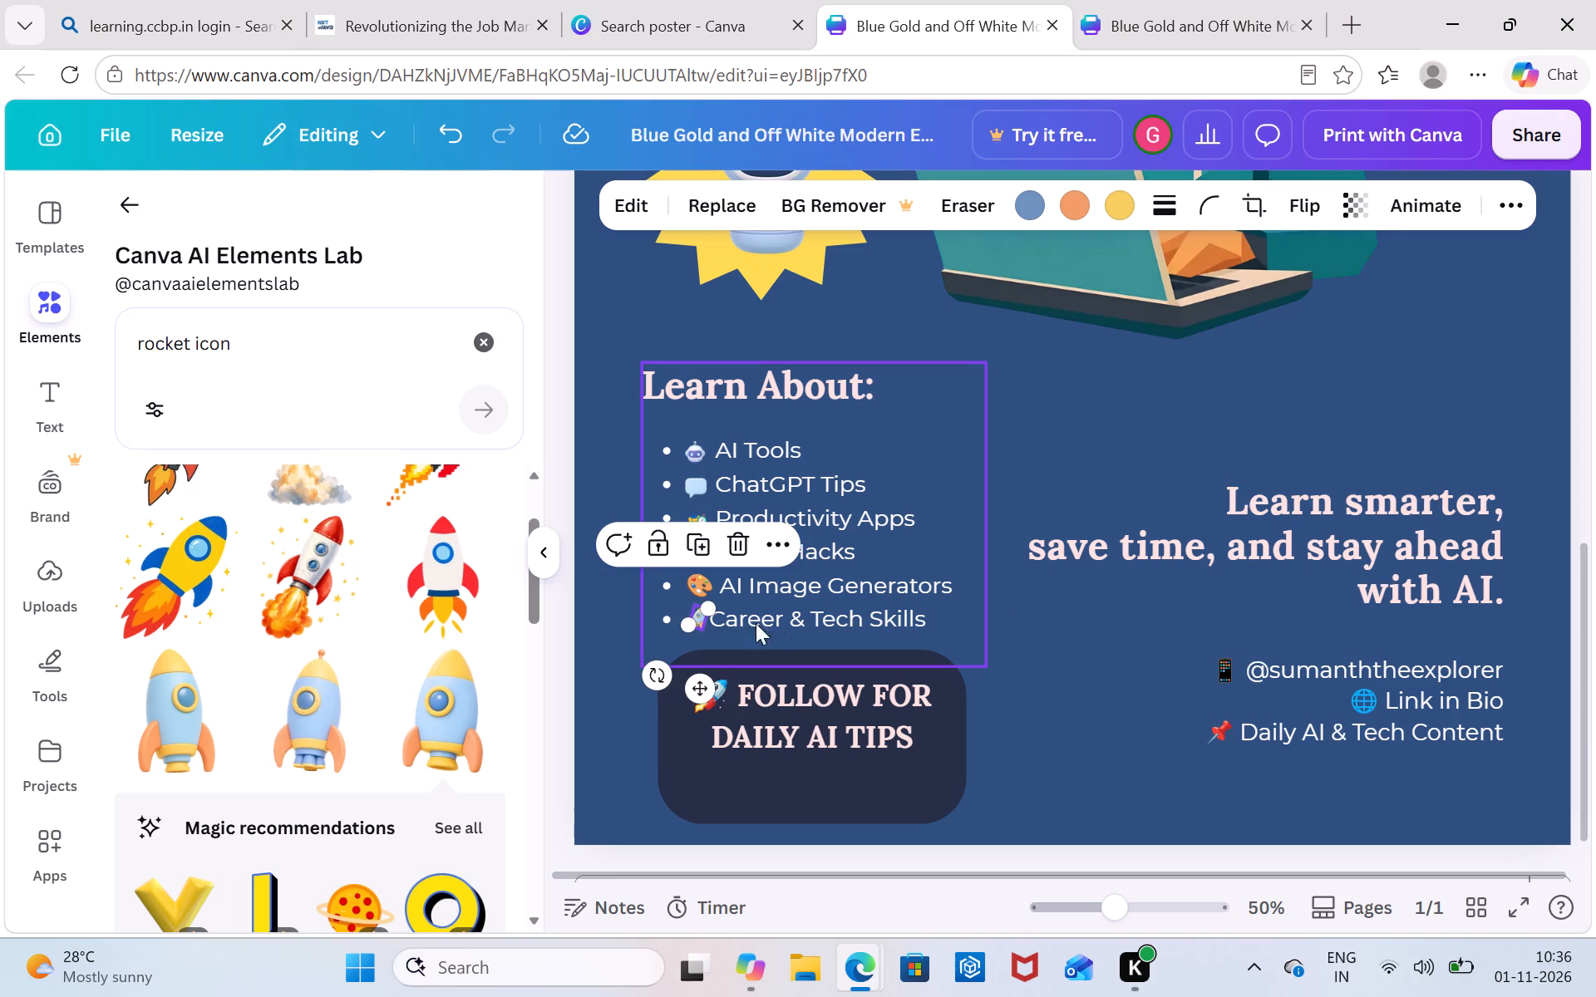
Shrink the tilted rocket slightly more and reposition it in front of Career & Tech Skills.
{"action": "left_click_drag", "start_coordinate": [713, 612], "coordinate": [706, 616]}
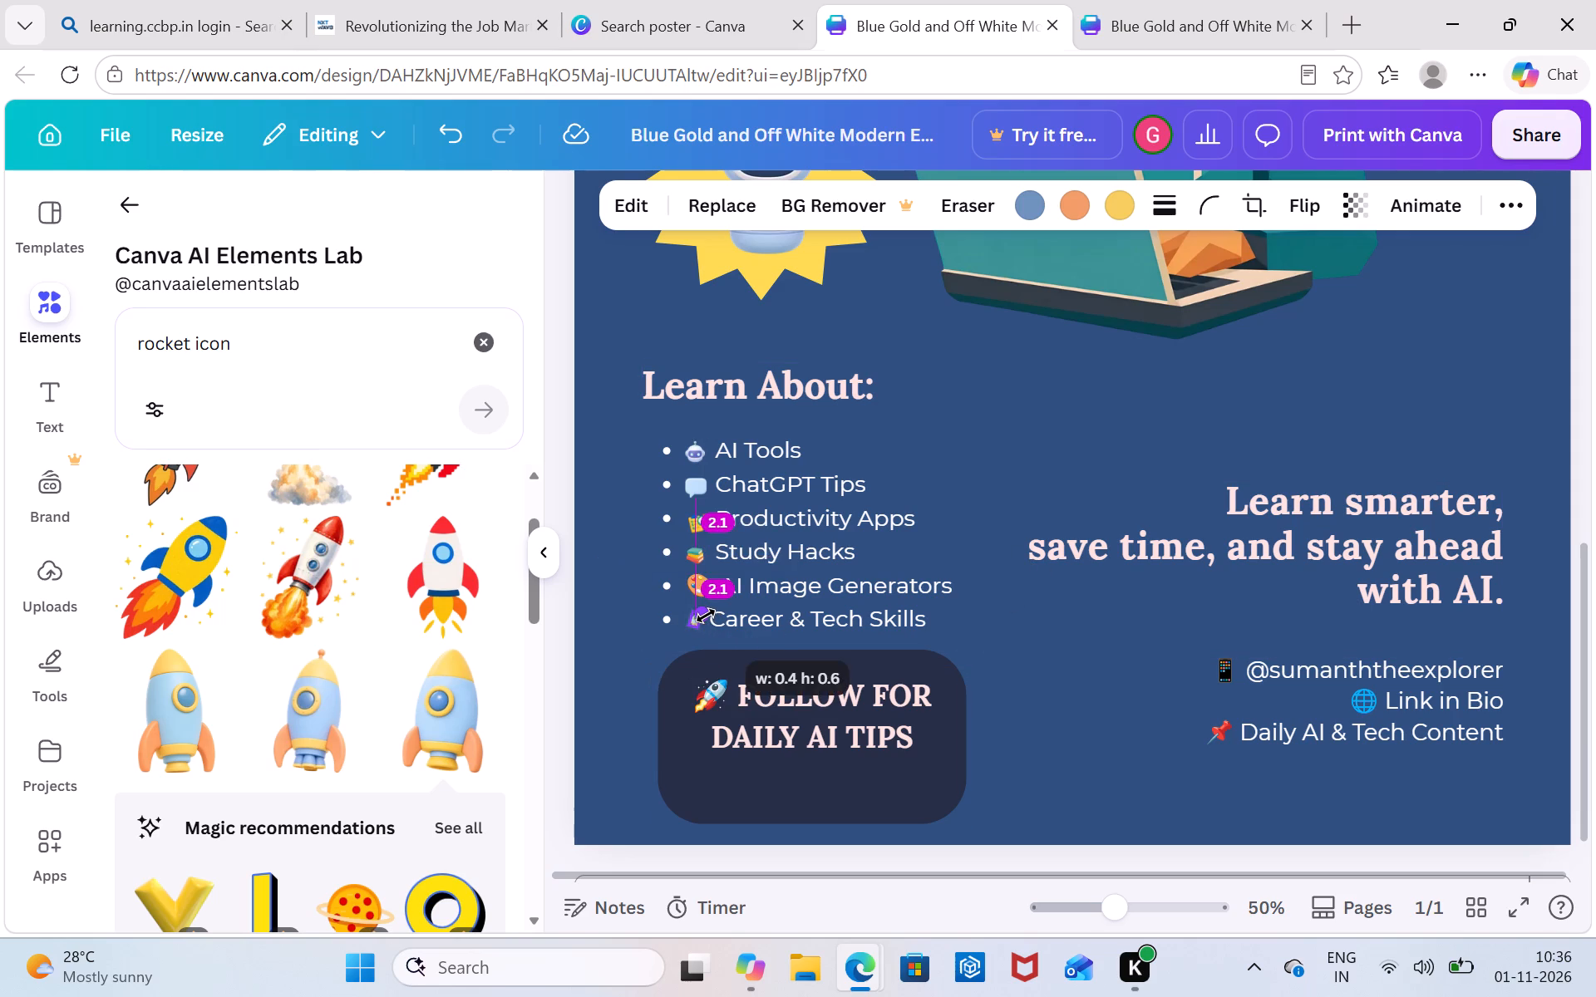
{"action": "left_click_drag", "start_coordinate": [706, 616], "coordinate": [706, 616]}
{"action": "left_click", "coordinate": [697, 683]}
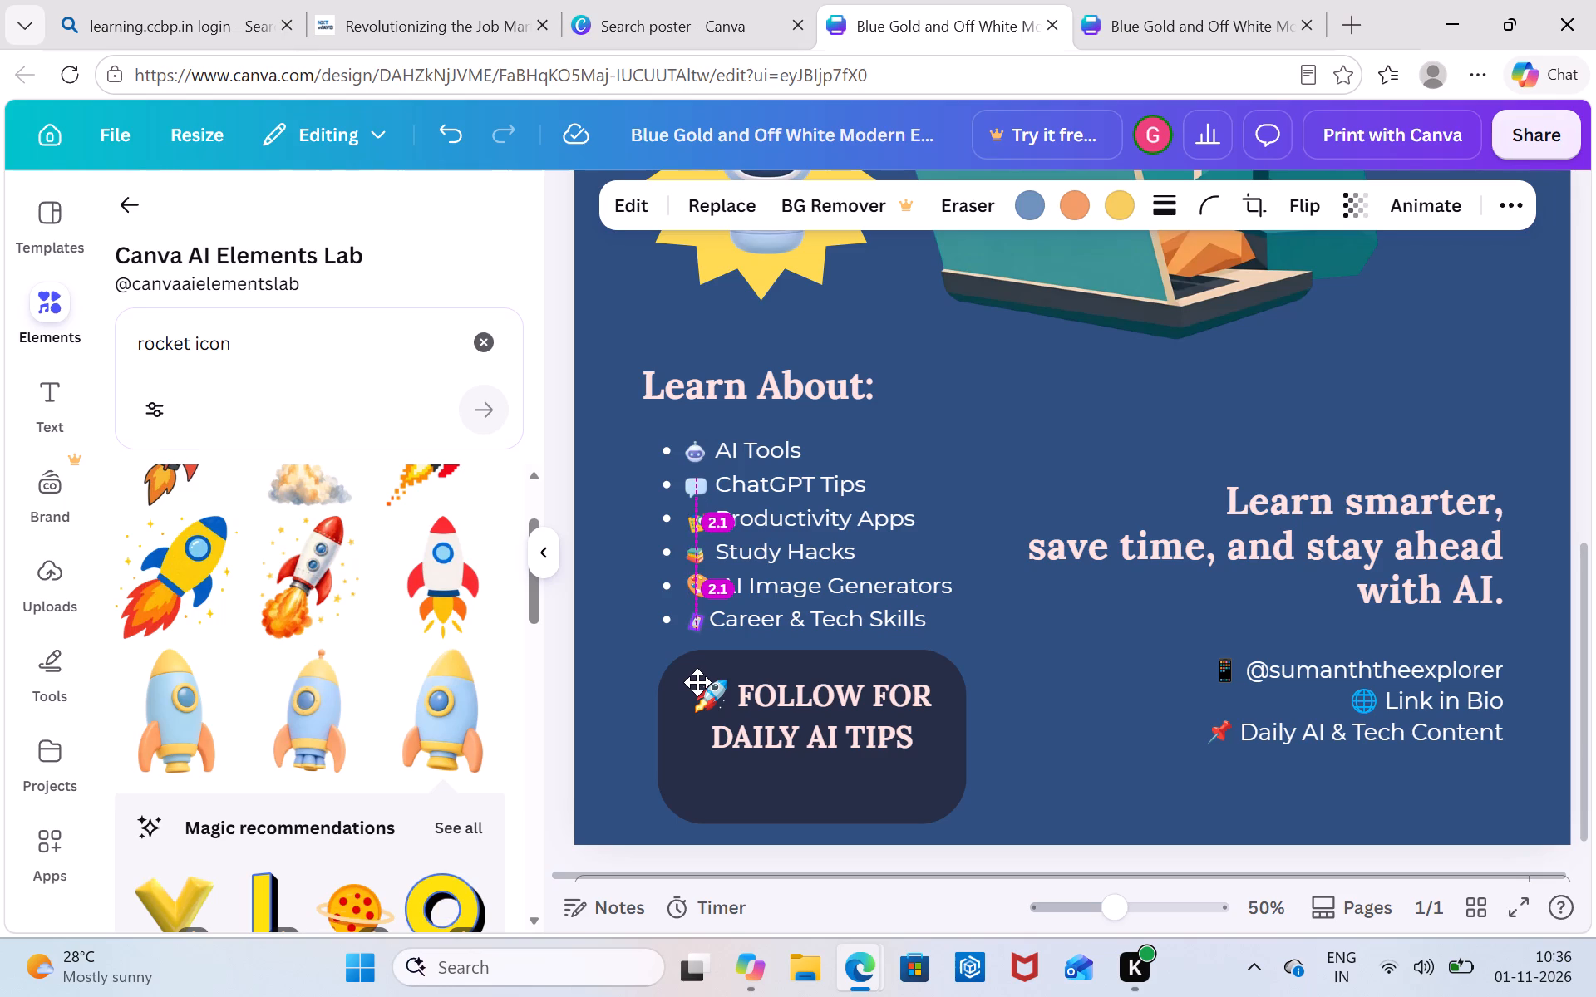
{"action": "right_click", "coordinate": [695, 631]}
{"action": "left_click", "coordinate": [689, 630]}
{"action": "left_click", "coordinate": [689, 630]}
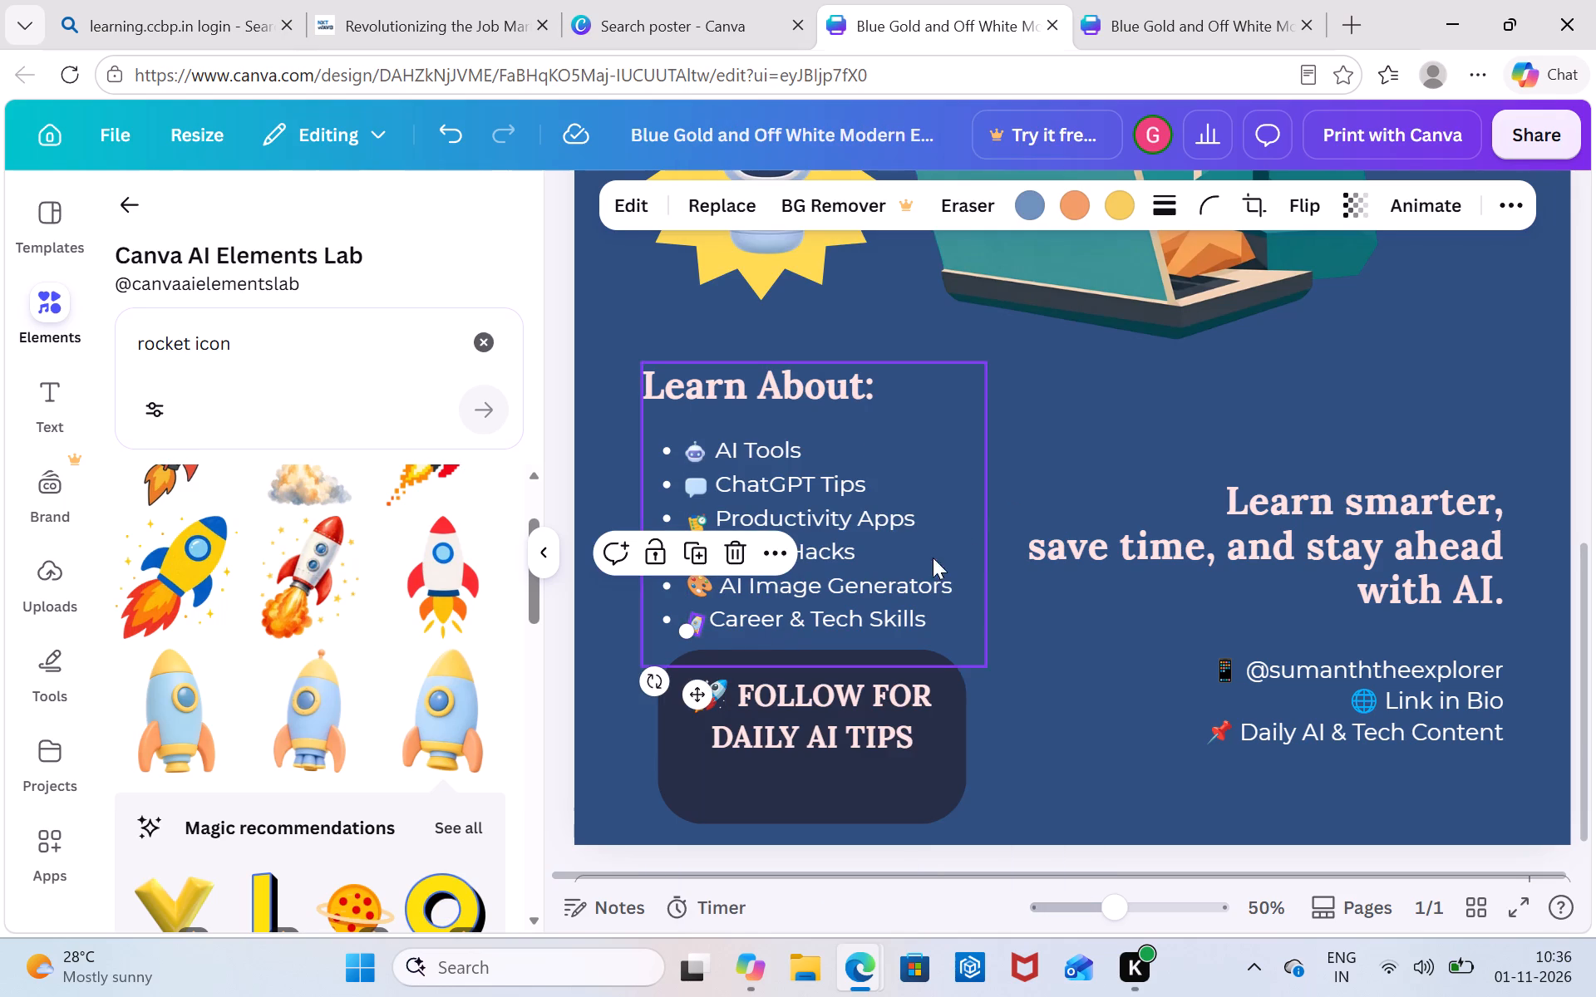
{"action": "left_click", "coordinate": [1046, 459]}
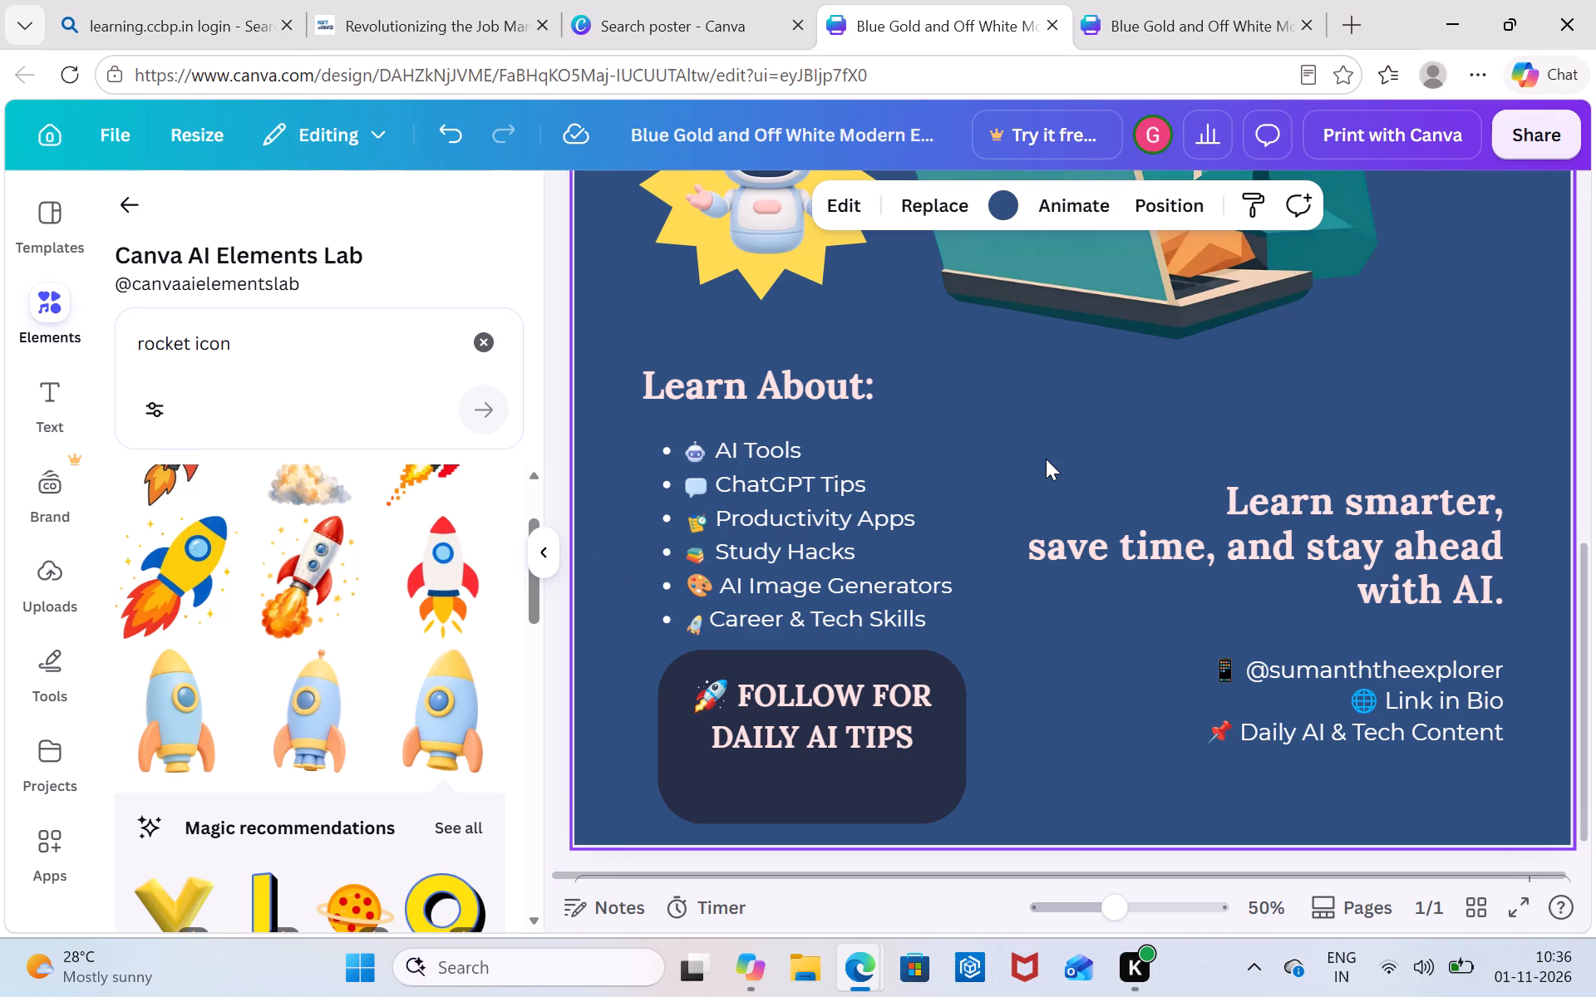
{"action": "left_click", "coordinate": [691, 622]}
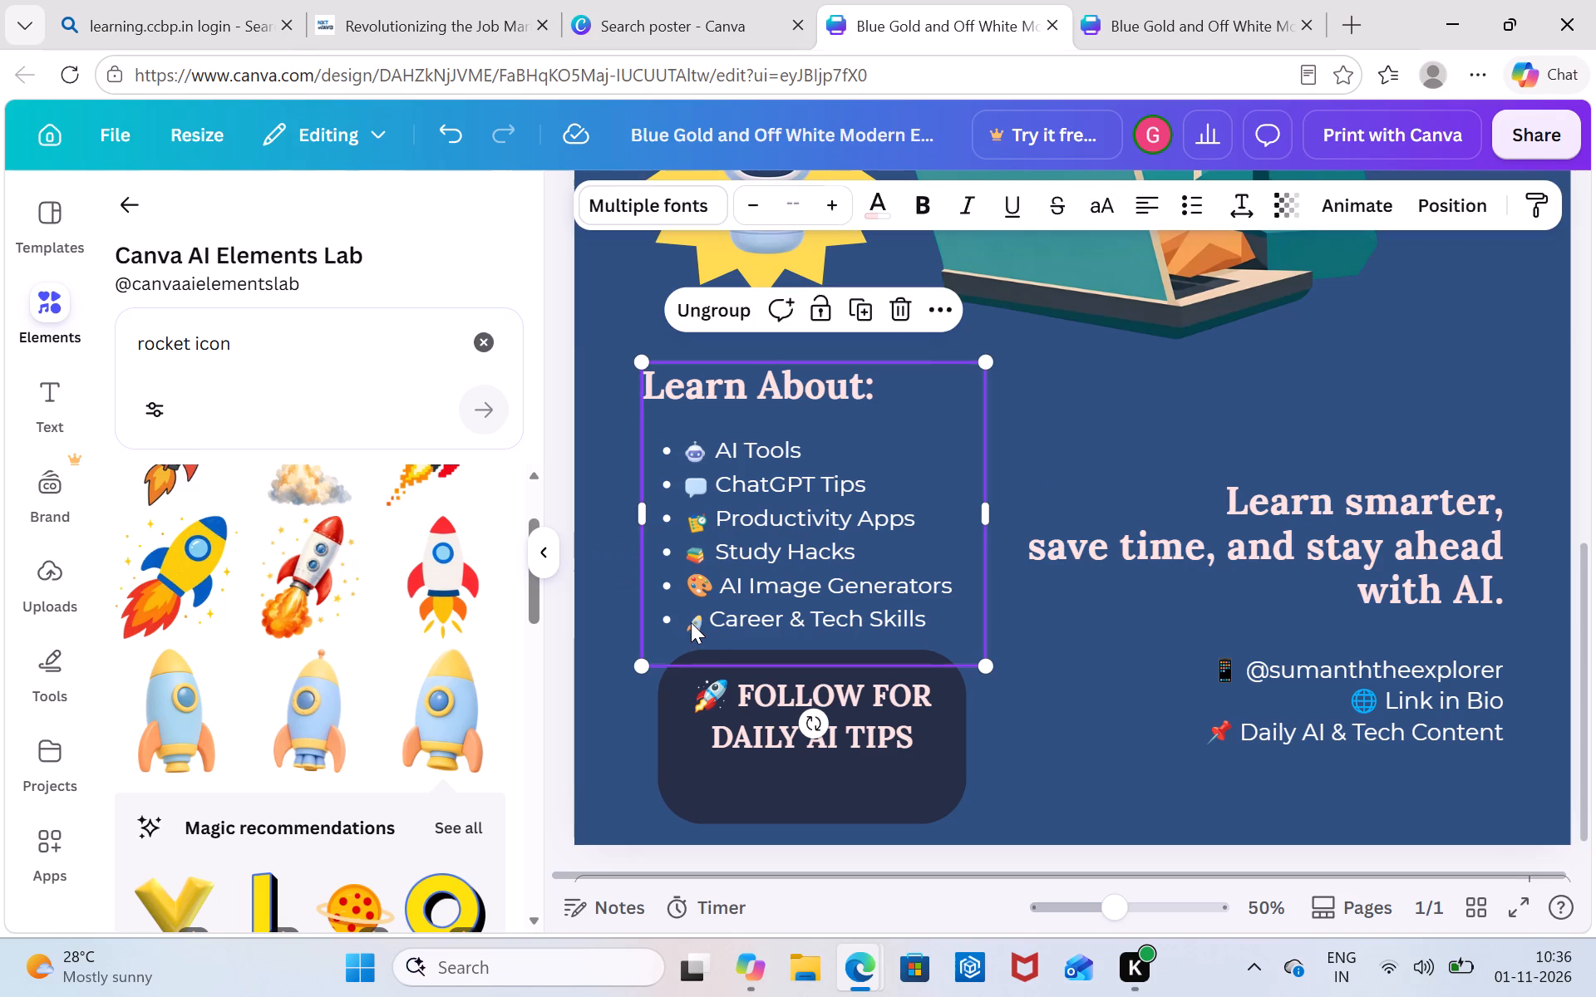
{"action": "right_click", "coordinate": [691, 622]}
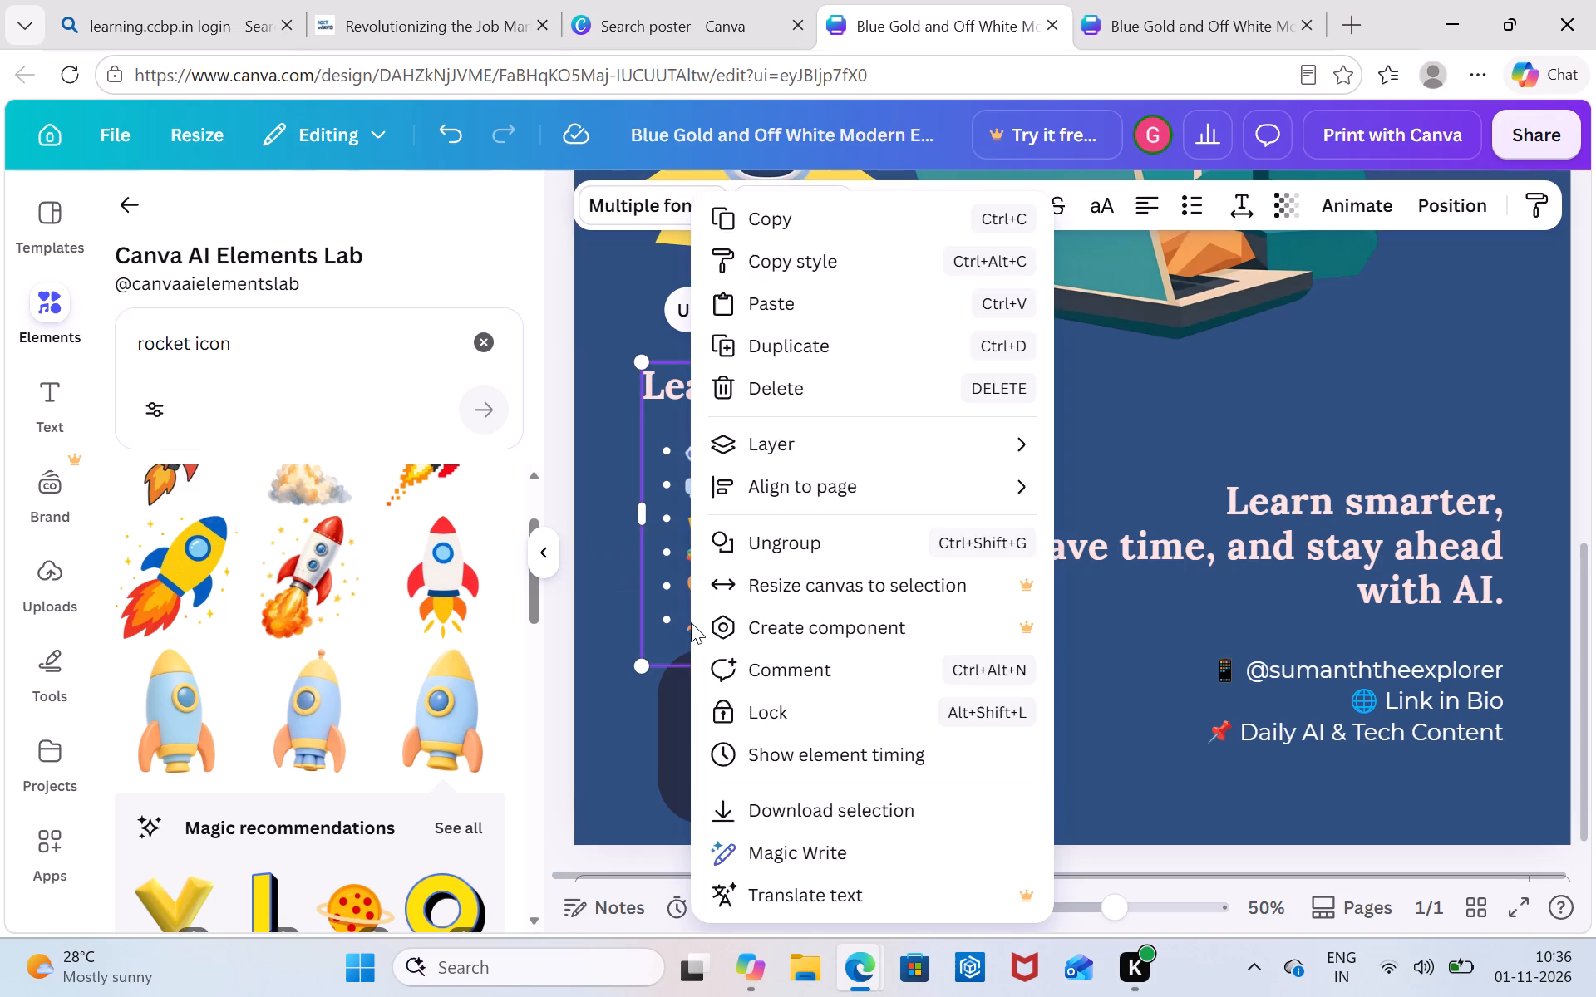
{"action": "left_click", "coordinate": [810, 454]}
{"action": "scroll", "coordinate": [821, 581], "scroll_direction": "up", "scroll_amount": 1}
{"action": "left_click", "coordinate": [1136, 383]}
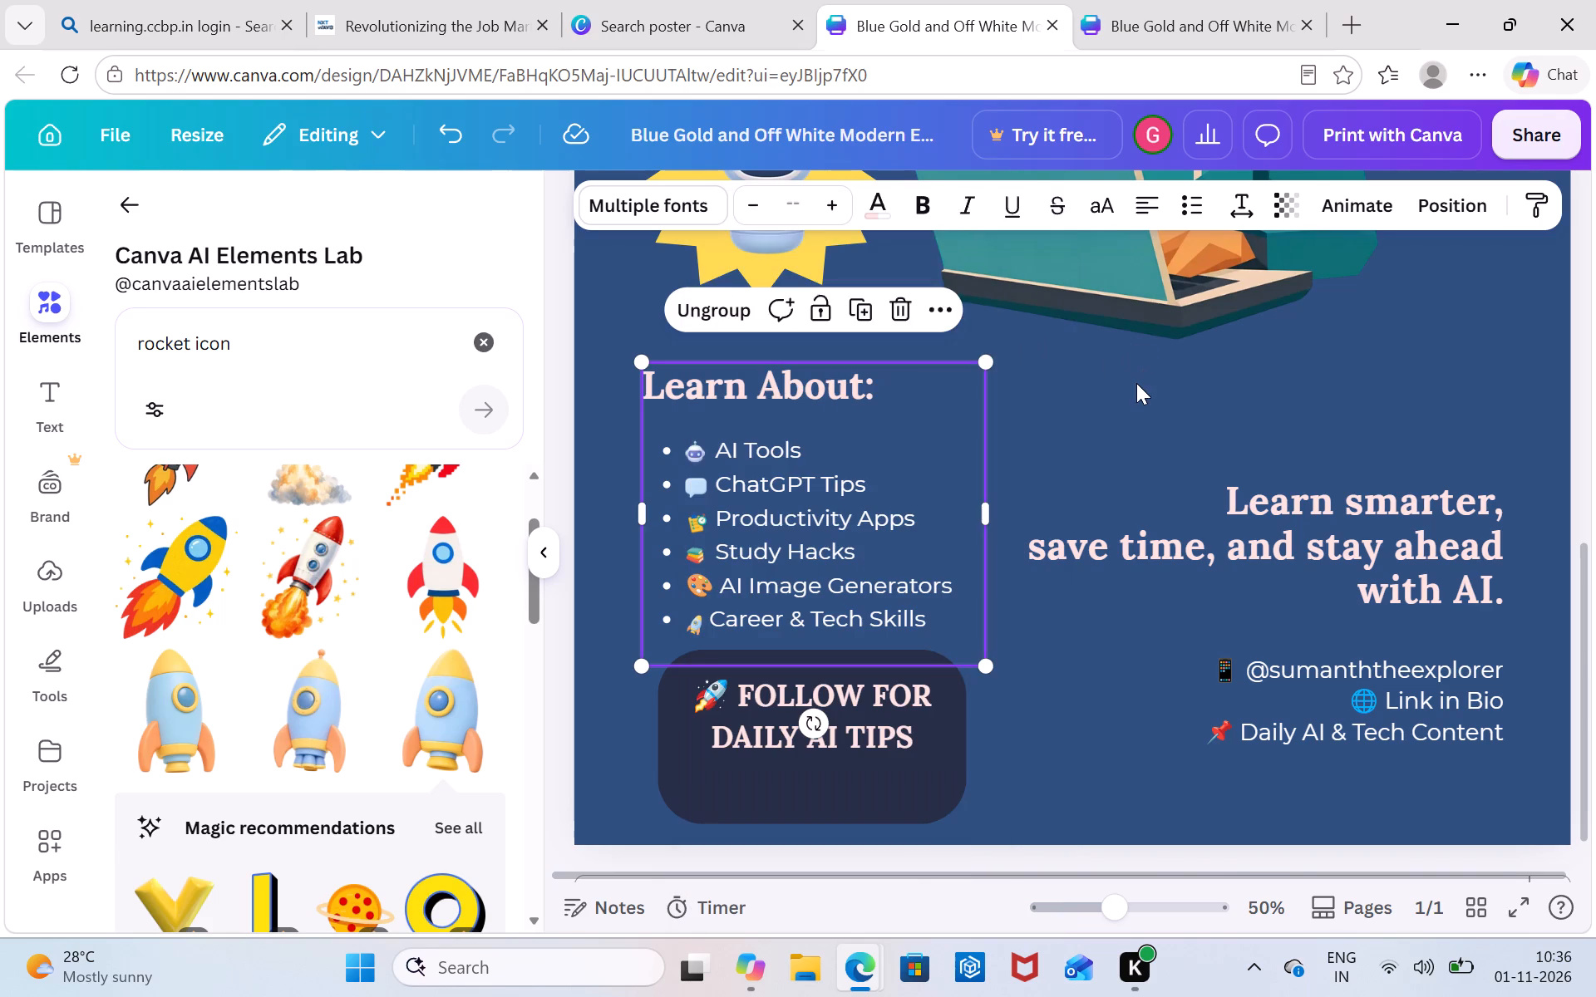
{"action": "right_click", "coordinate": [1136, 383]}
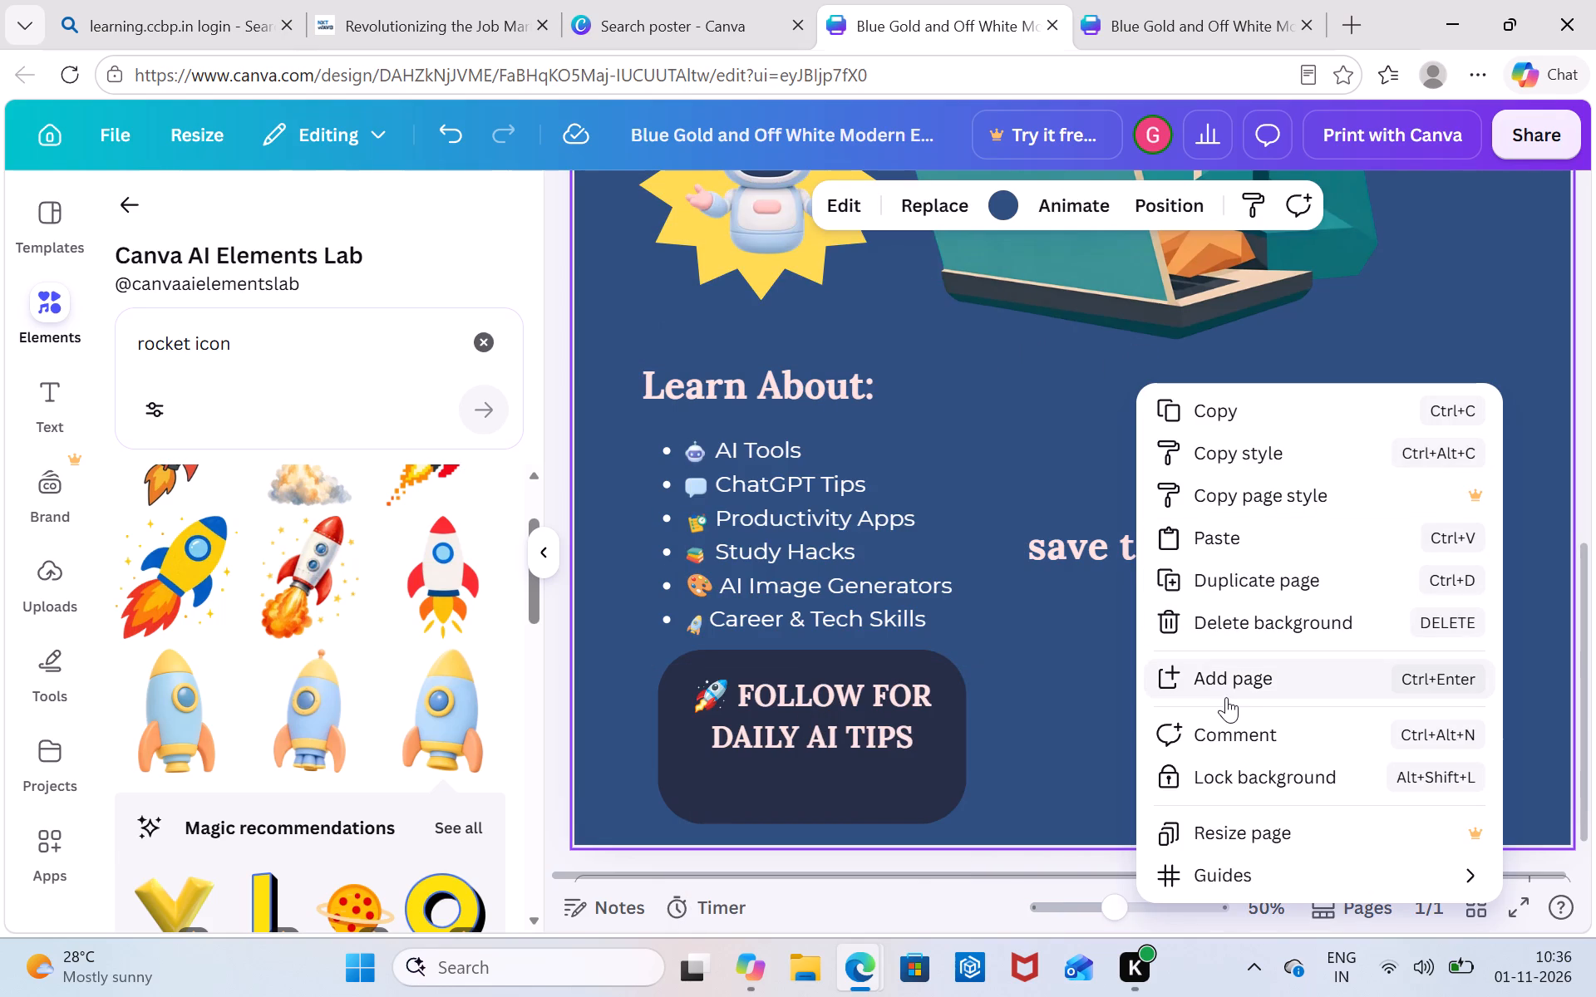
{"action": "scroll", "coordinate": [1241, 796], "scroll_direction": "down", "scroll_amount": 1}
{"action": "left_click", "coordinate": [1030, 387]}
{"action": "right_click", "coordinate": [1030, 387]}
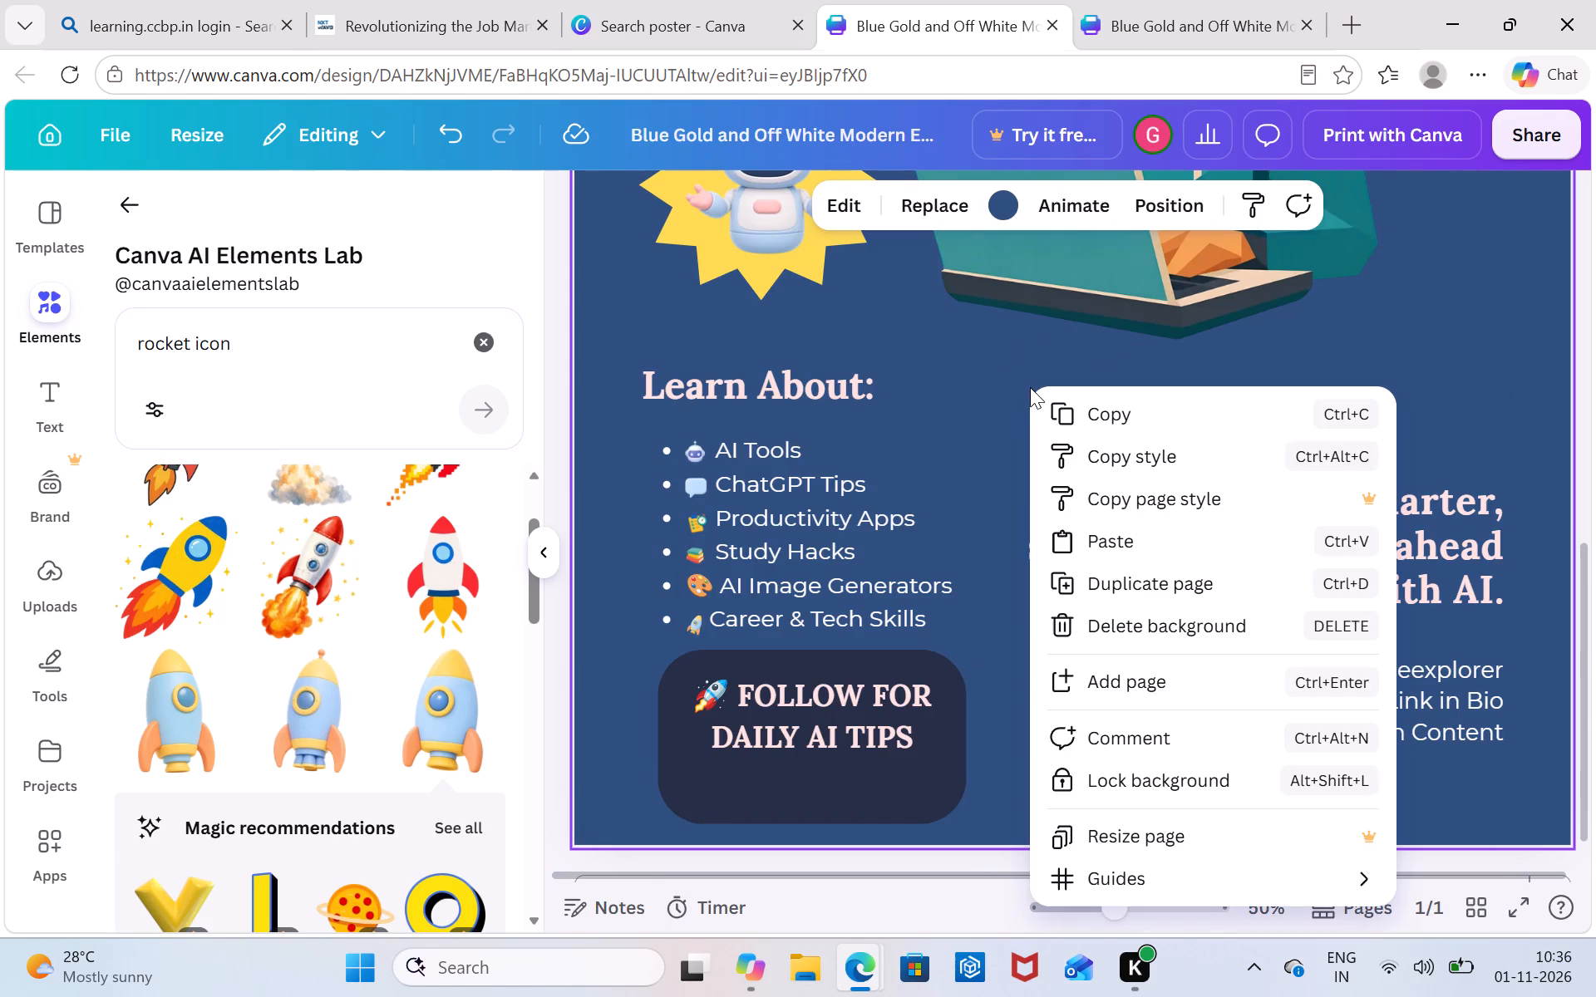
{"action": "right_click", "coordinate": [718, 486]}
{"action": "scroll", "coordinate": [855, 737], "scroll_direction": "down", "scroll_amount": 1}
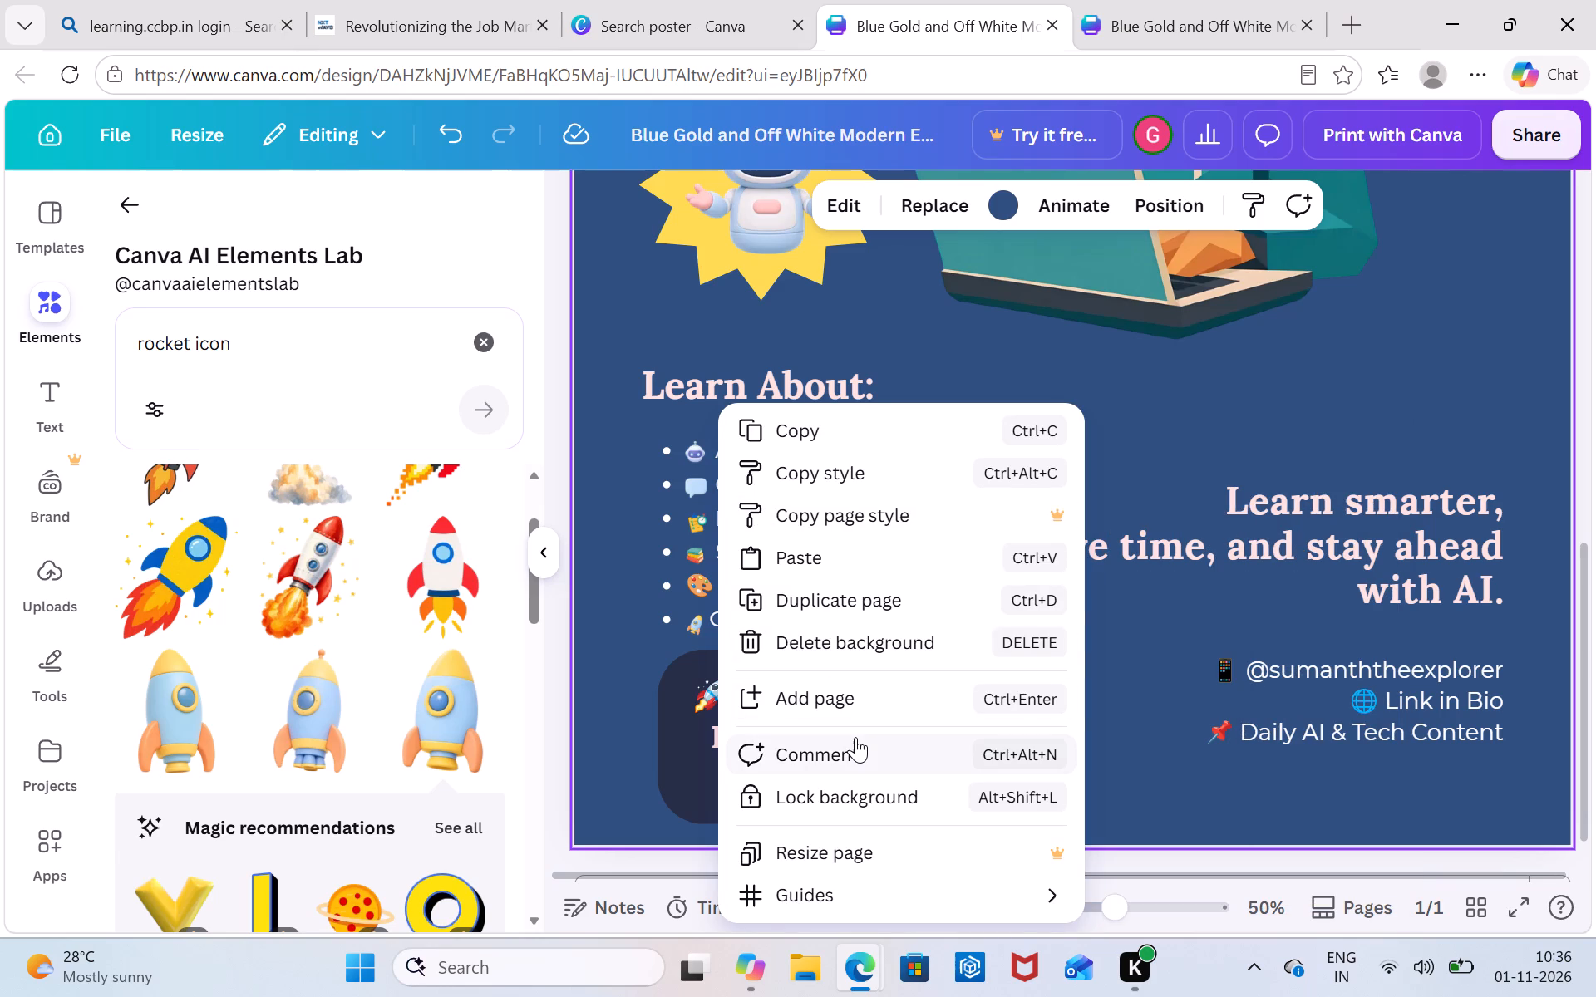
Show the layers, select the small rocket there and nudge it into line in front of Career & Tech Skills.
{"action": "left_click", "coordinate": [682, 649]}
{"action": "left_click", "coordinate": [674, 645]}
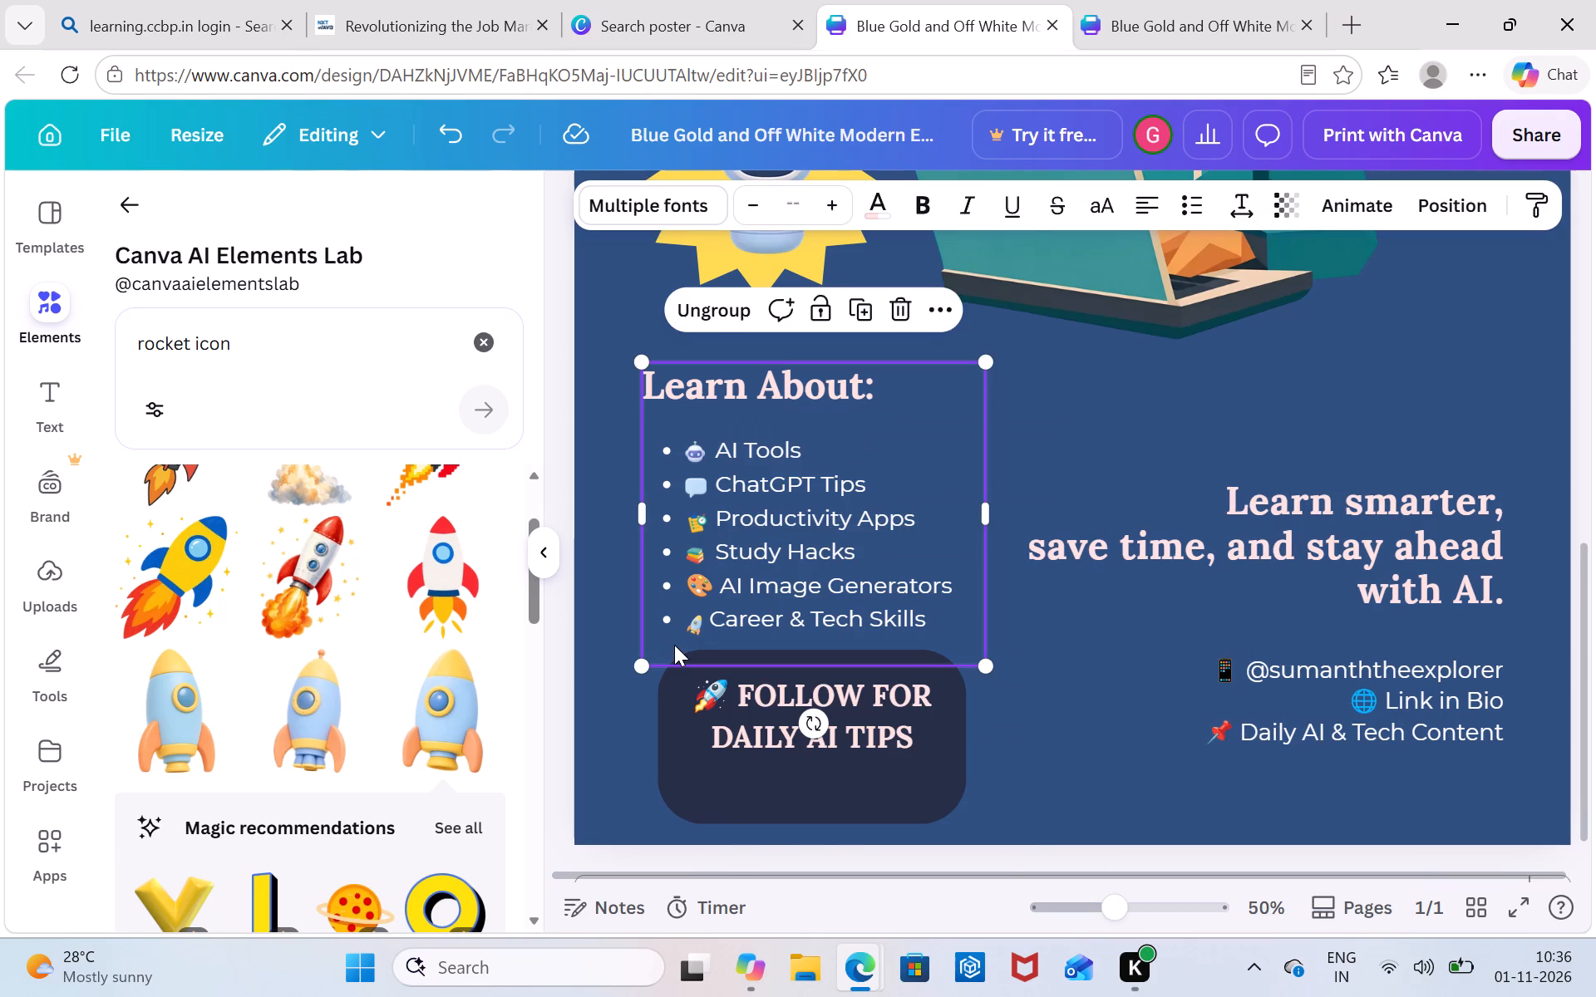
{"action": "right_click", "coordinate": [674, 645]}
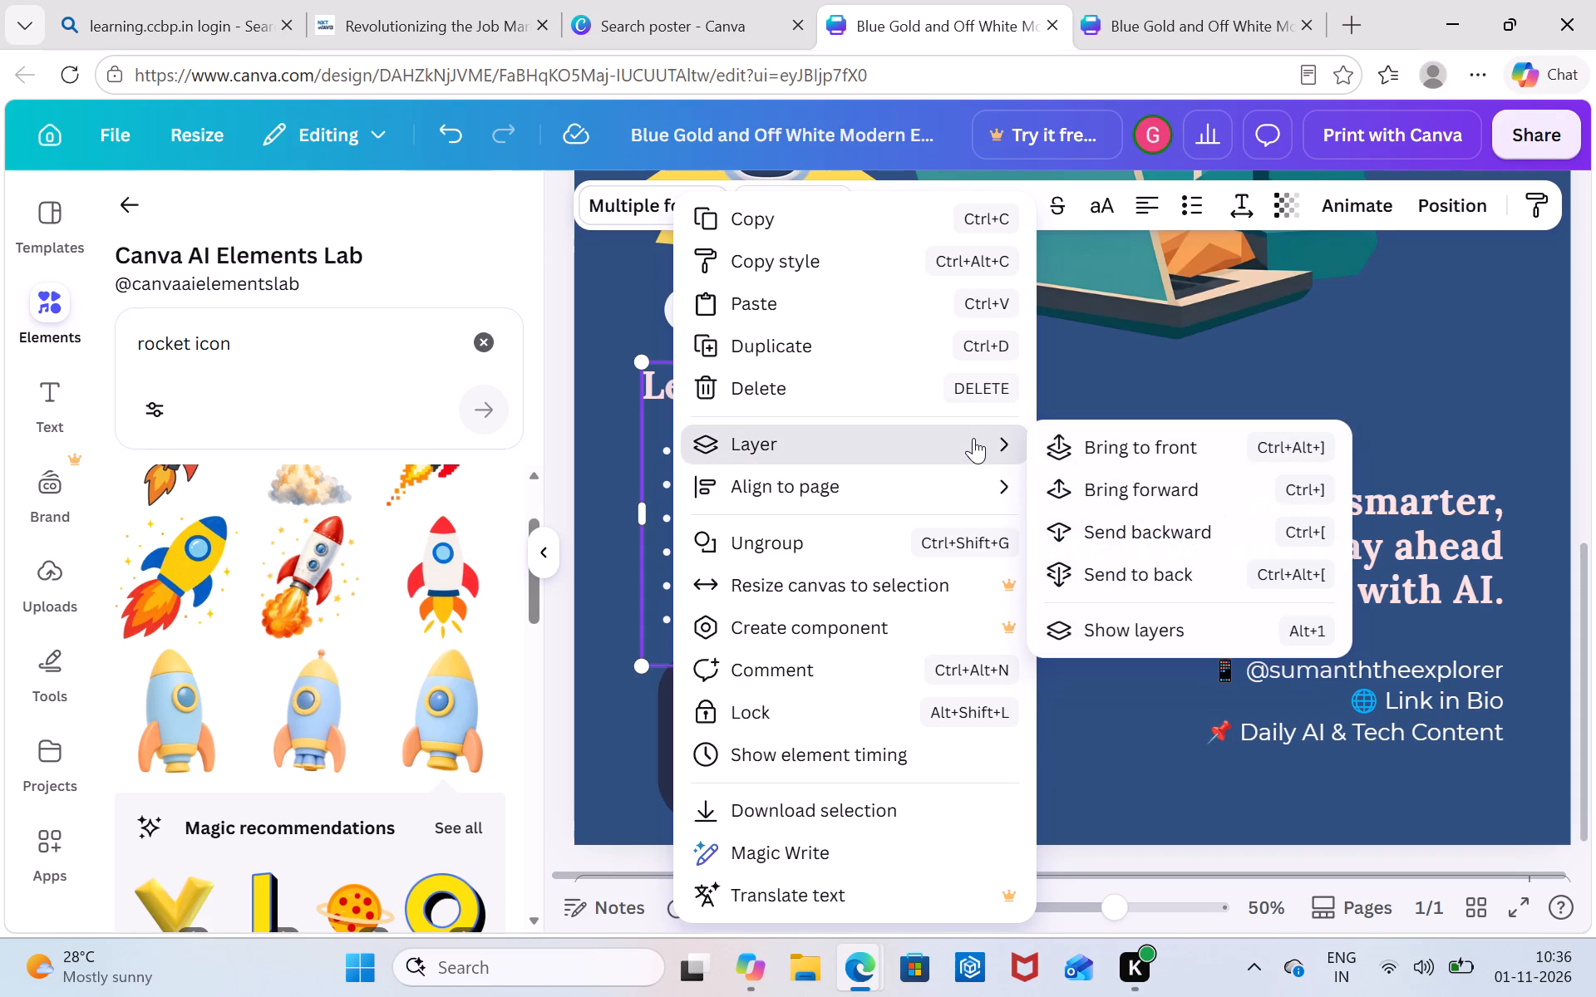
{"action": "left_click", "coordinate": [1131, 632]}
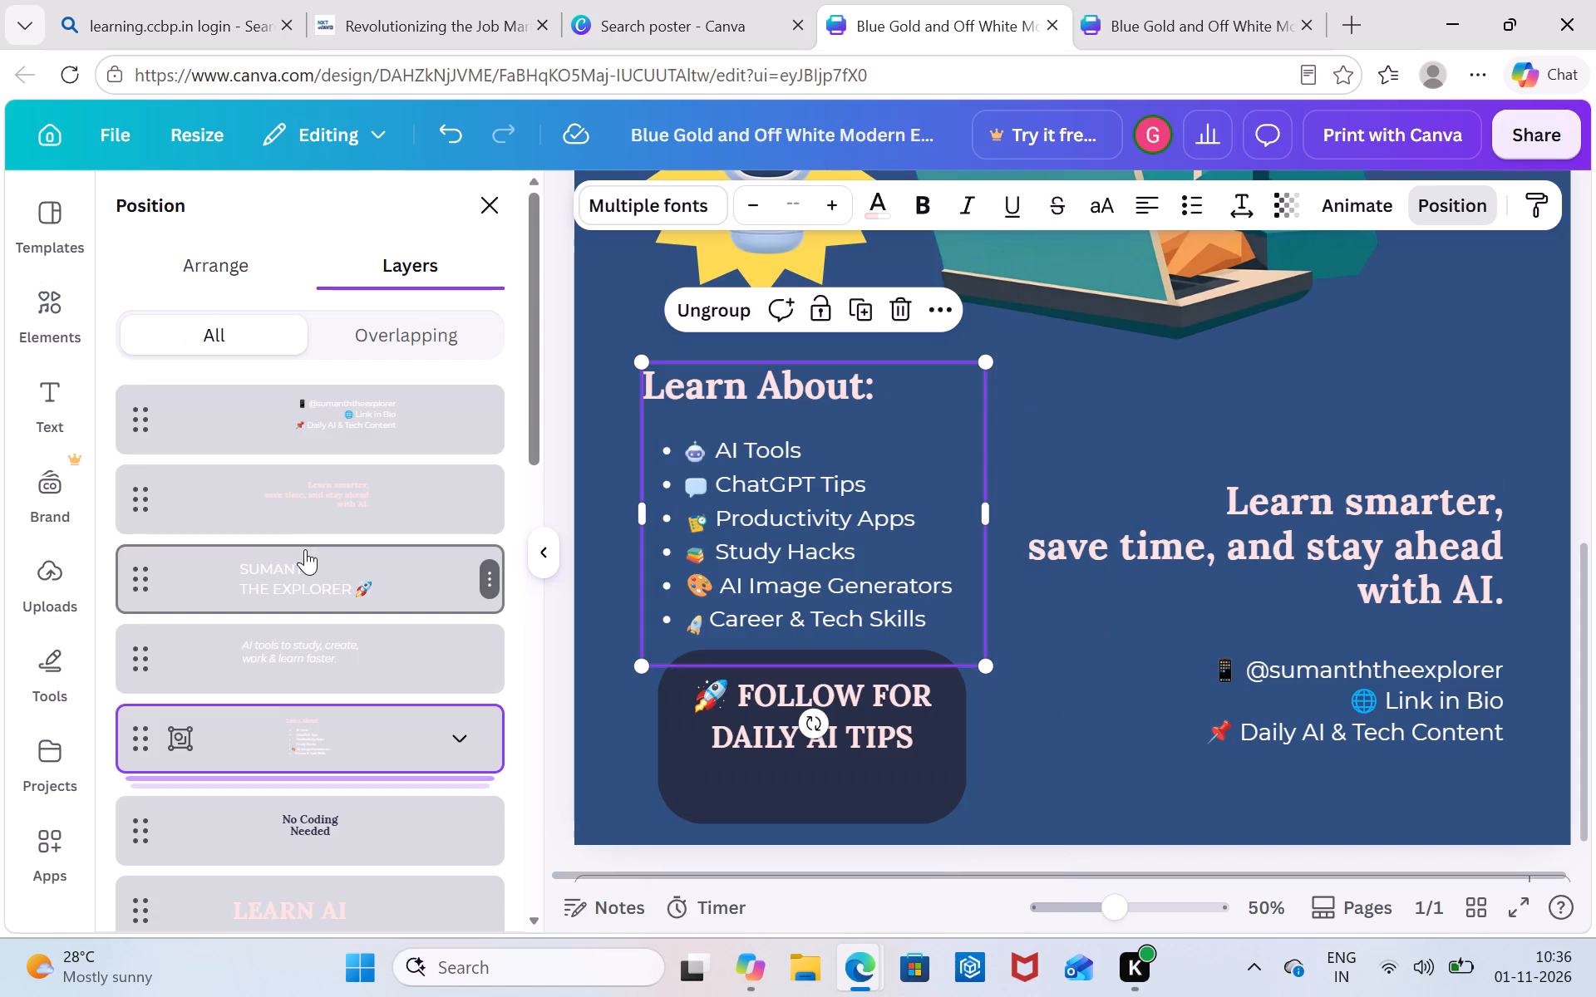
{"action": "scroll", "coordinate": [320, 674], "scroll_direction": "down", "scroll_amount": 2}
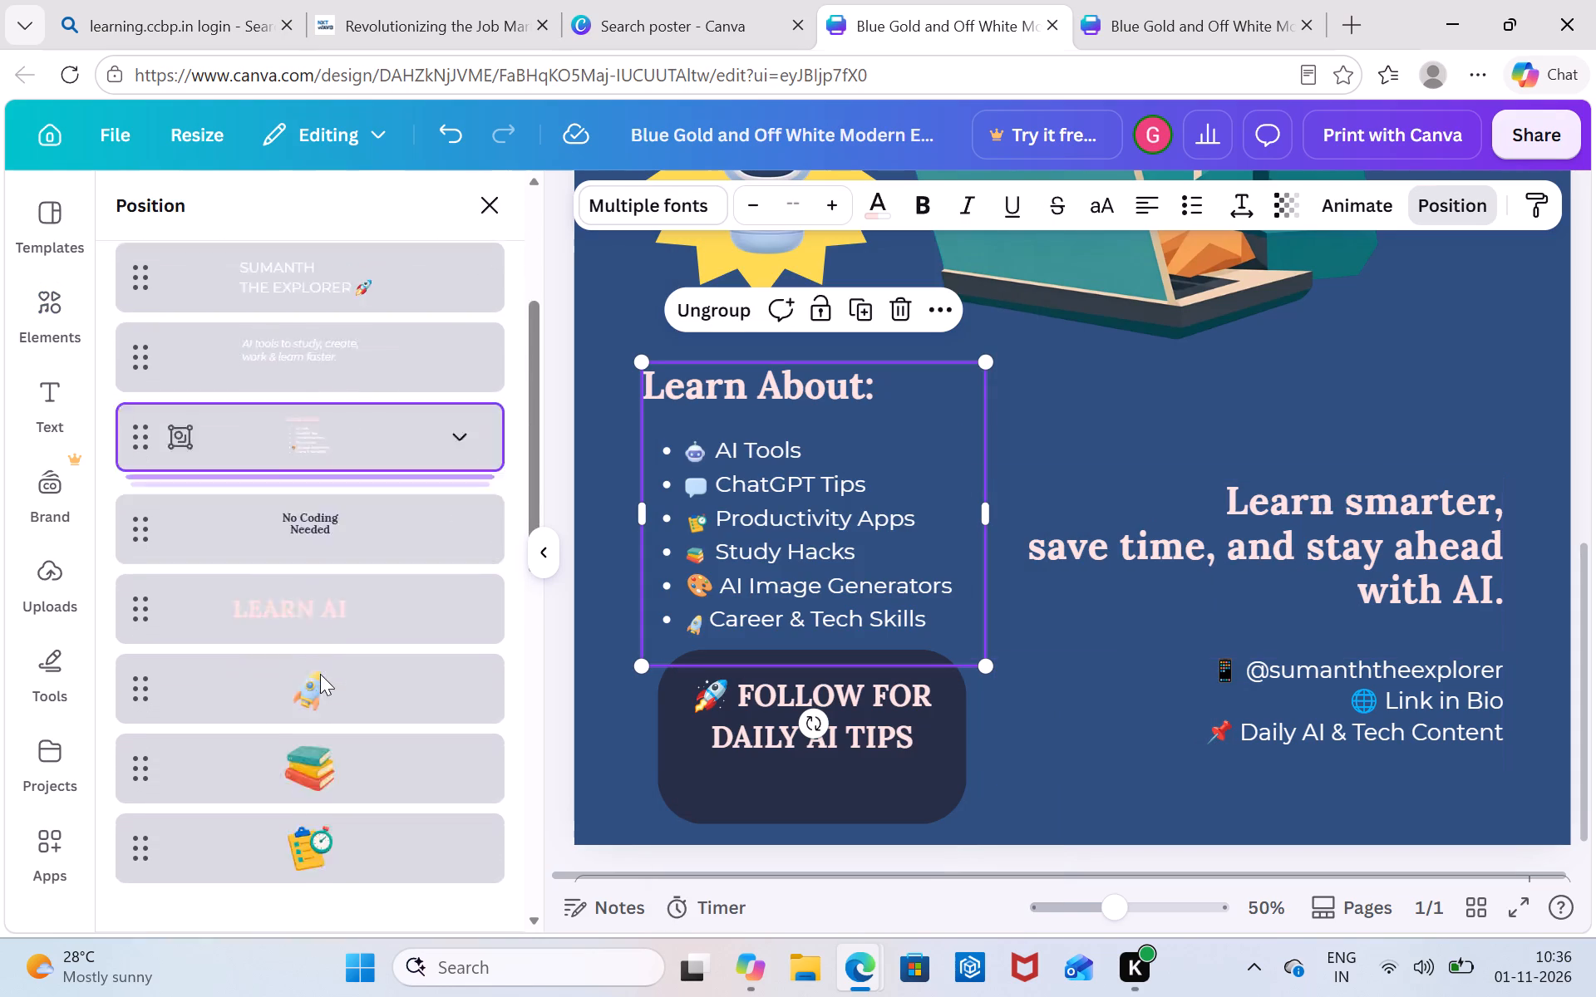
{"action": "scroll", "coordinate": [320, 674], "scroll_direction": "down", "scroll_amount": 1}
{"action": "left_click", "coordinate": [318, 537]}
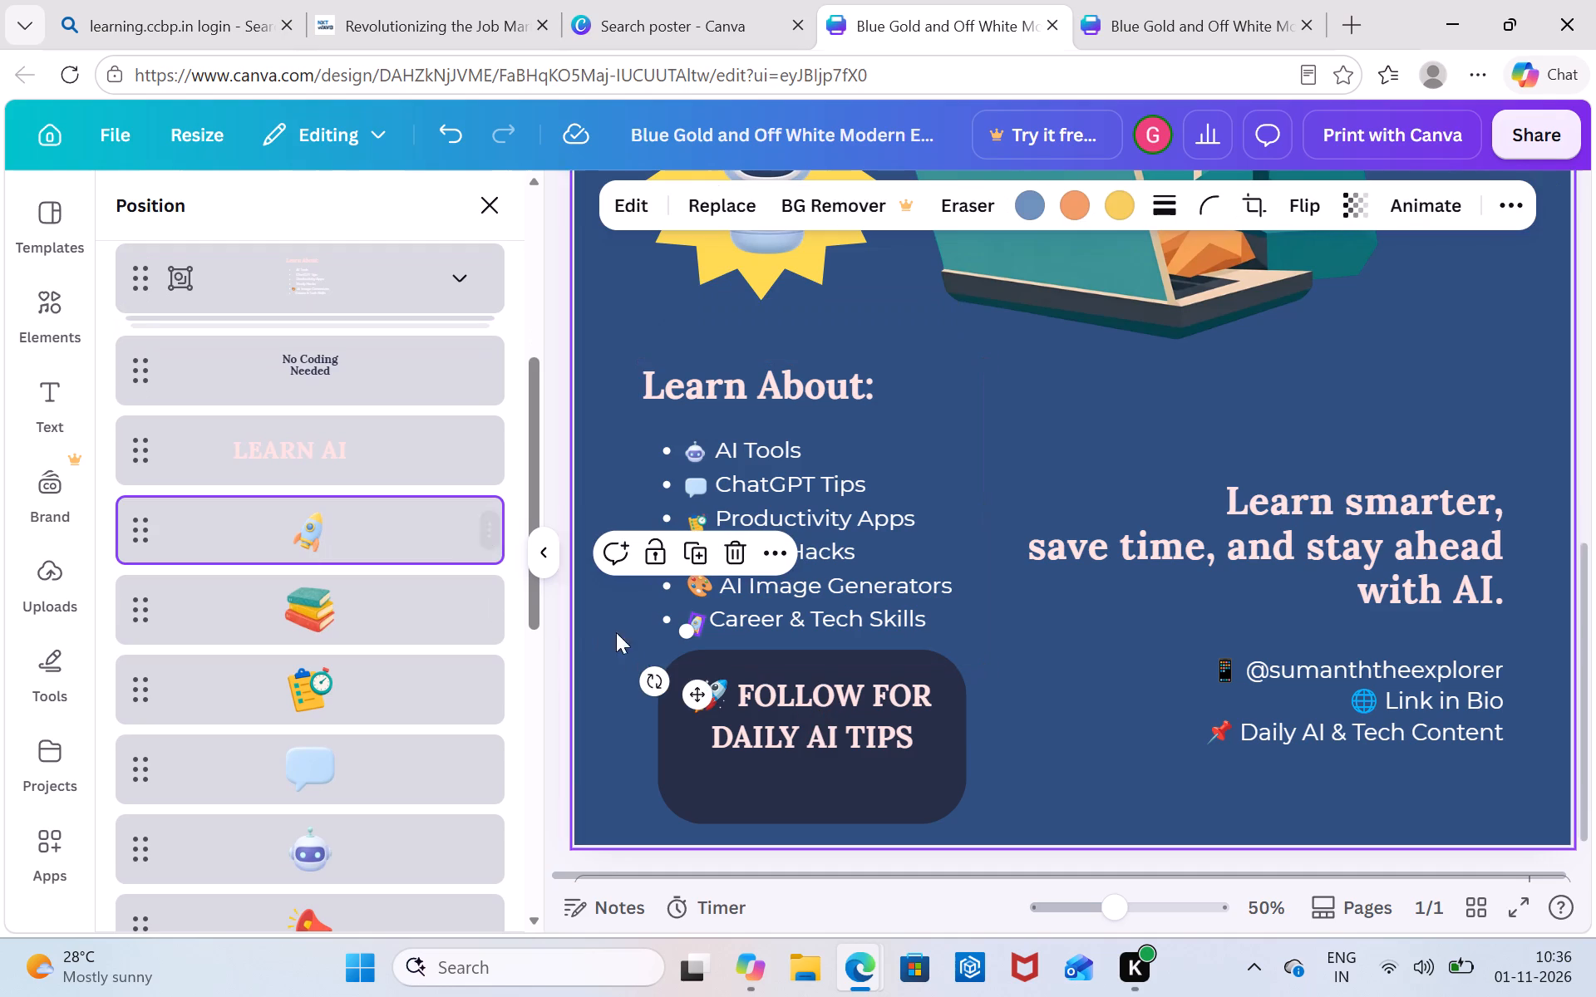
{"action": "left_click", "coordinate": [687, 632]}
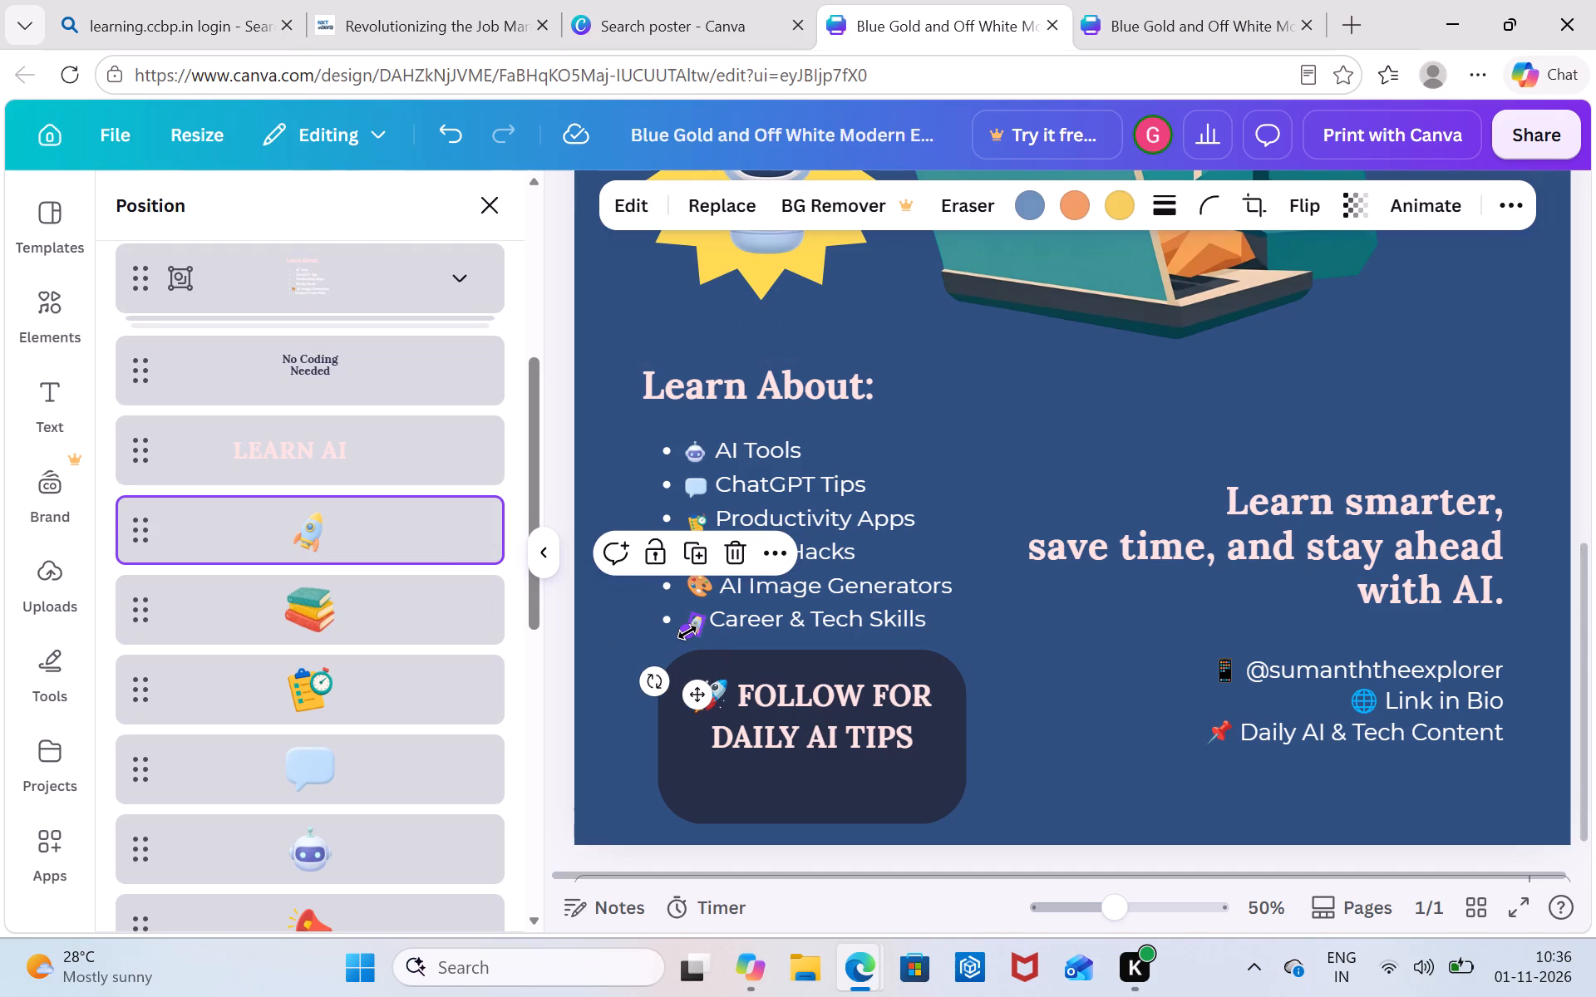
{"action": "left_click", "coordinate": [695, 705]}
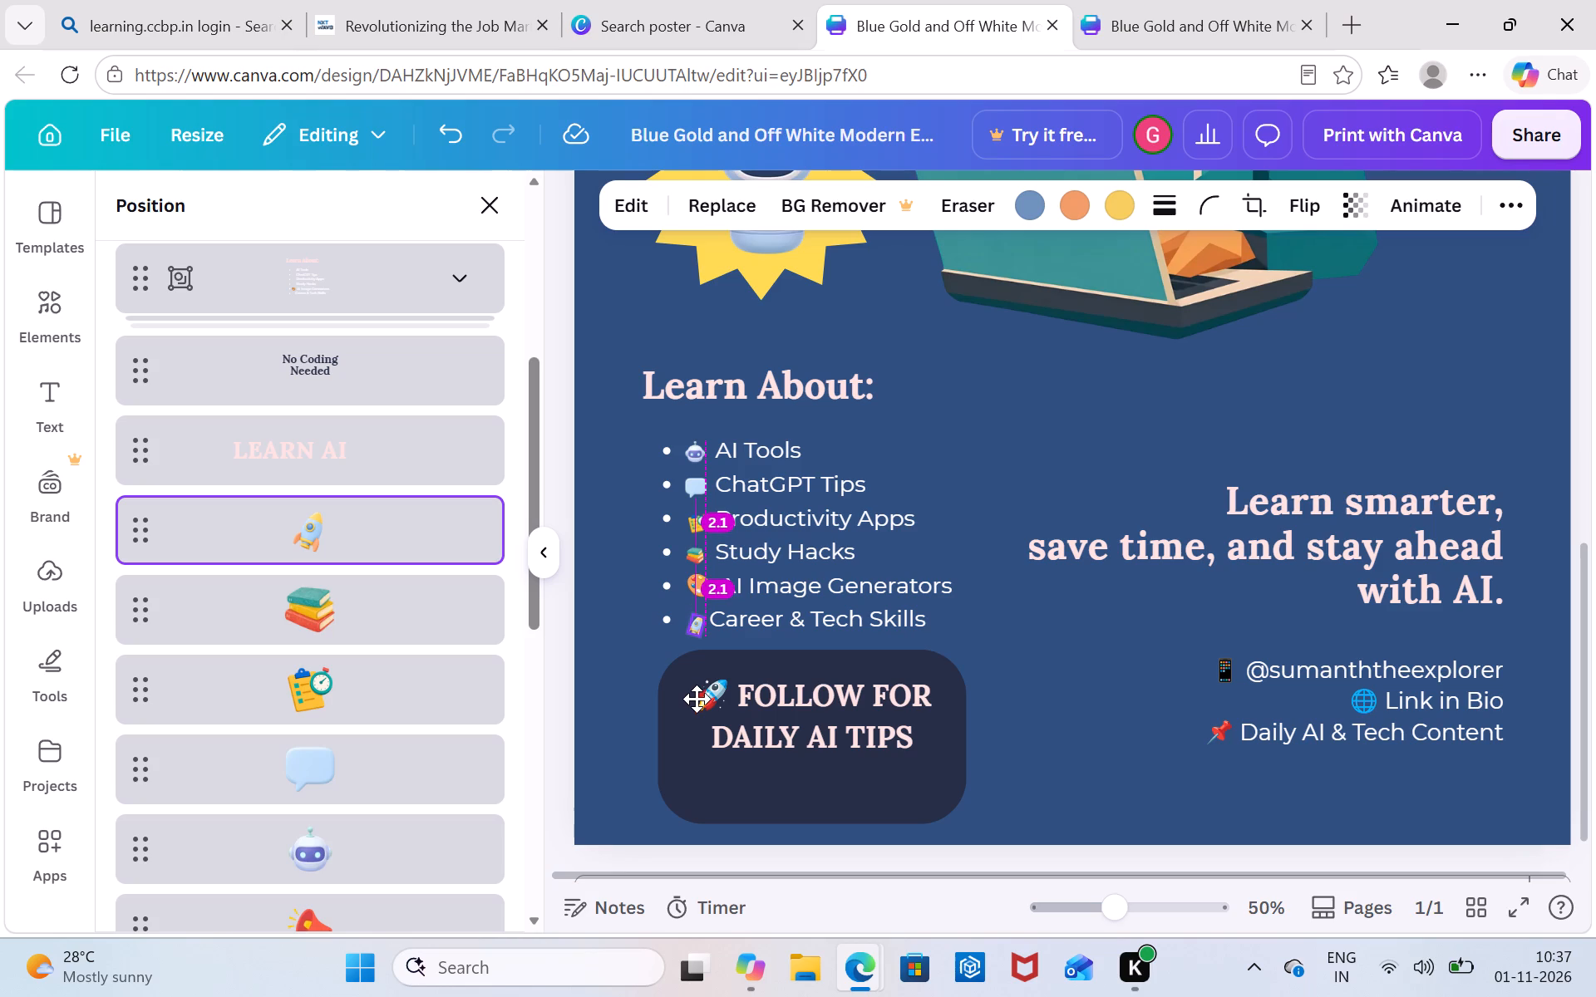
{"action": "left_click", "coordinate": [706, 693]}
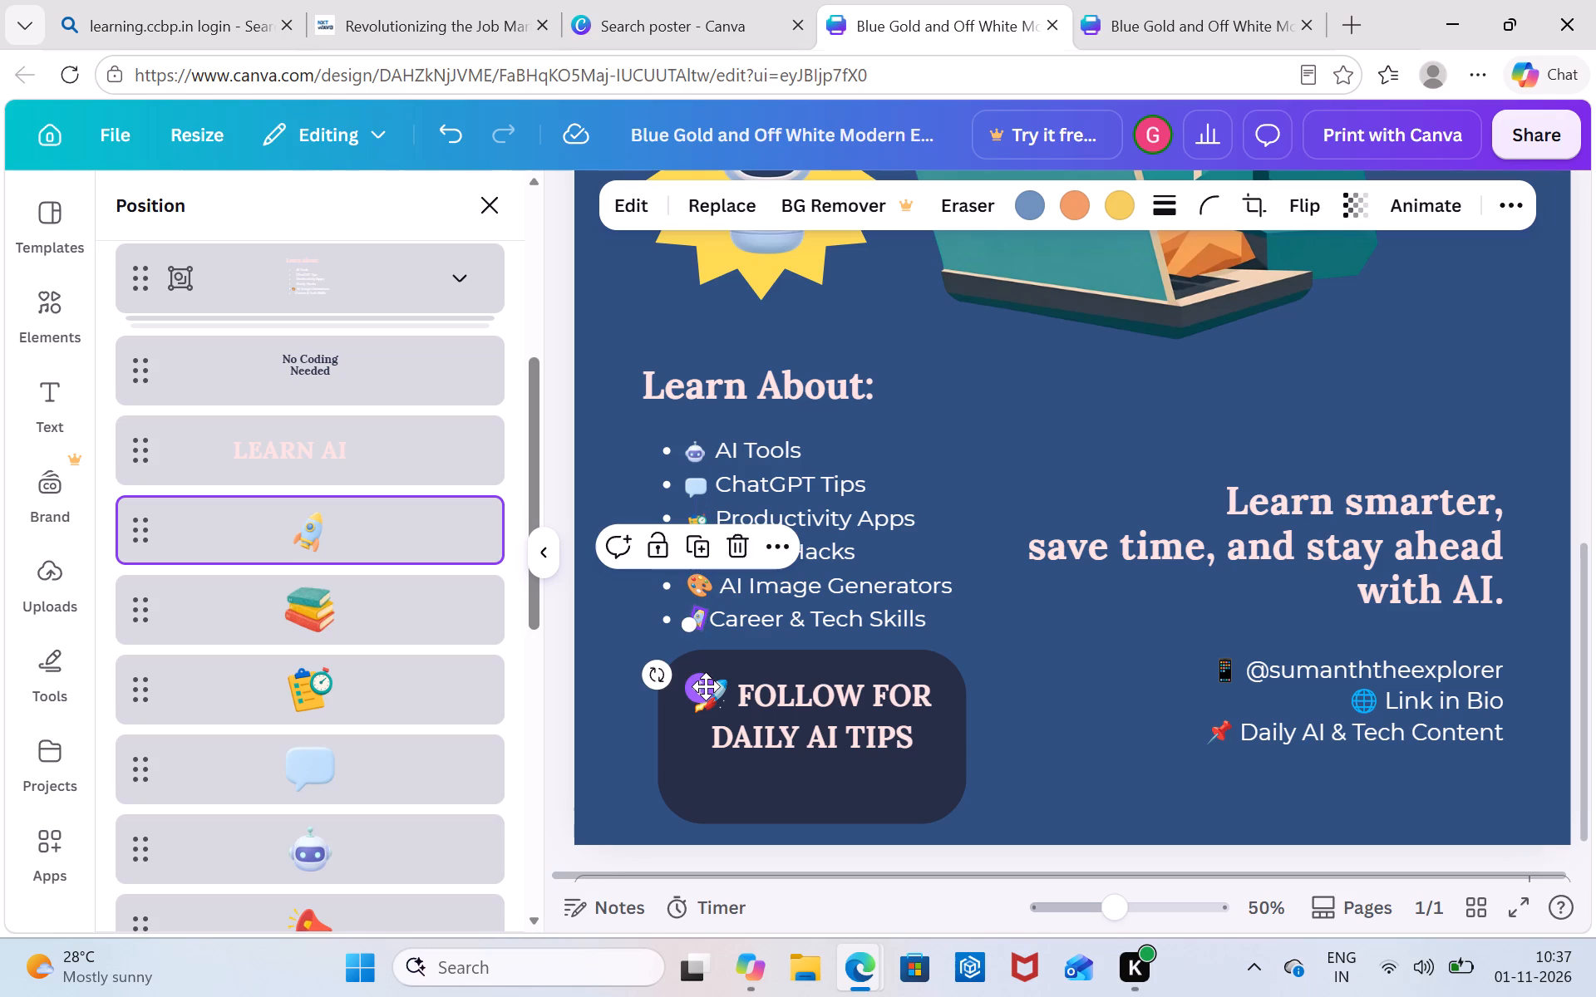
{"action": "left_click", "coordinate": [1057, 386]}
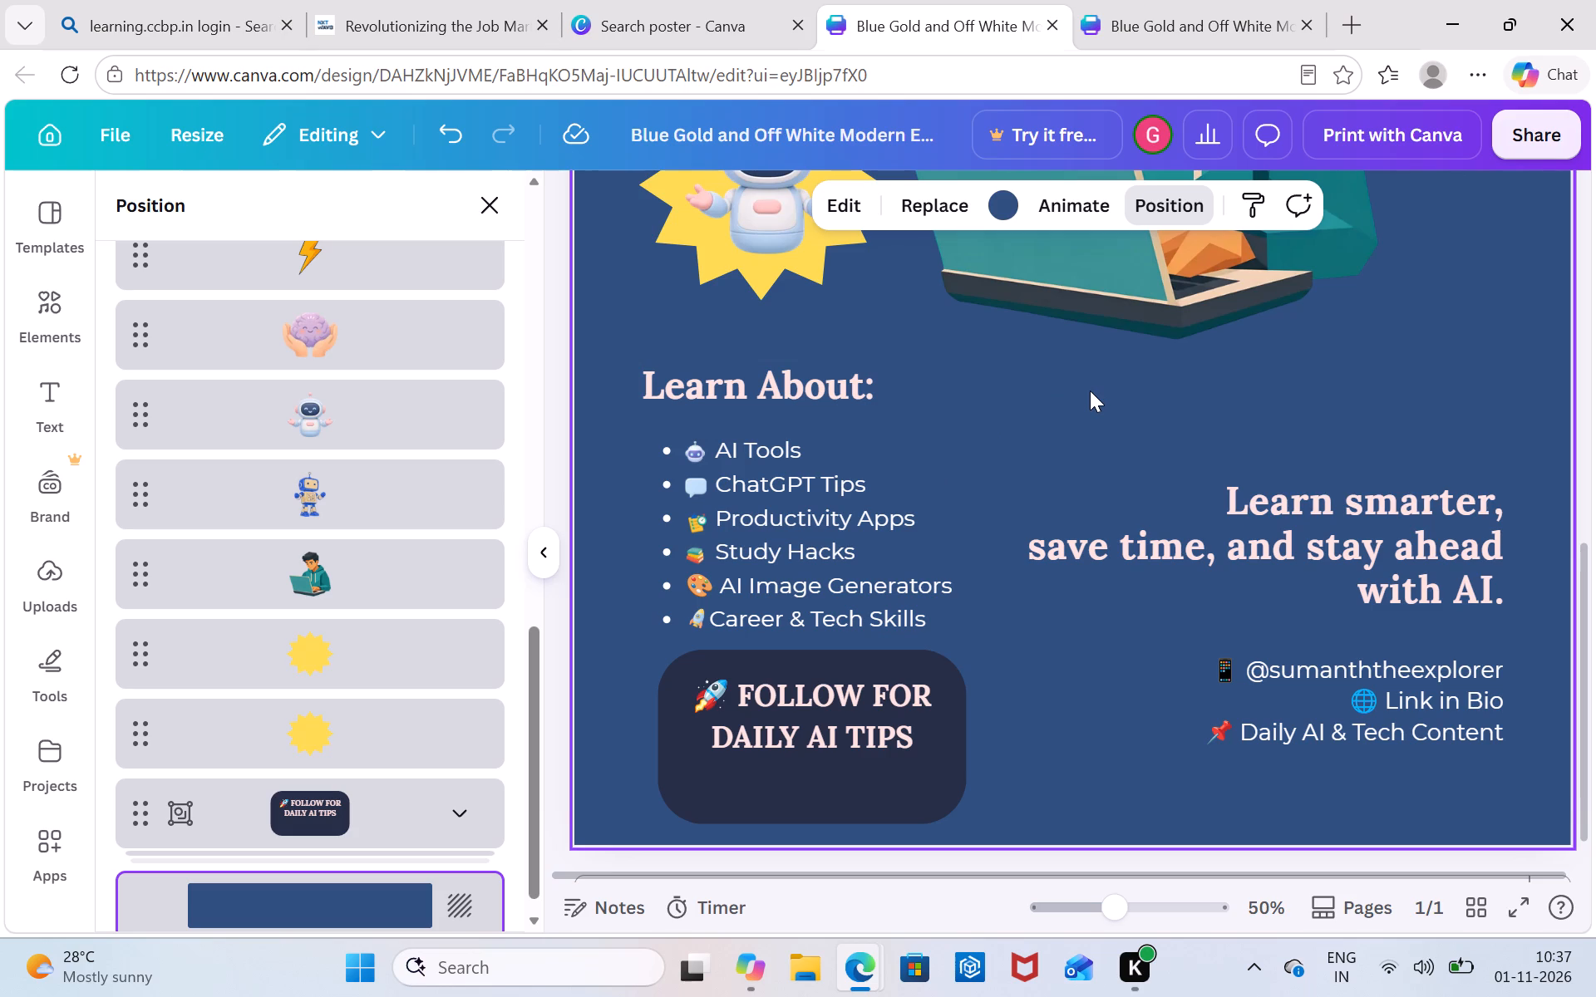
{"action": "left_click", "coordinate": [470, 197]}
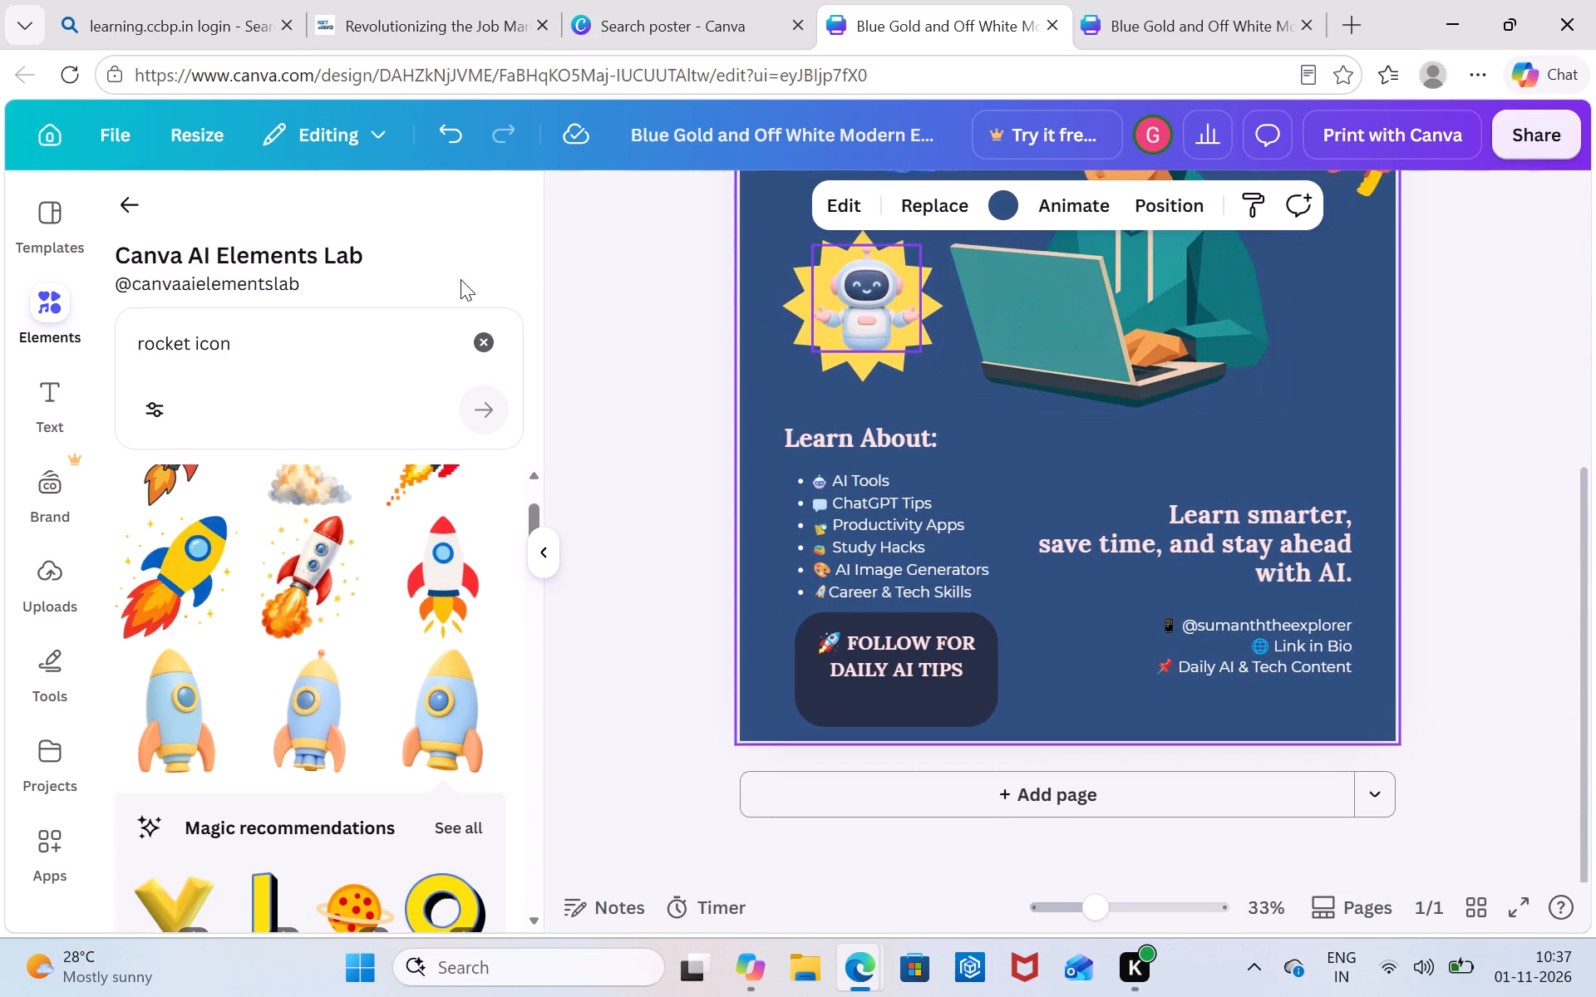
{"action": "left_click", "coordinate": [125, 195]}
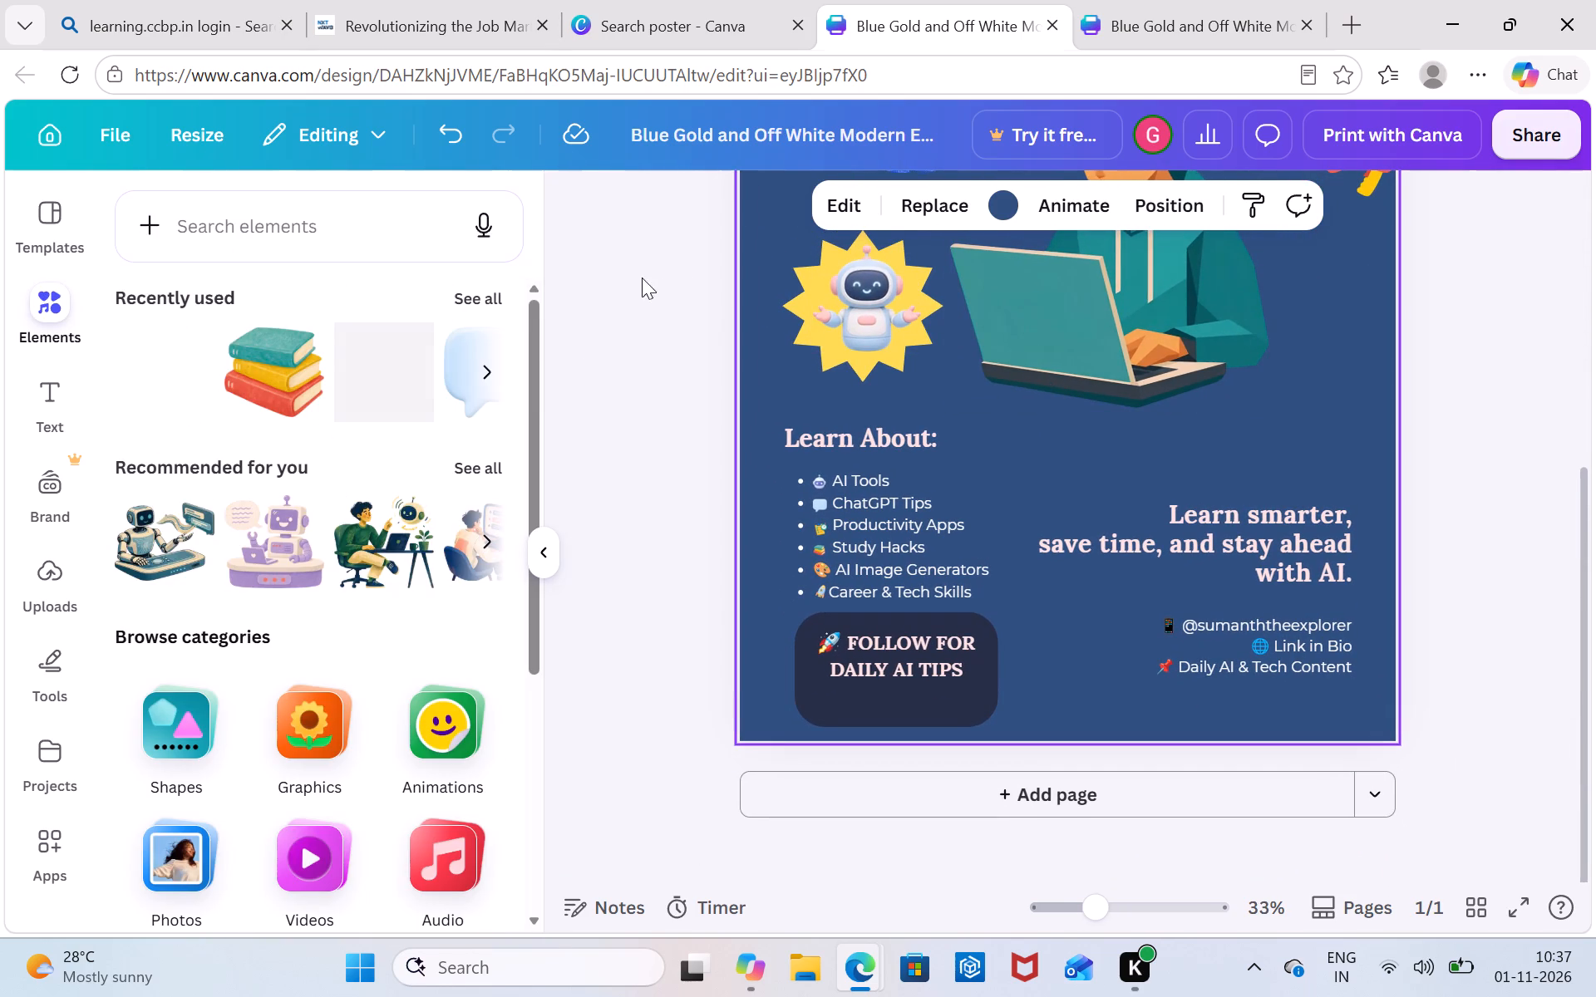
{"action": "left_click", "coordinate": [542, 546]}
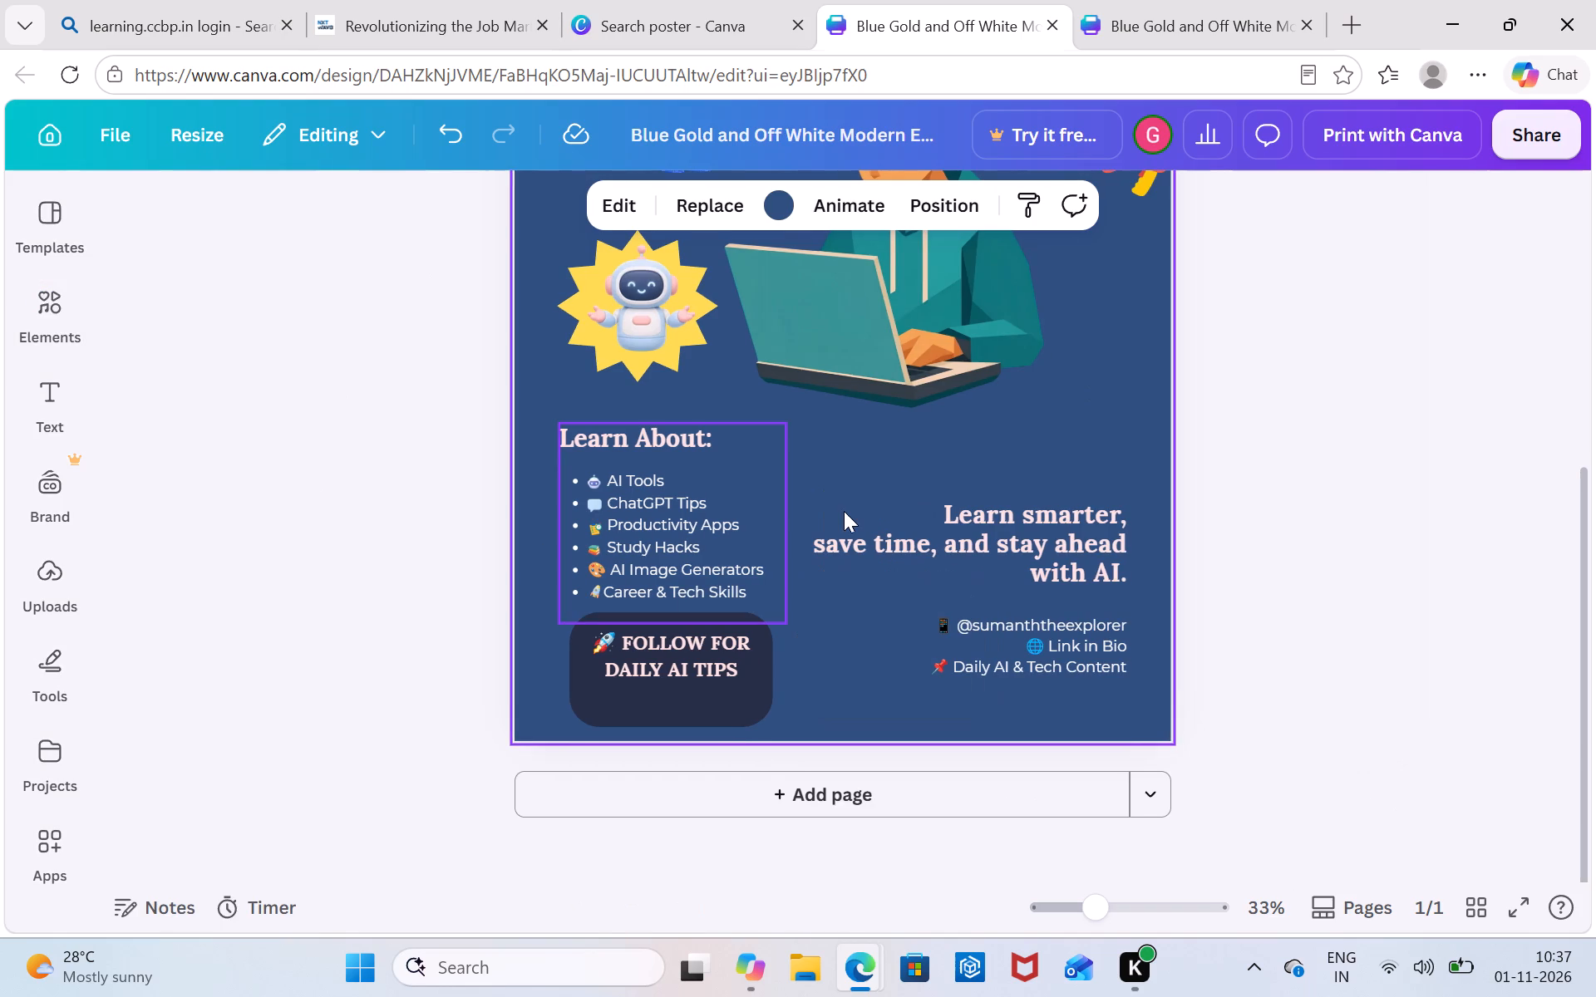
{"action": "scroll", "coordinate": [844, 511], "scroll_direction": "up", "scroll_amount": 2}
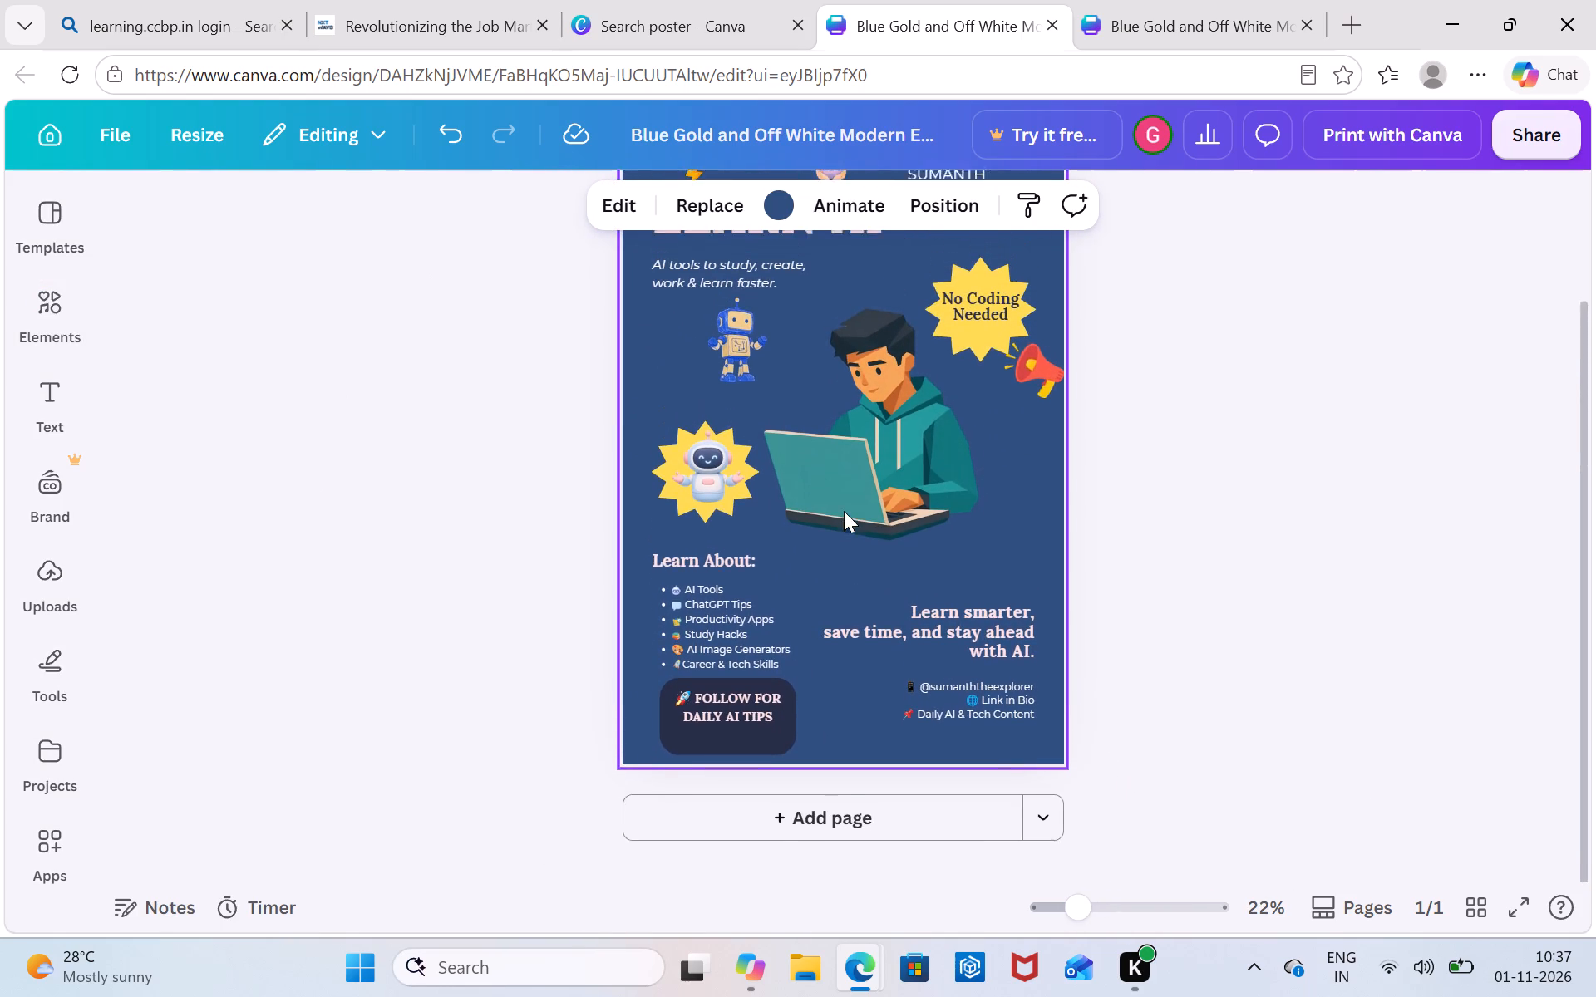
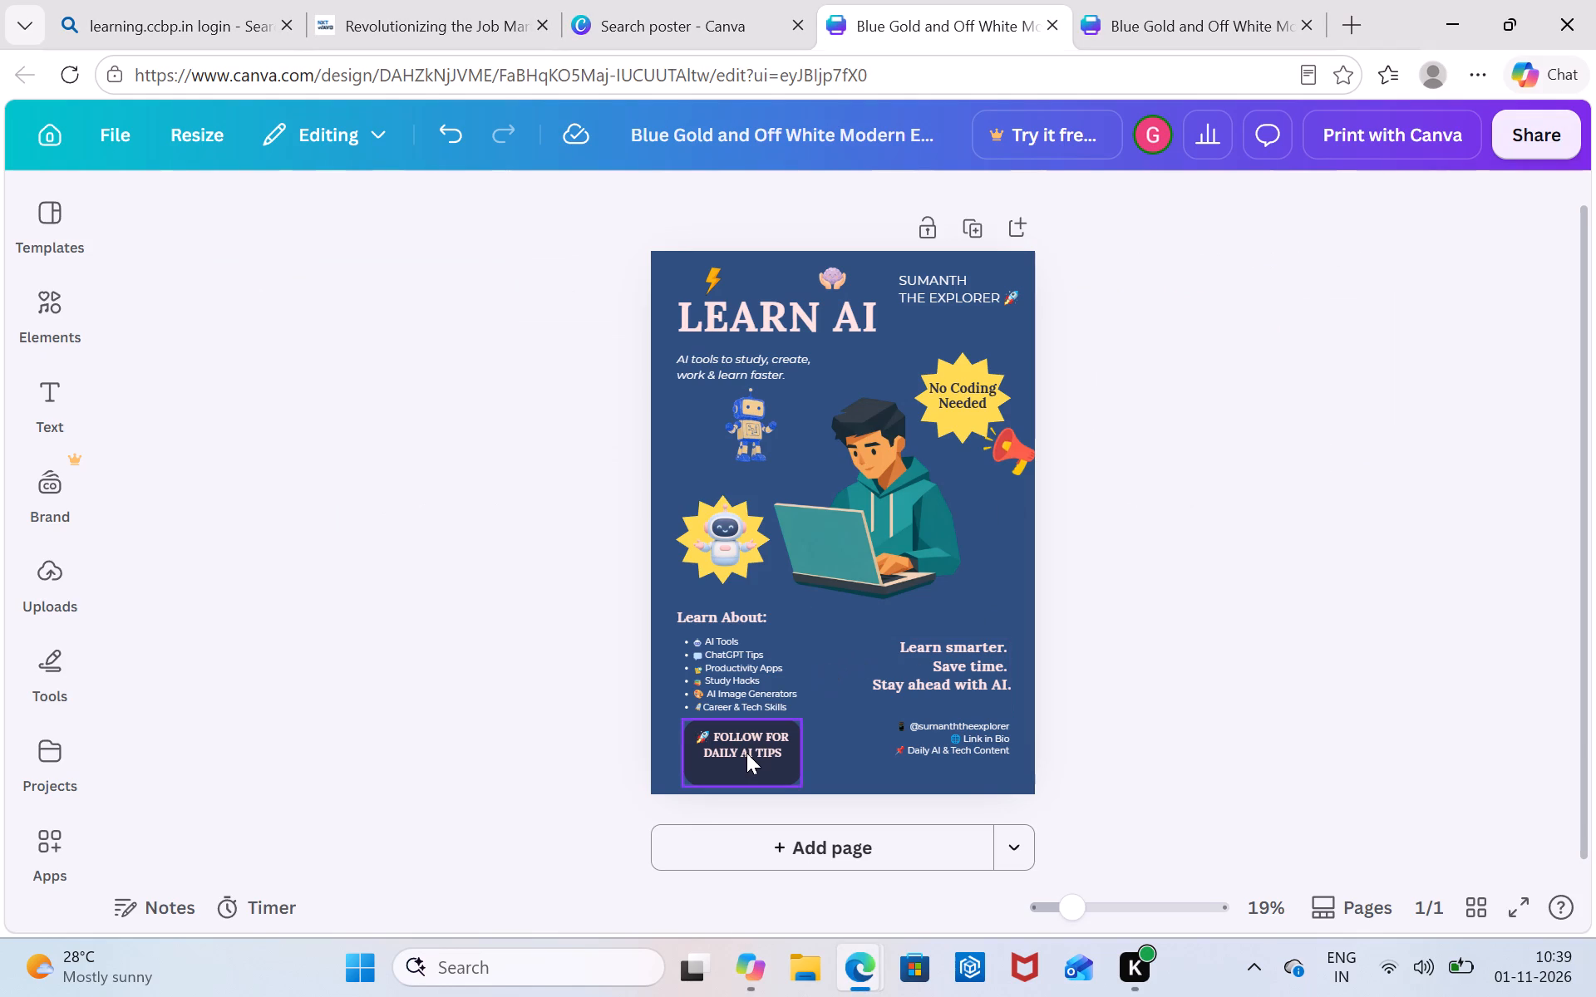
Return to the Canva poster and inspect the "FOLLOW FOR DAILY AI TIPS" button.
{"action": "left_click", "coordinate": [746, 753]}
{"action": "left_click", "coordinate": [744, 753]}
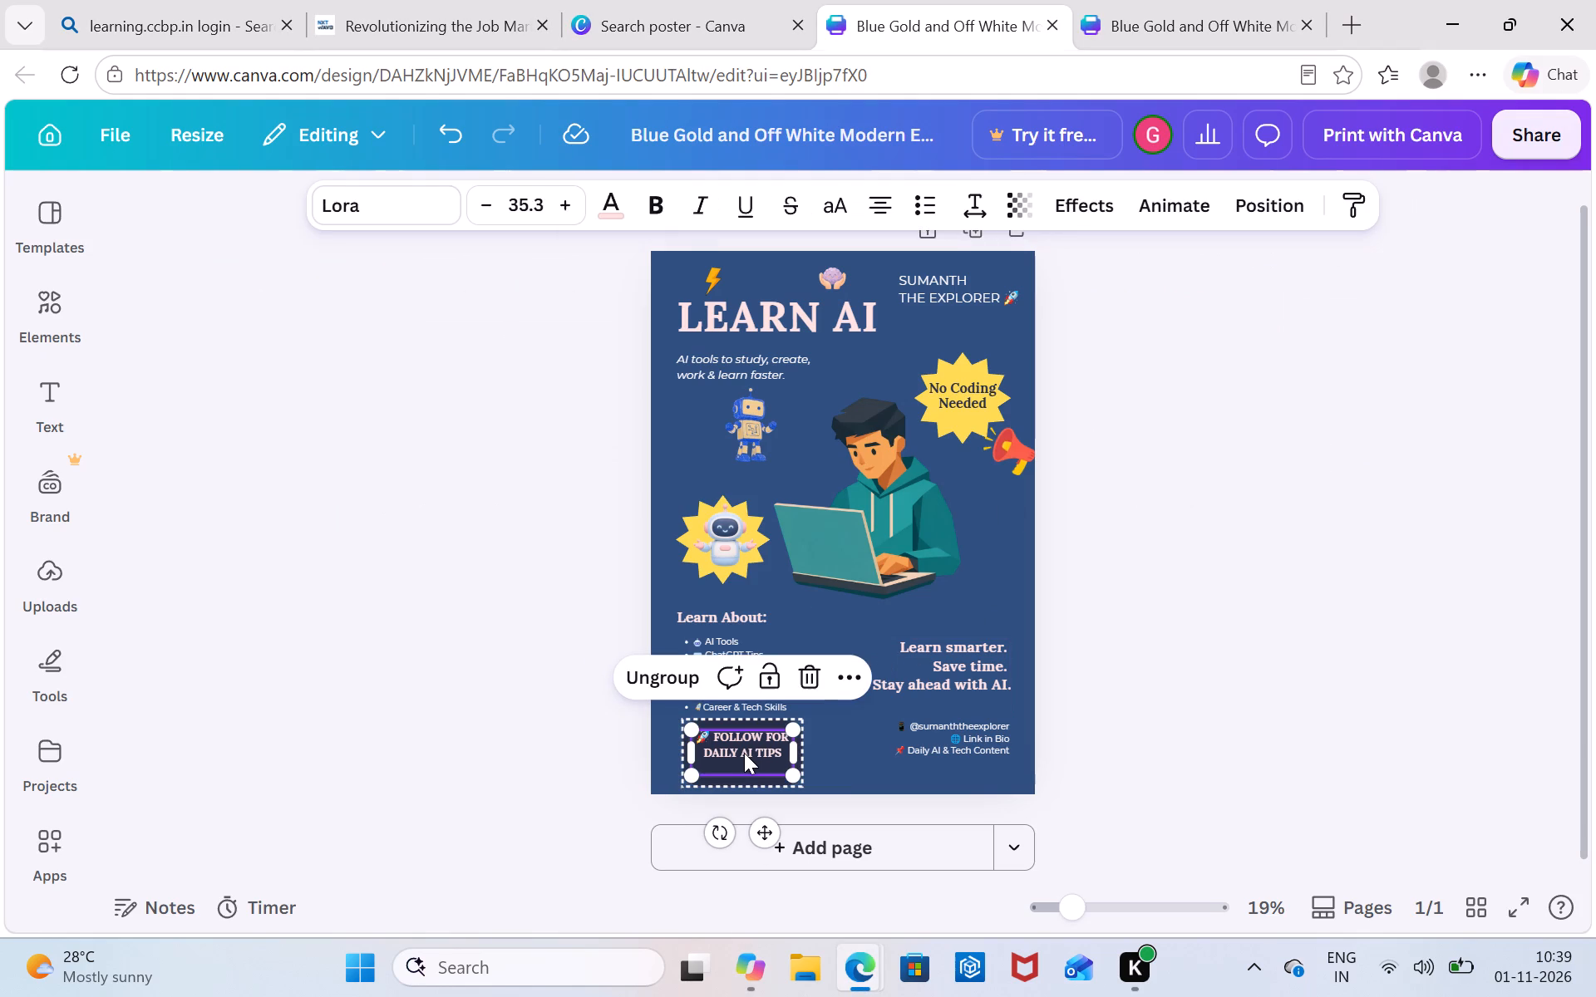
{"action": "left_click", "coordinate": [1218, 637]}
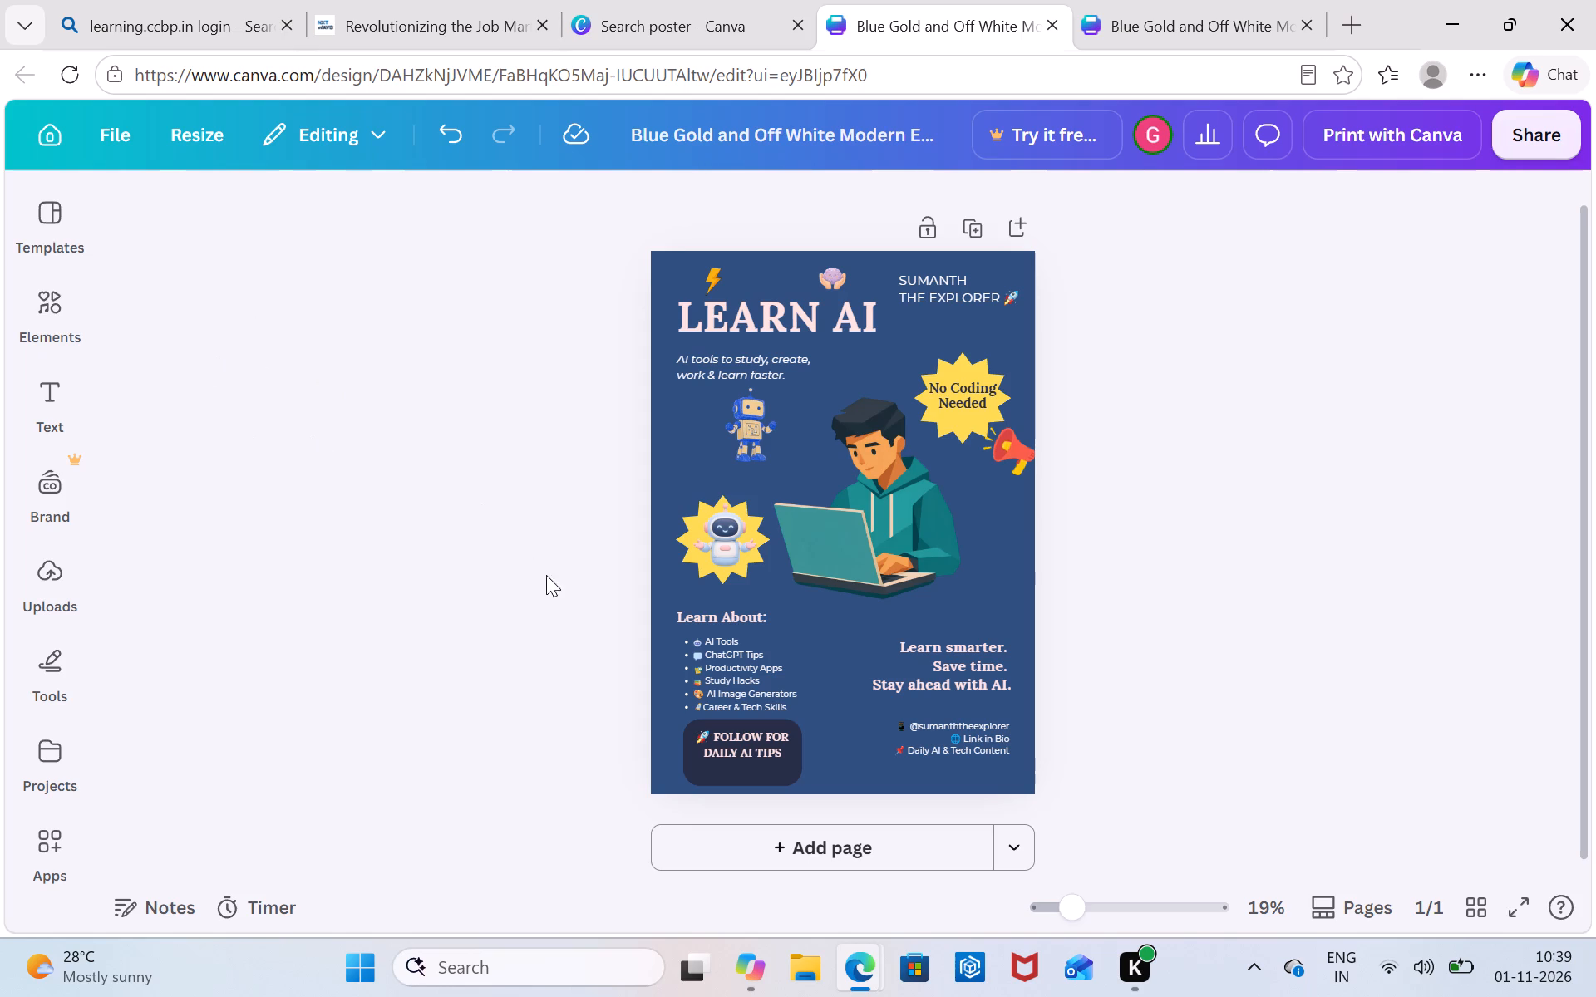
Find elements similar to the illustration of the boy with the laptop and open the Canva AI Elements Lab collection.
{"action": "right_click", "coordinate": [859, 553]}
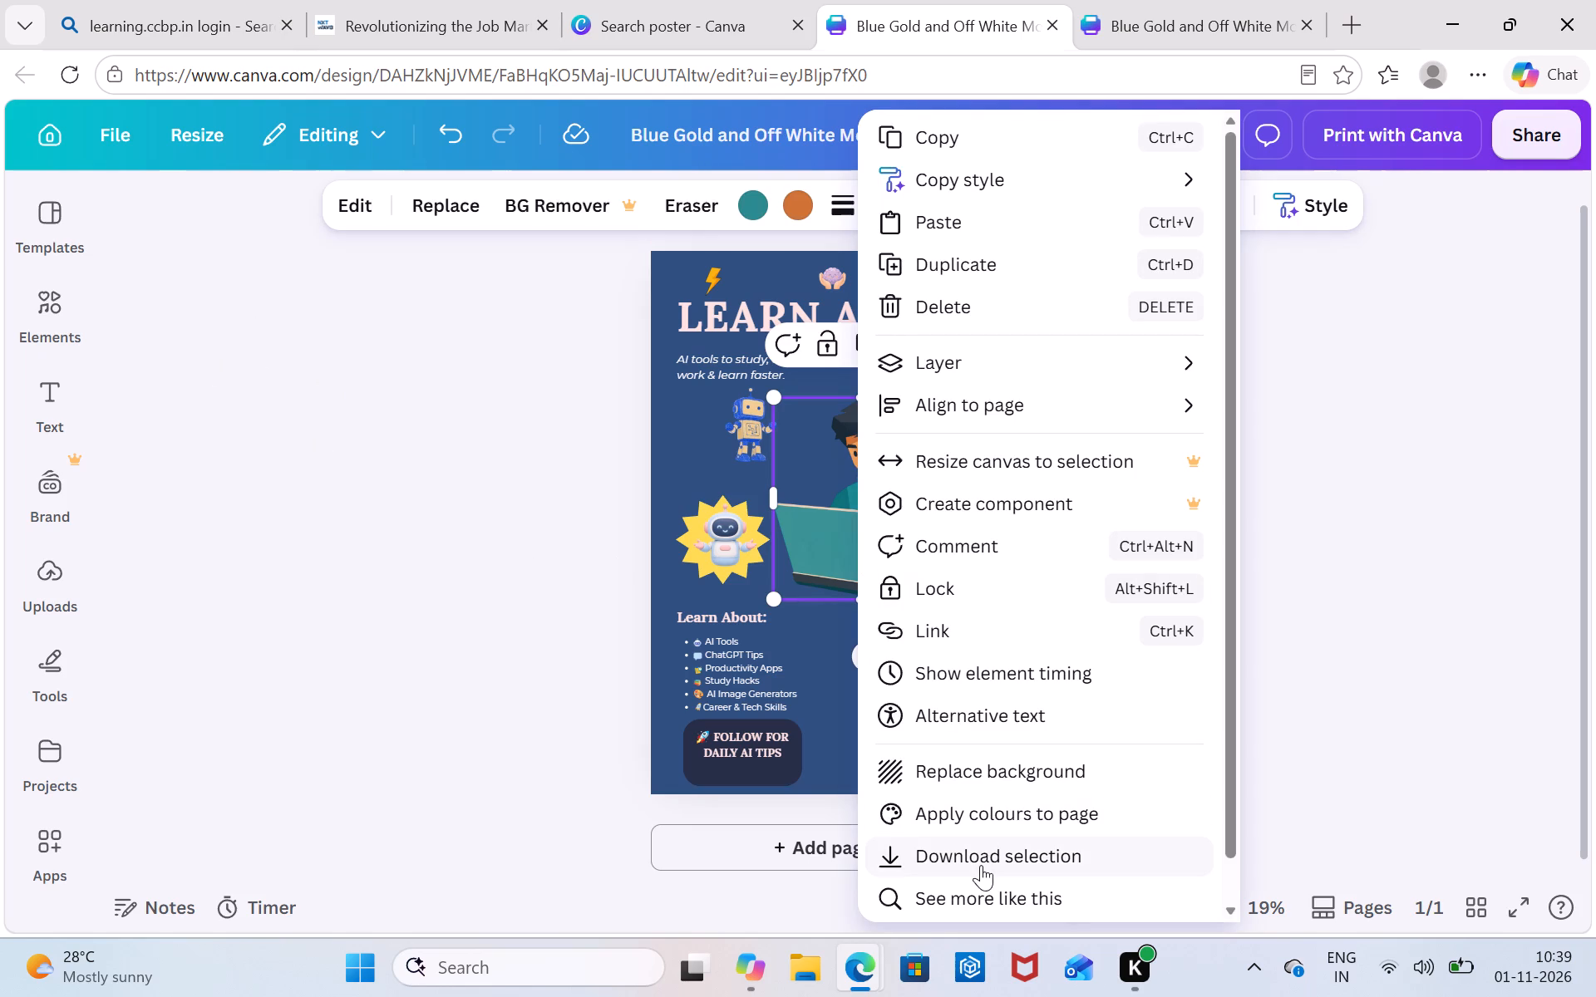
{"action": "left_click", "coordinate": [980, 895]}
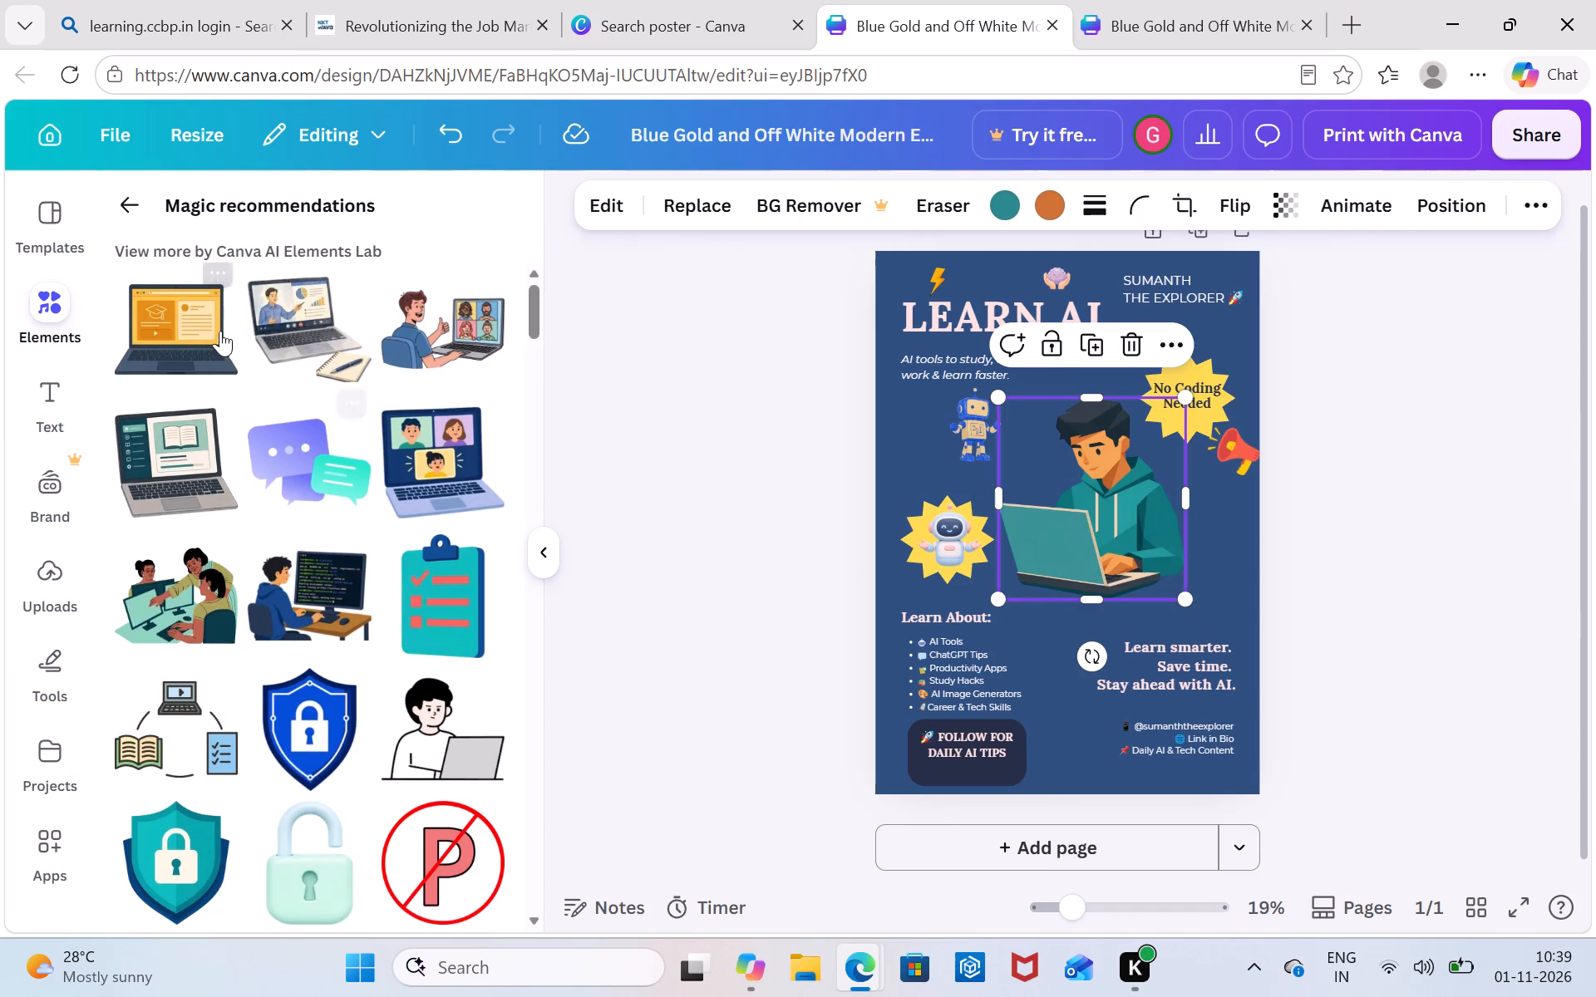
{"action": "left_click", "coordinate": [254, 250]}
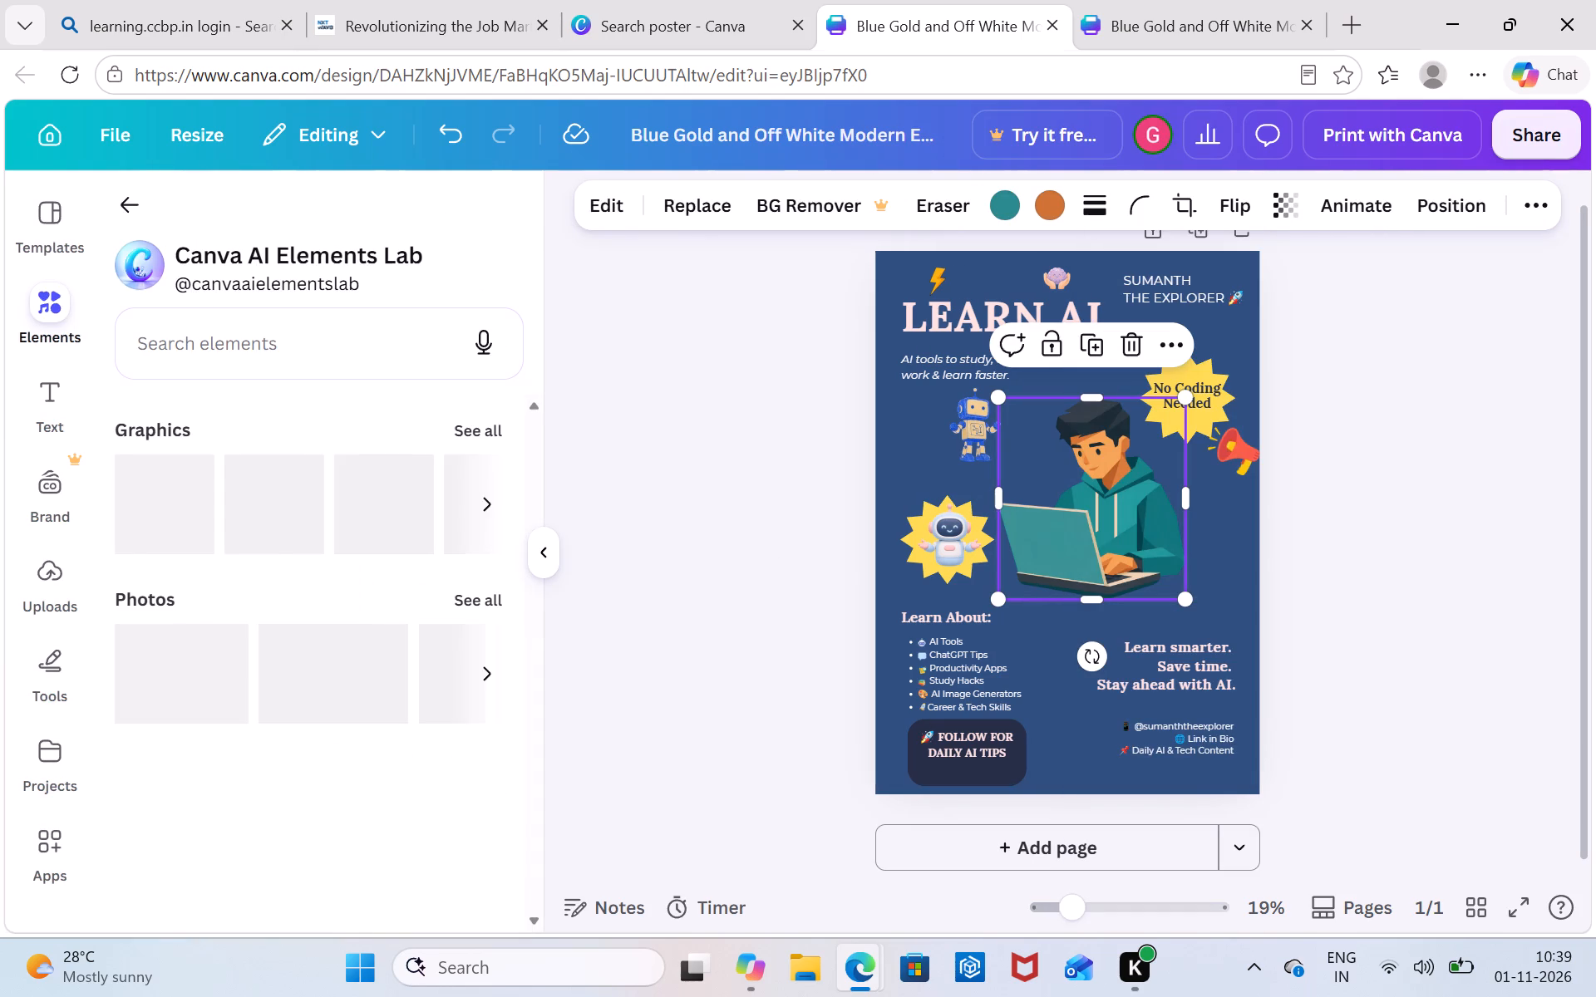
Search the Canva AI Elements Lab collection for "follow" and browse the graphics.
{"action": "left_click", "coordinate": [253, 323]}
{"action": "type", "text": "folo"}
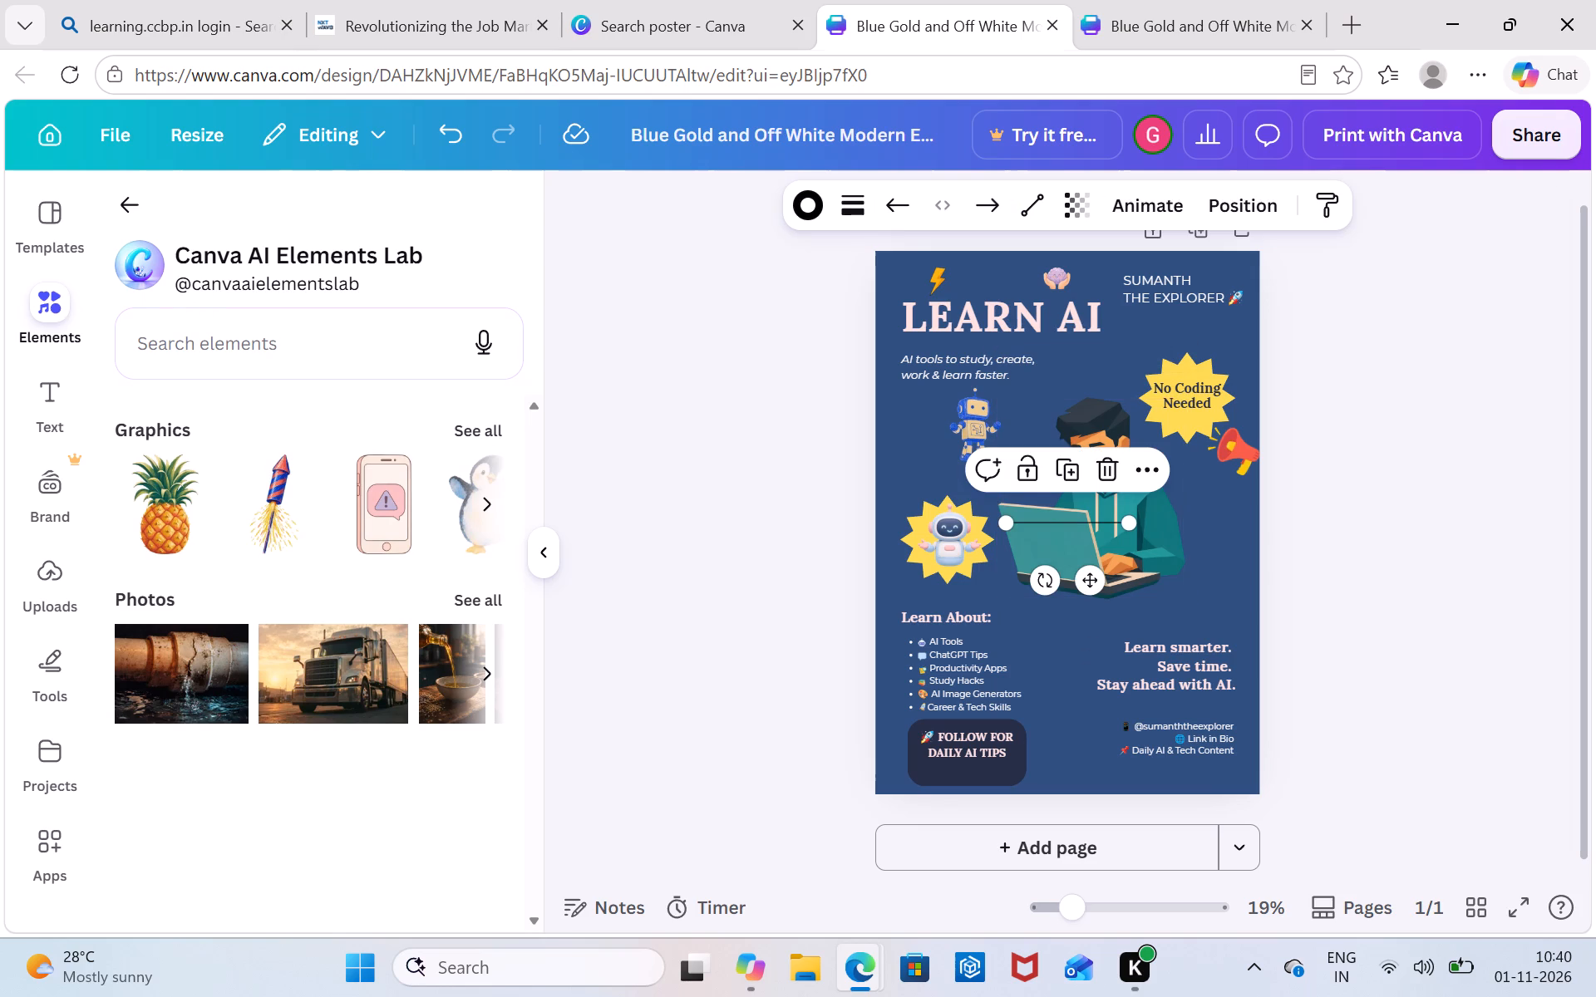
{"action": "left_click", "coordinate": [209, 342]}
{"action": "key", "text": "f"}
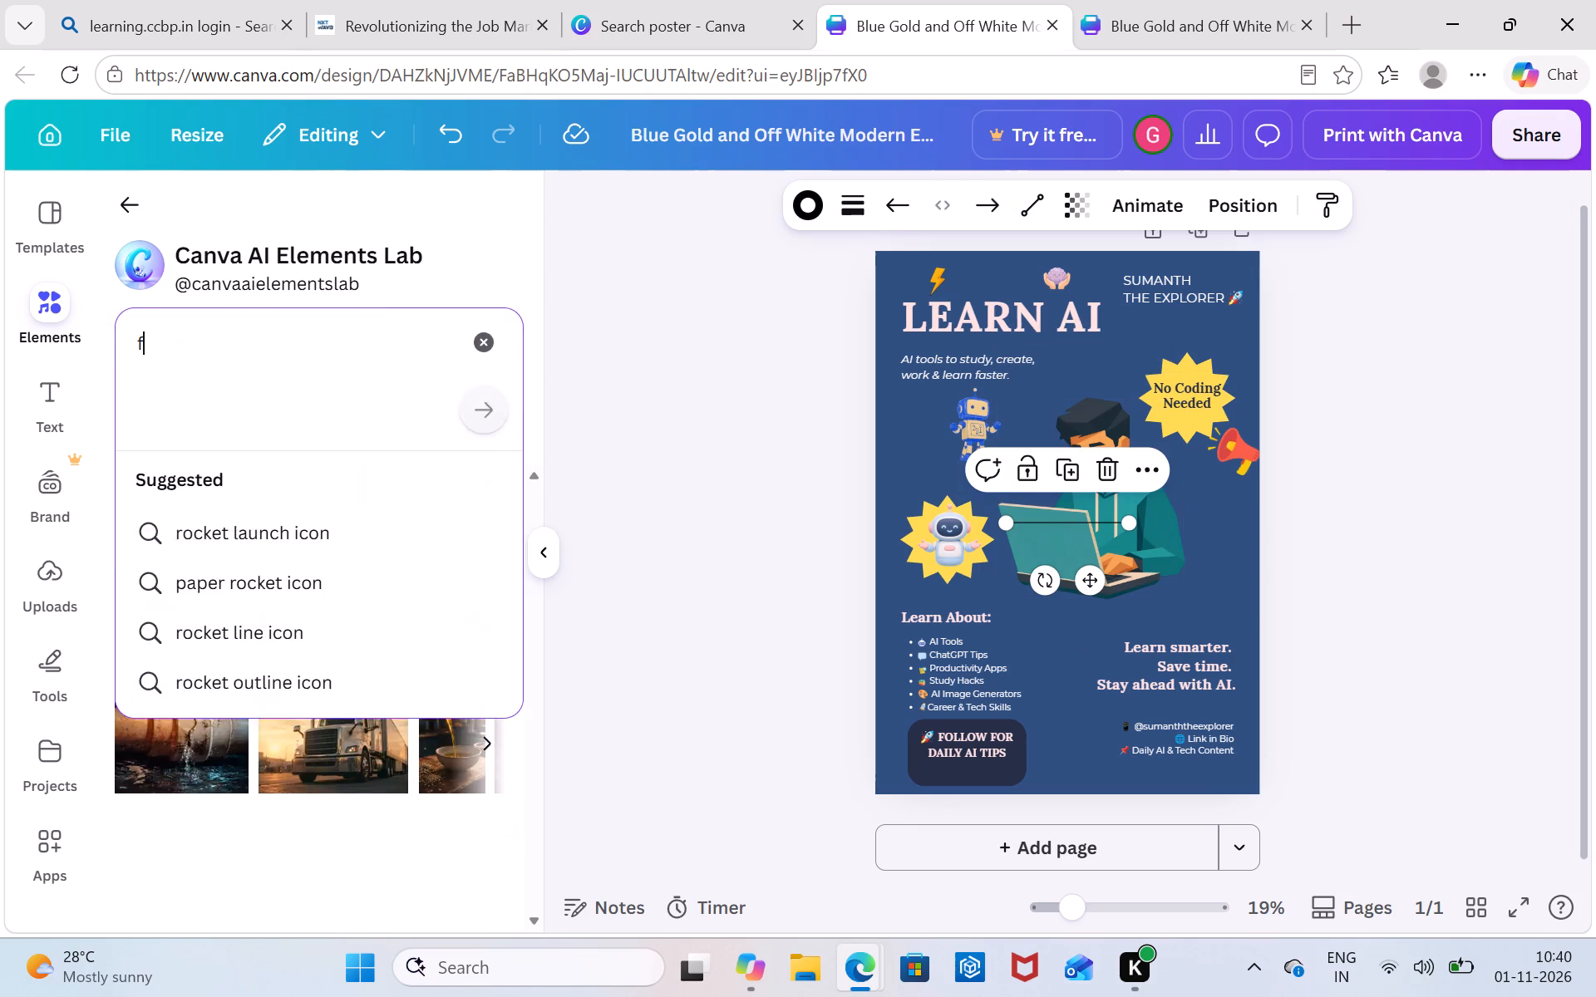
{"action": "key", "text": "o"}
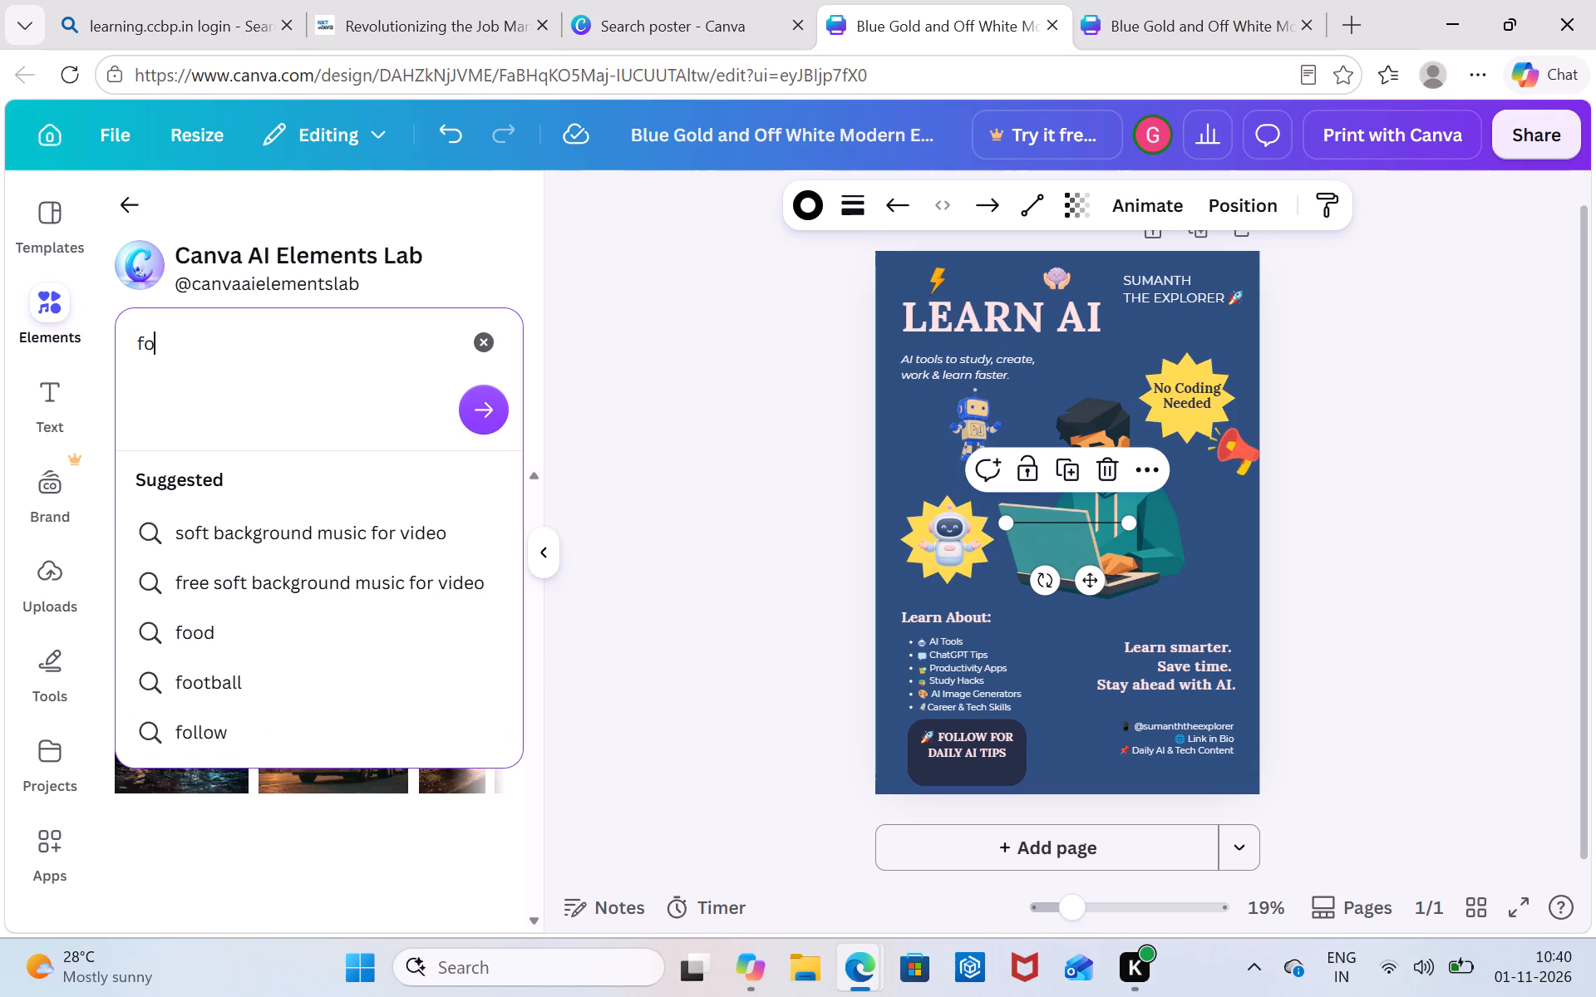
{"action": "type", "text": "llow"}
{"action": "key", "text": "Return"}
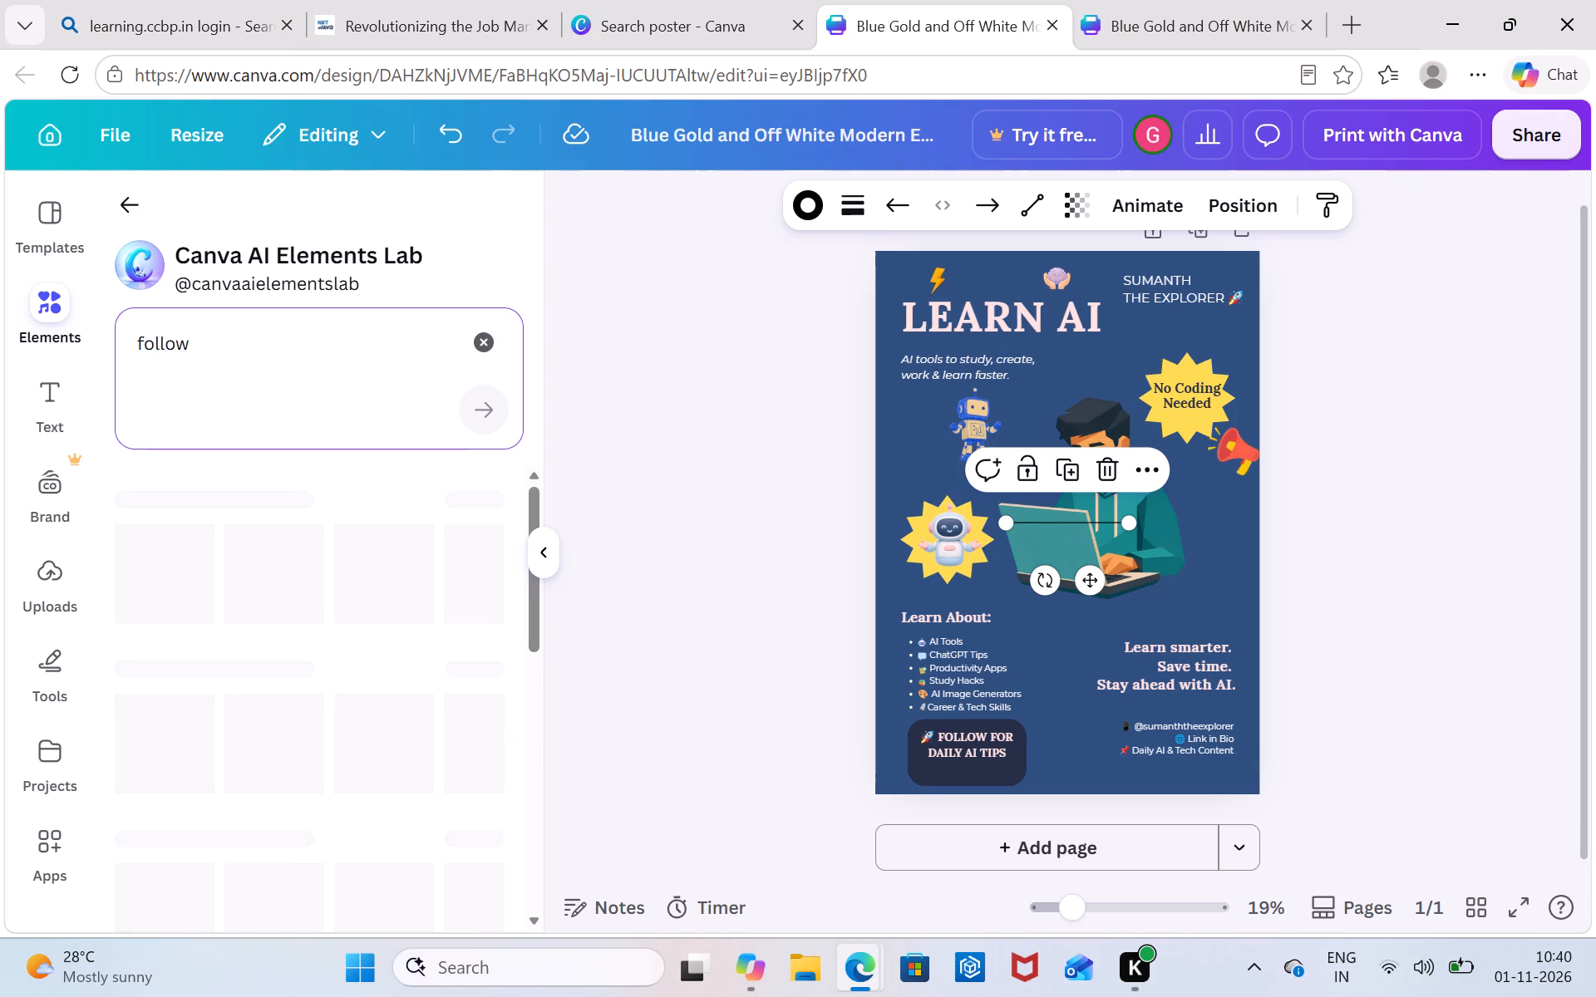
{"action": "scroll", "coordinate": [229, 613], "scroll_direction": "down", "scroll_amount": 2}
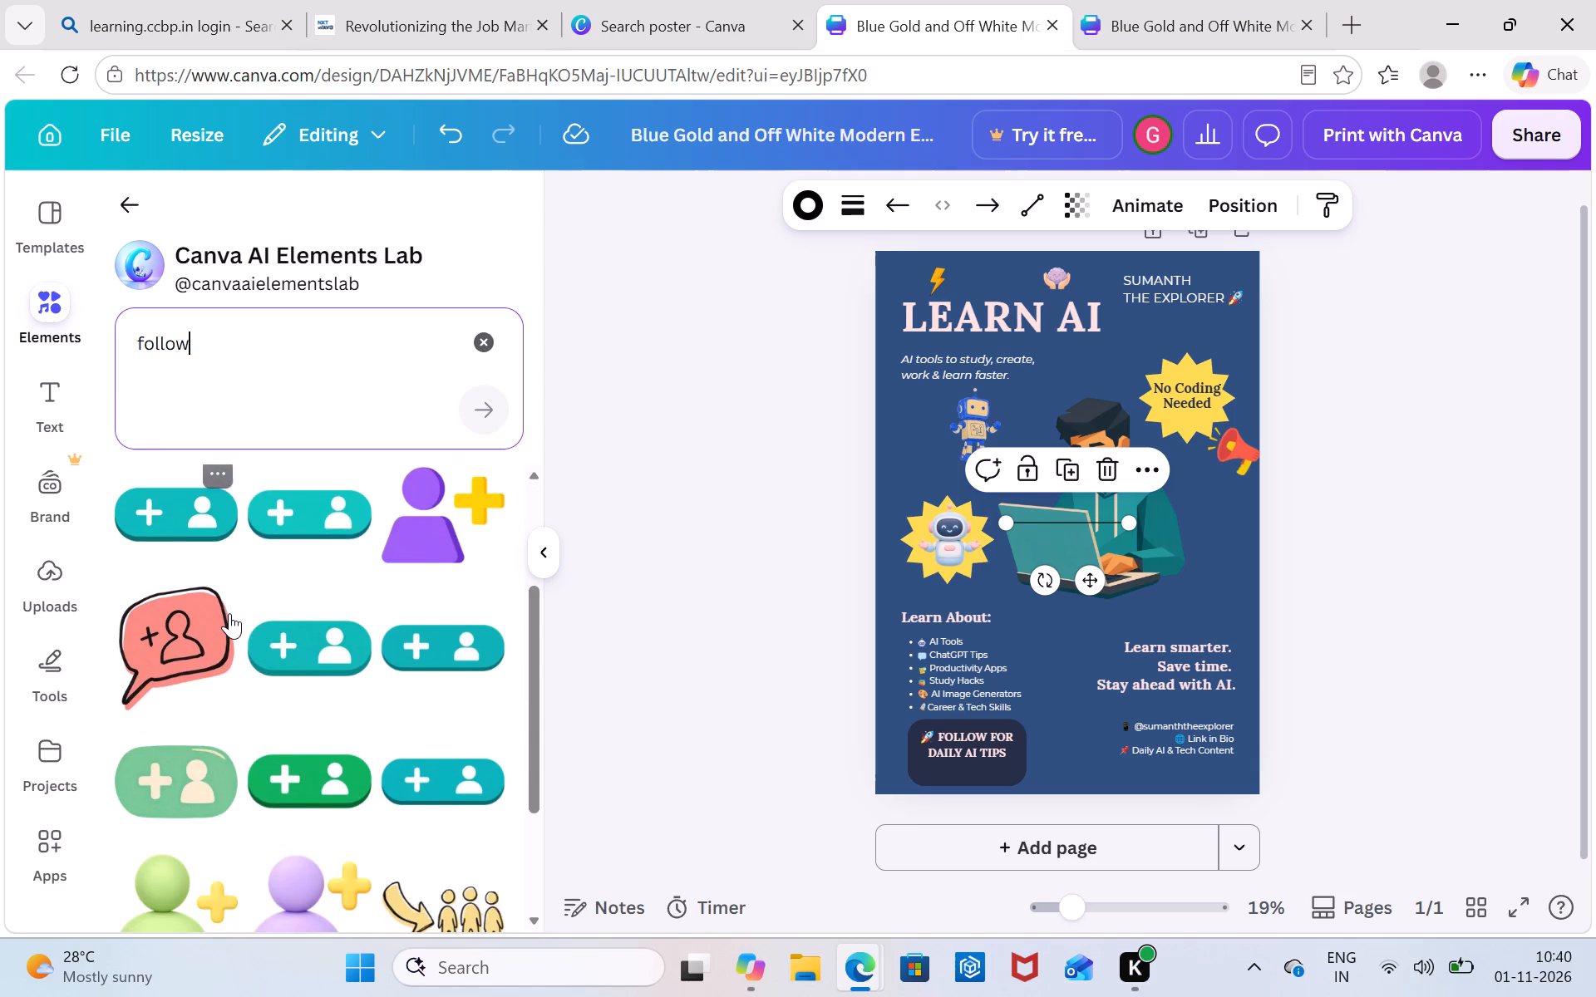
{"action": "scroll", "coordinate": [229, 613], "scroll_direction": "down", "scroll_amount": 3}
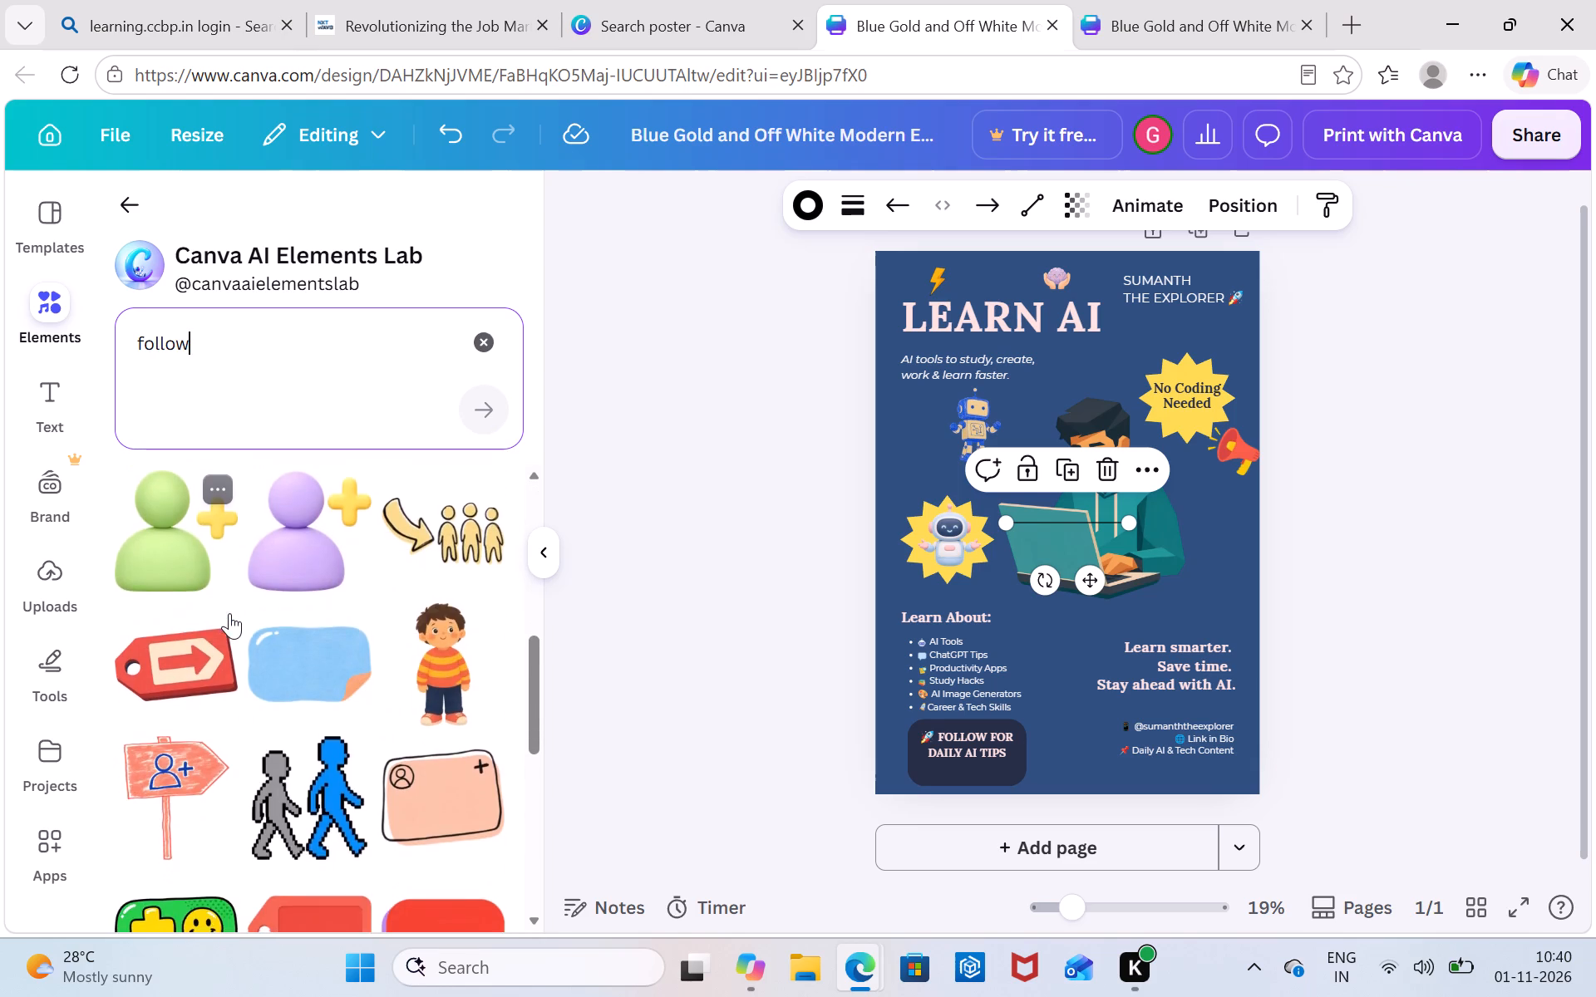
{"action": "scroll", "coordinate": [229, 613], "scroll_direction": "down", "scroll_amount": 2}
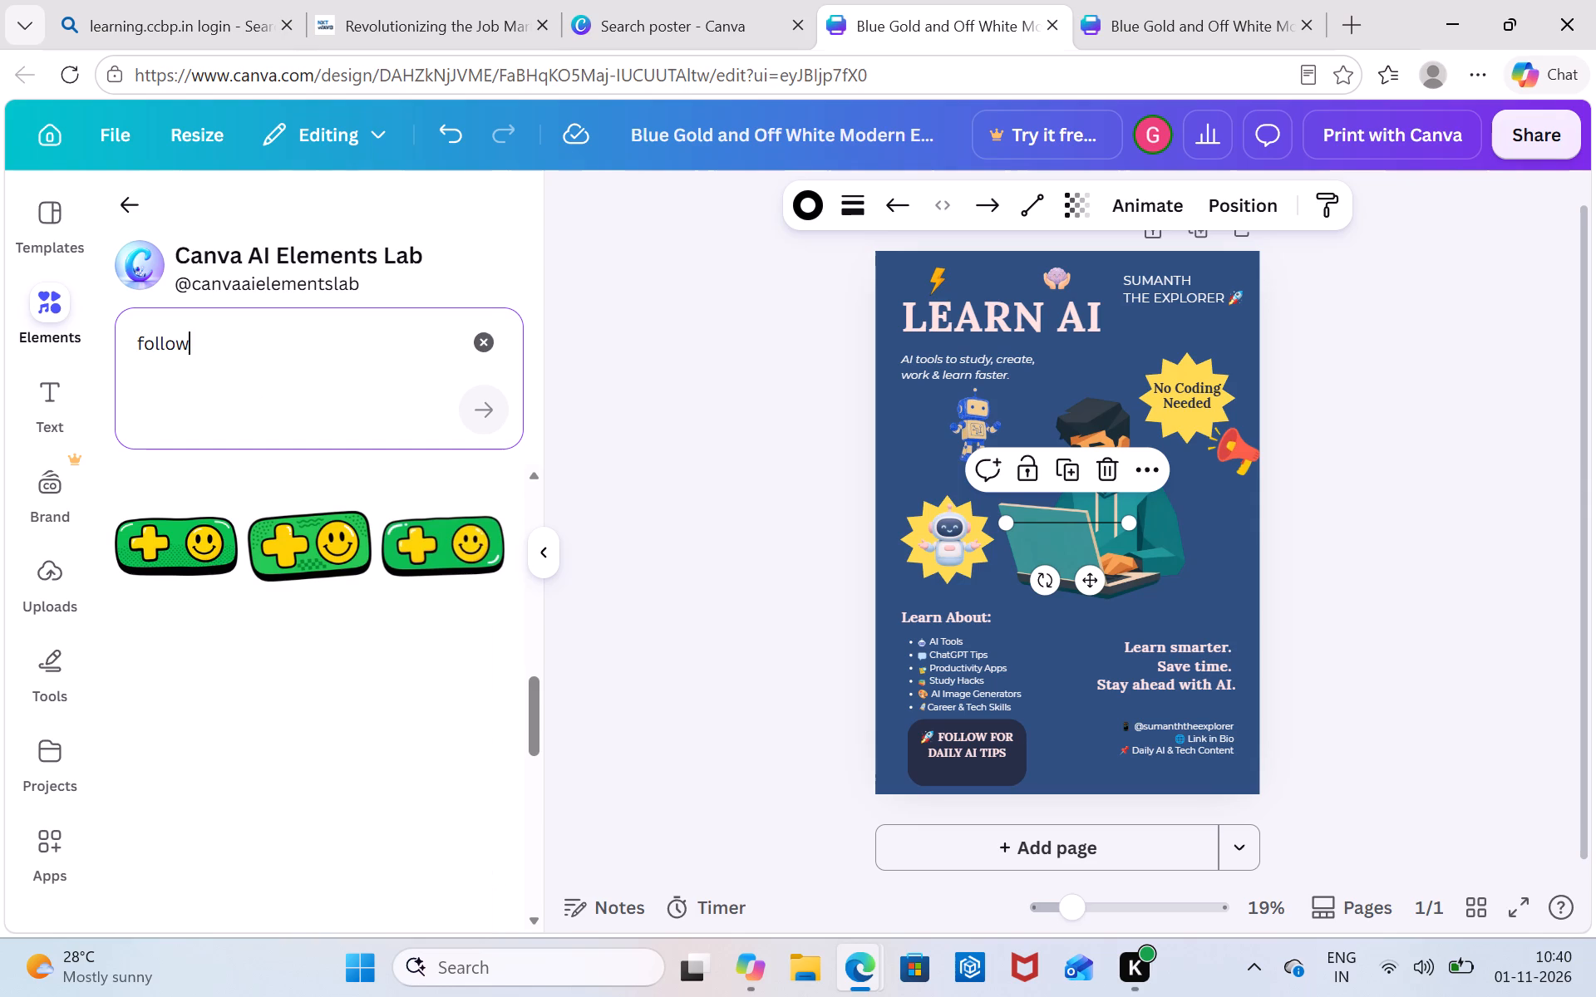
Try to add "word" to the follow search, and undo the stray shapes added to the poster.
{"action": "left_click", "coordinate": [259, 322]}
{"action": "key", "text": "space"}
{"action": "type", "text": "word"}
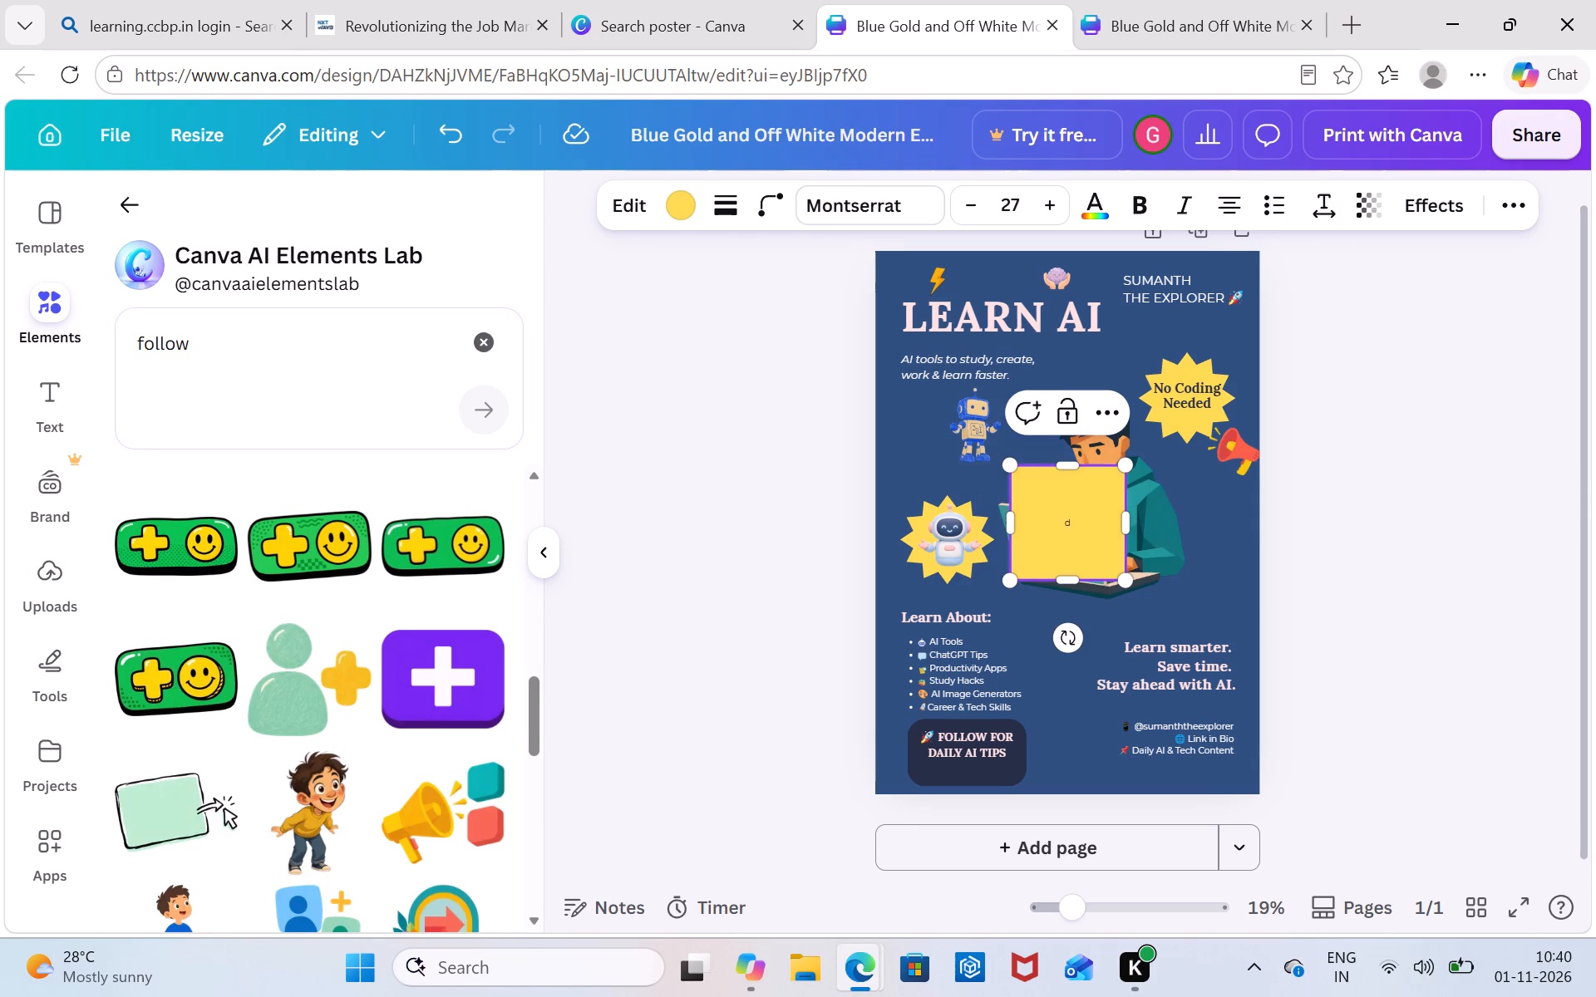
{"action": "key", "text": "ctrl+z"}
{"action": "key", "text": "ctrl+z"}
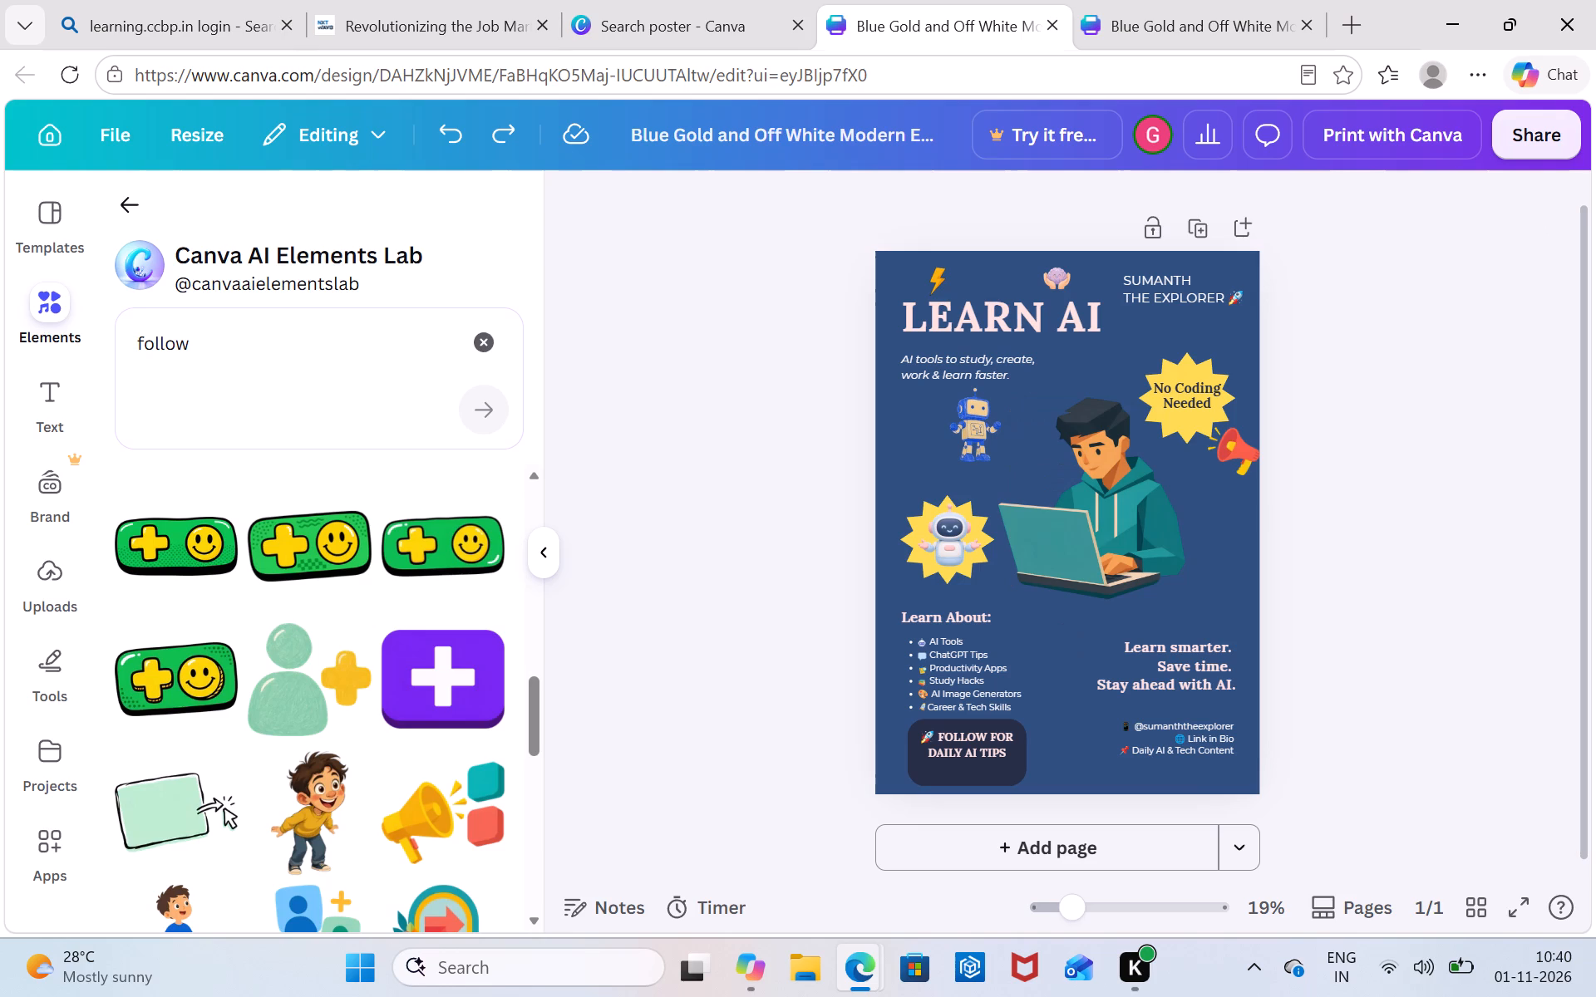
Search the collection for the suggested term "follow us".
{"action": "left_click", "coordinate": [208, 332]}
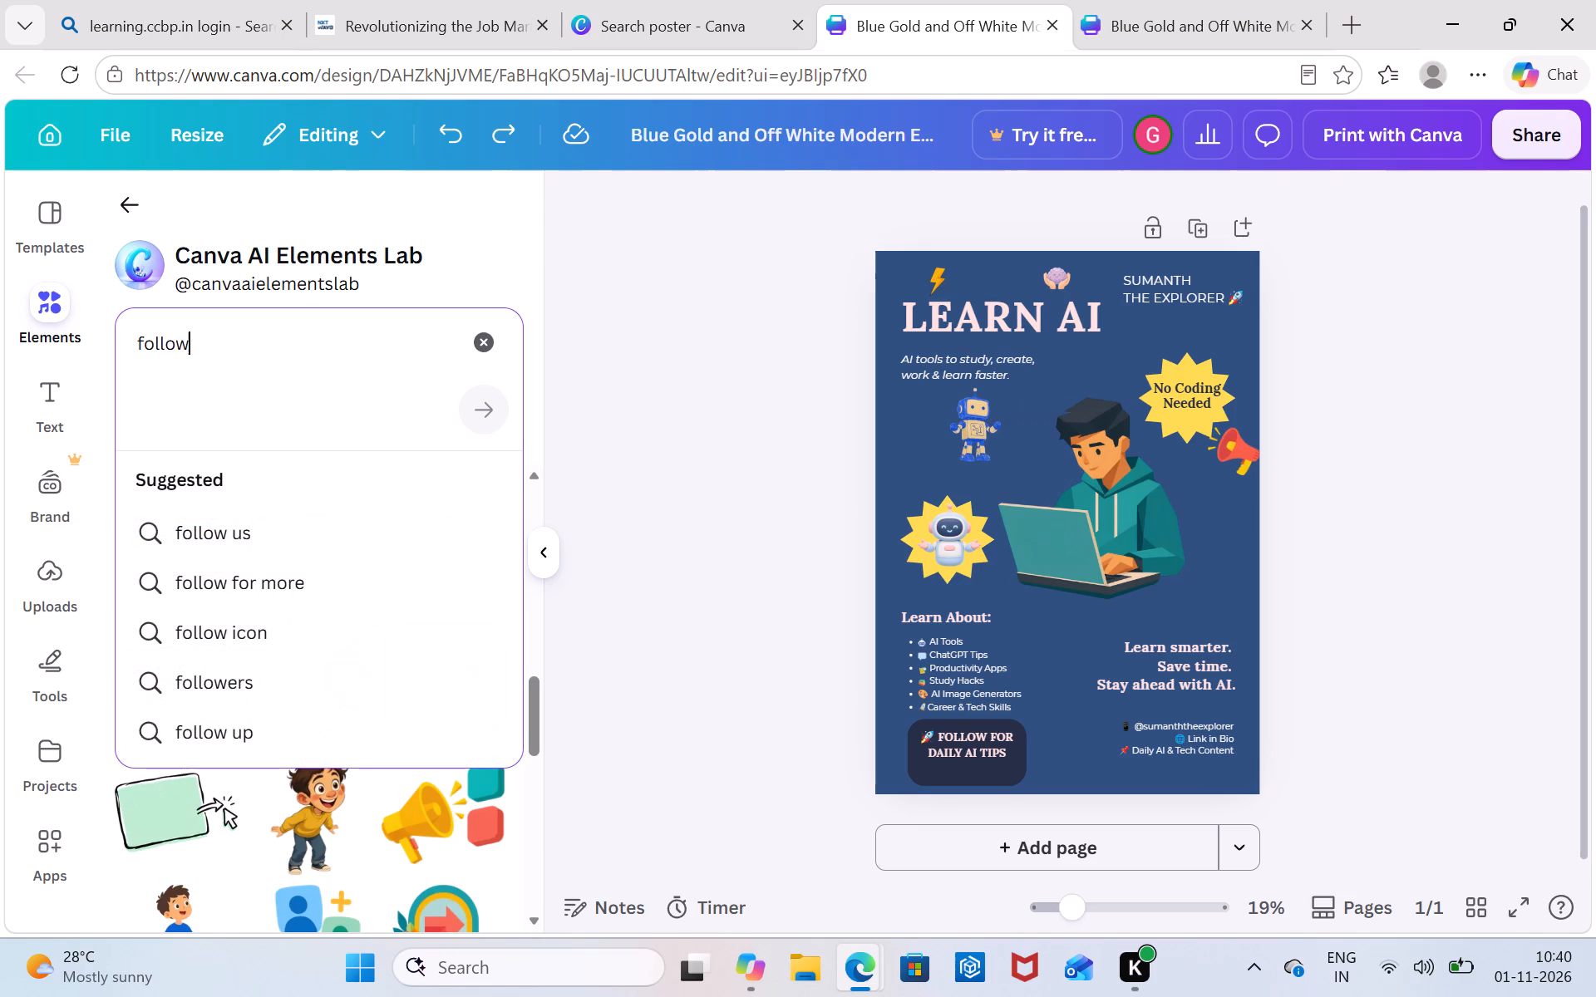
{"action": "left_click", "coordinate": [251, 536]}
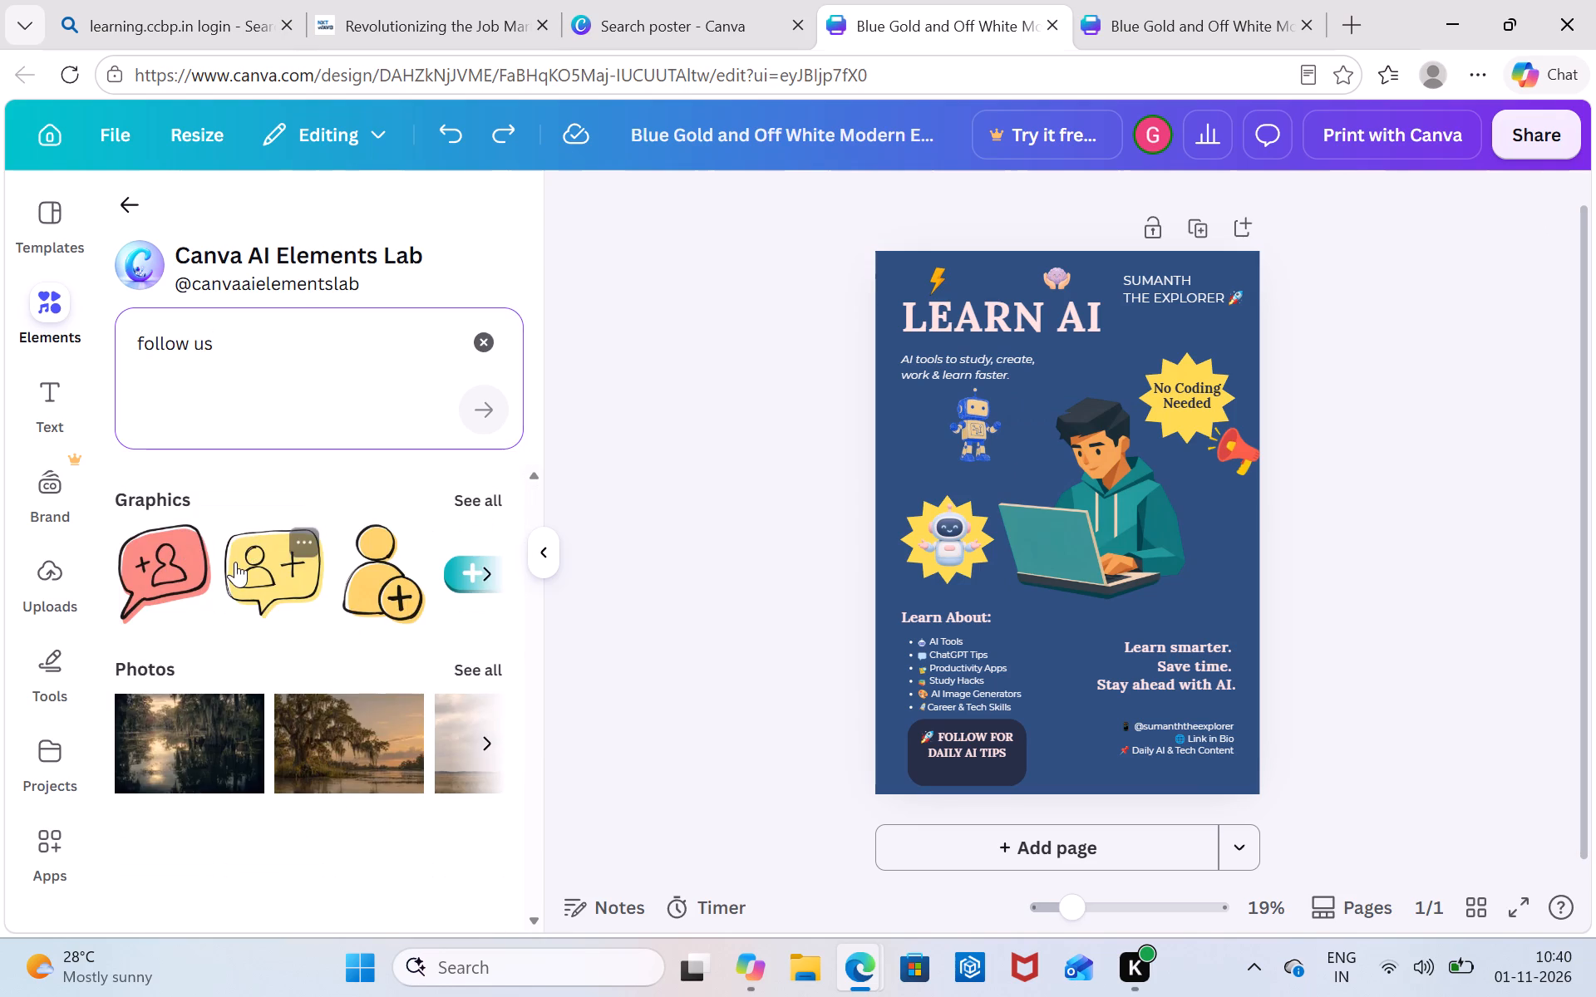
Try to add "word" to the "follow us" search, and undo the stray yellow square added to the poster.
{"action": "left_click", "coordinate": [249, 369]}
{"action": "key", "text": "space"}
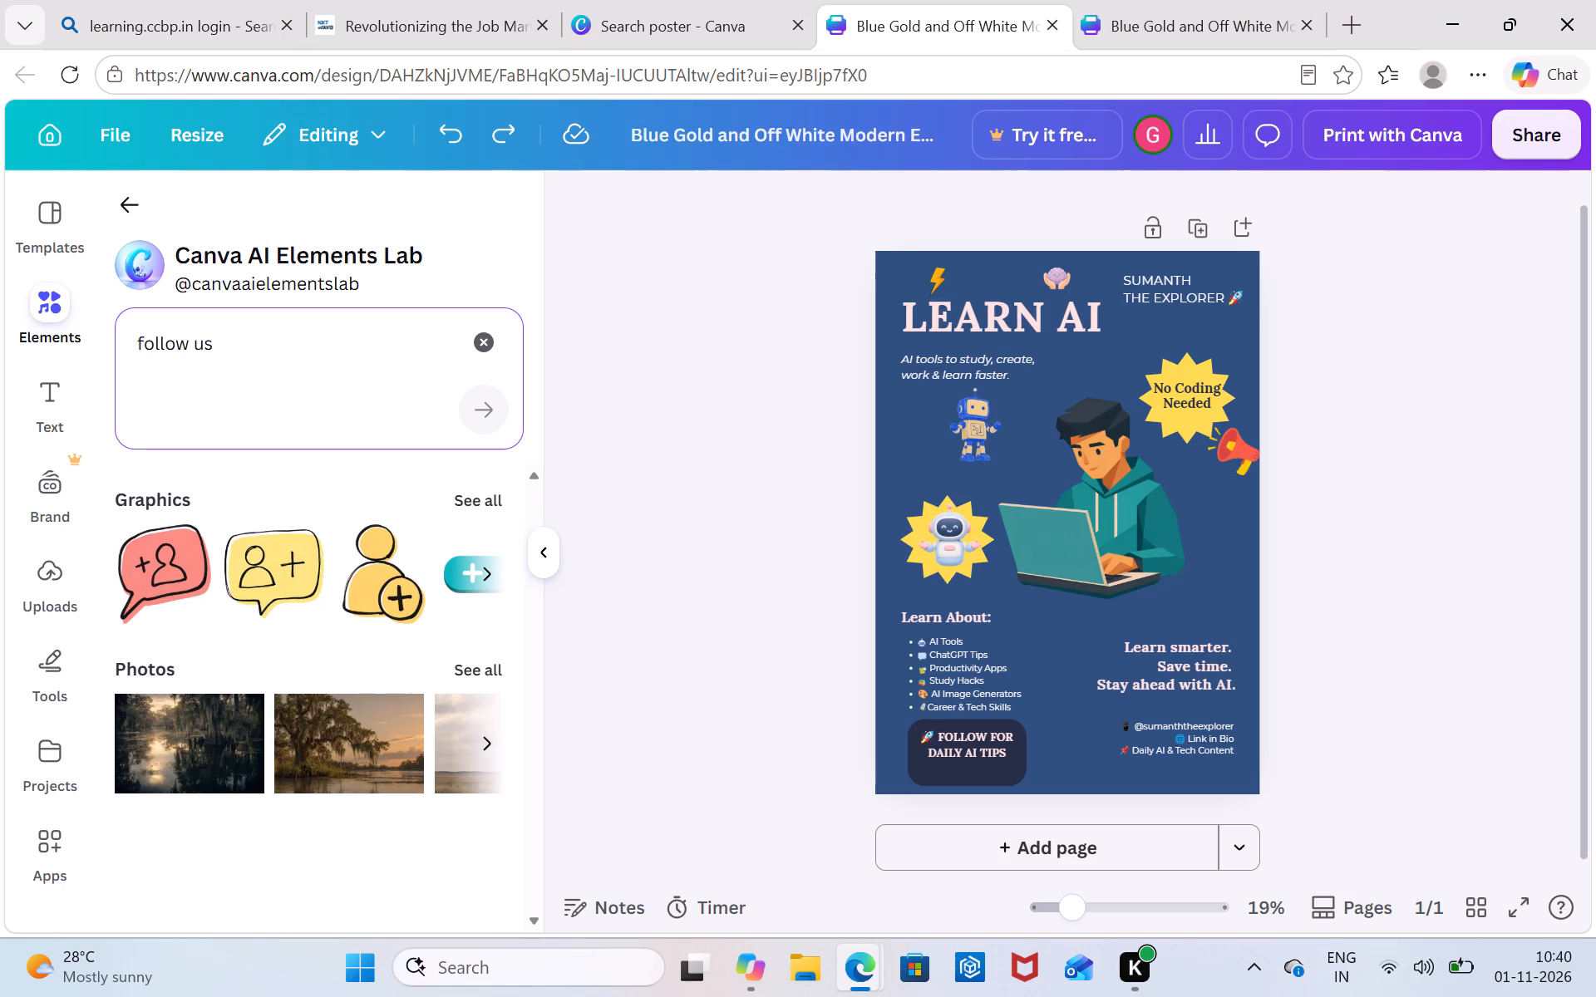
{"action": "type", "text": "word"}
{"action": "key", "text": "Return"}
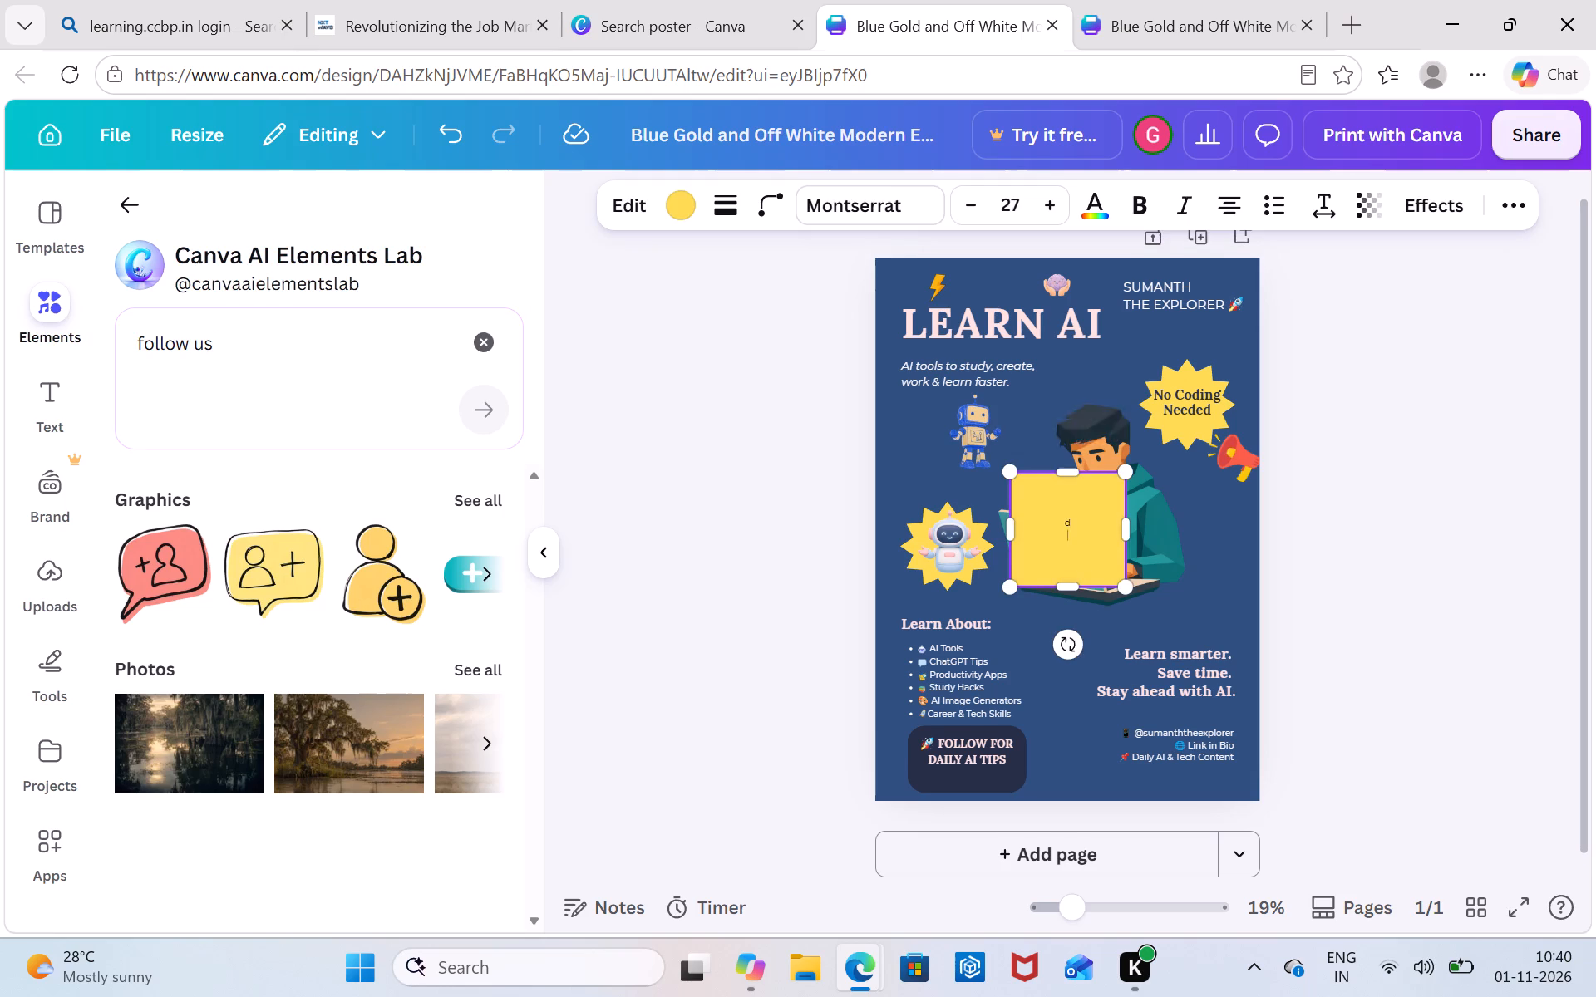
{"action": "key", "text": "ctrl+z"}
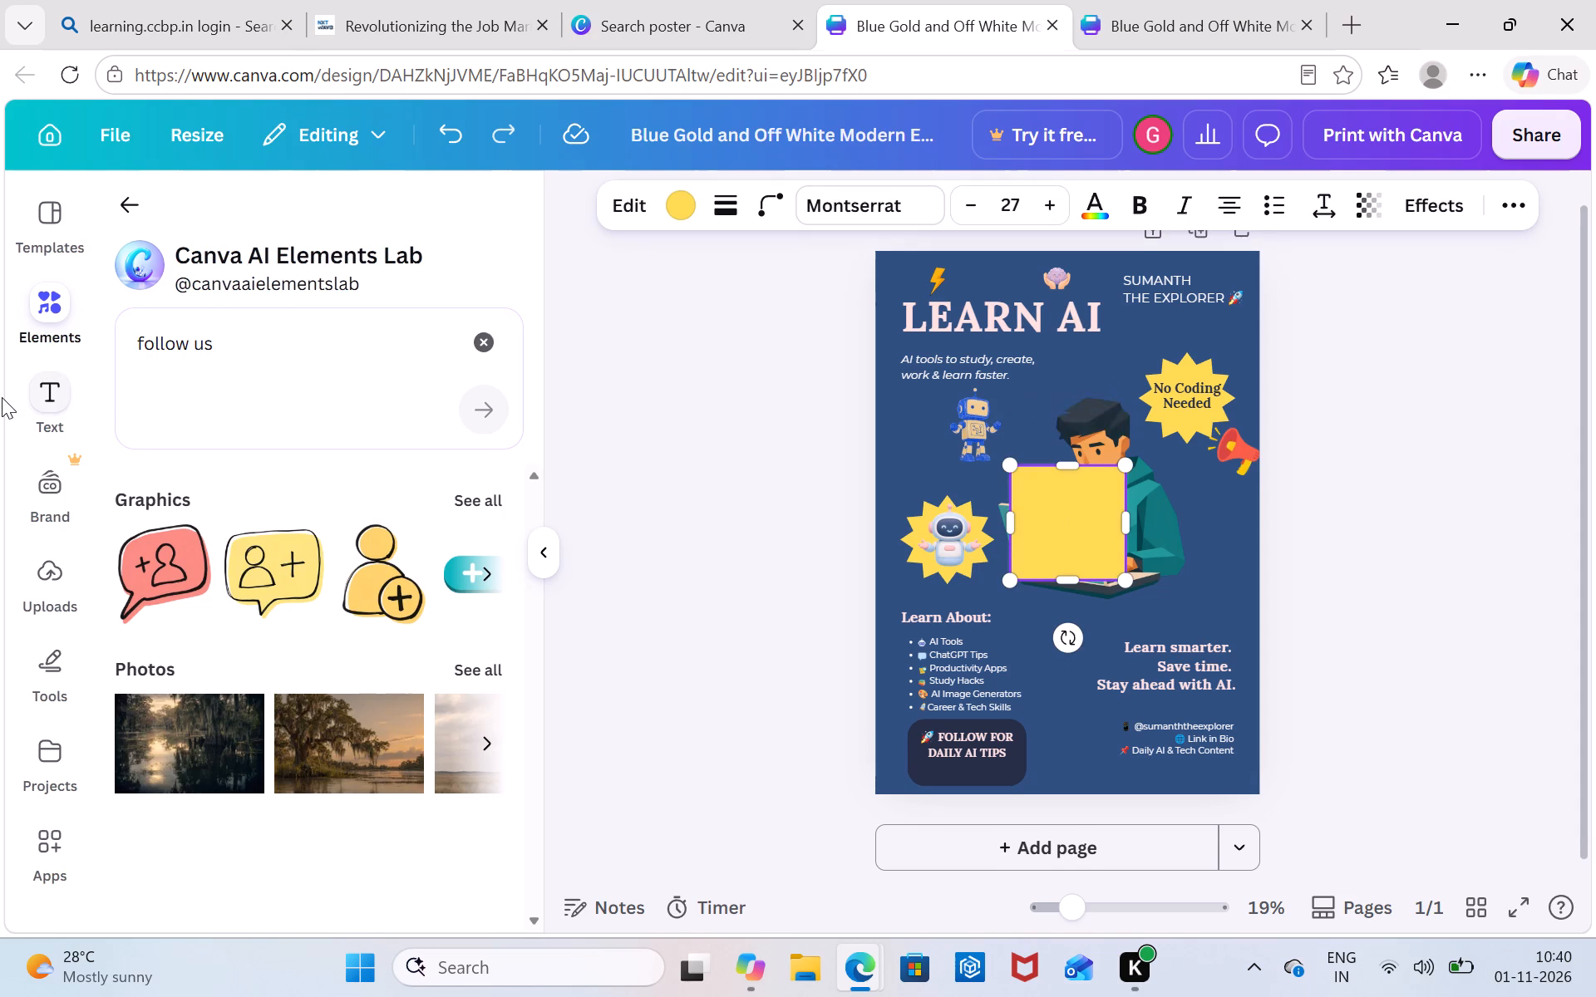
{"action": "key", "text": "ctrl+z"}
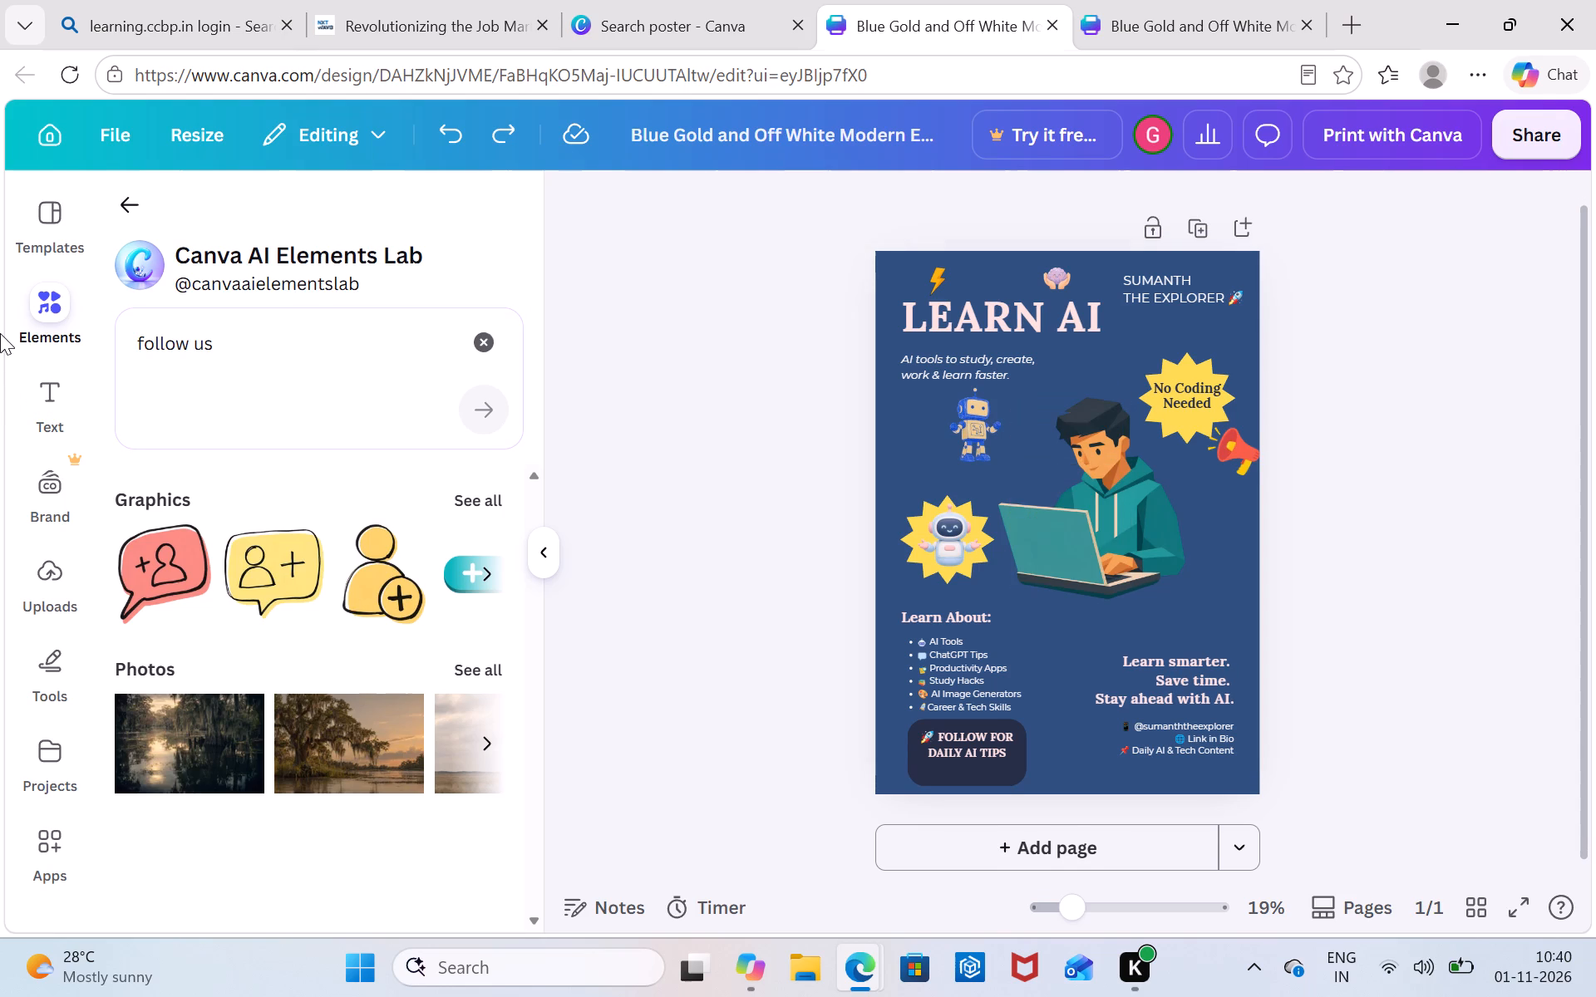
Search the collection for the suggested term "follow us icon".
{"action": "left_click", "coordinate": [247, 344]}
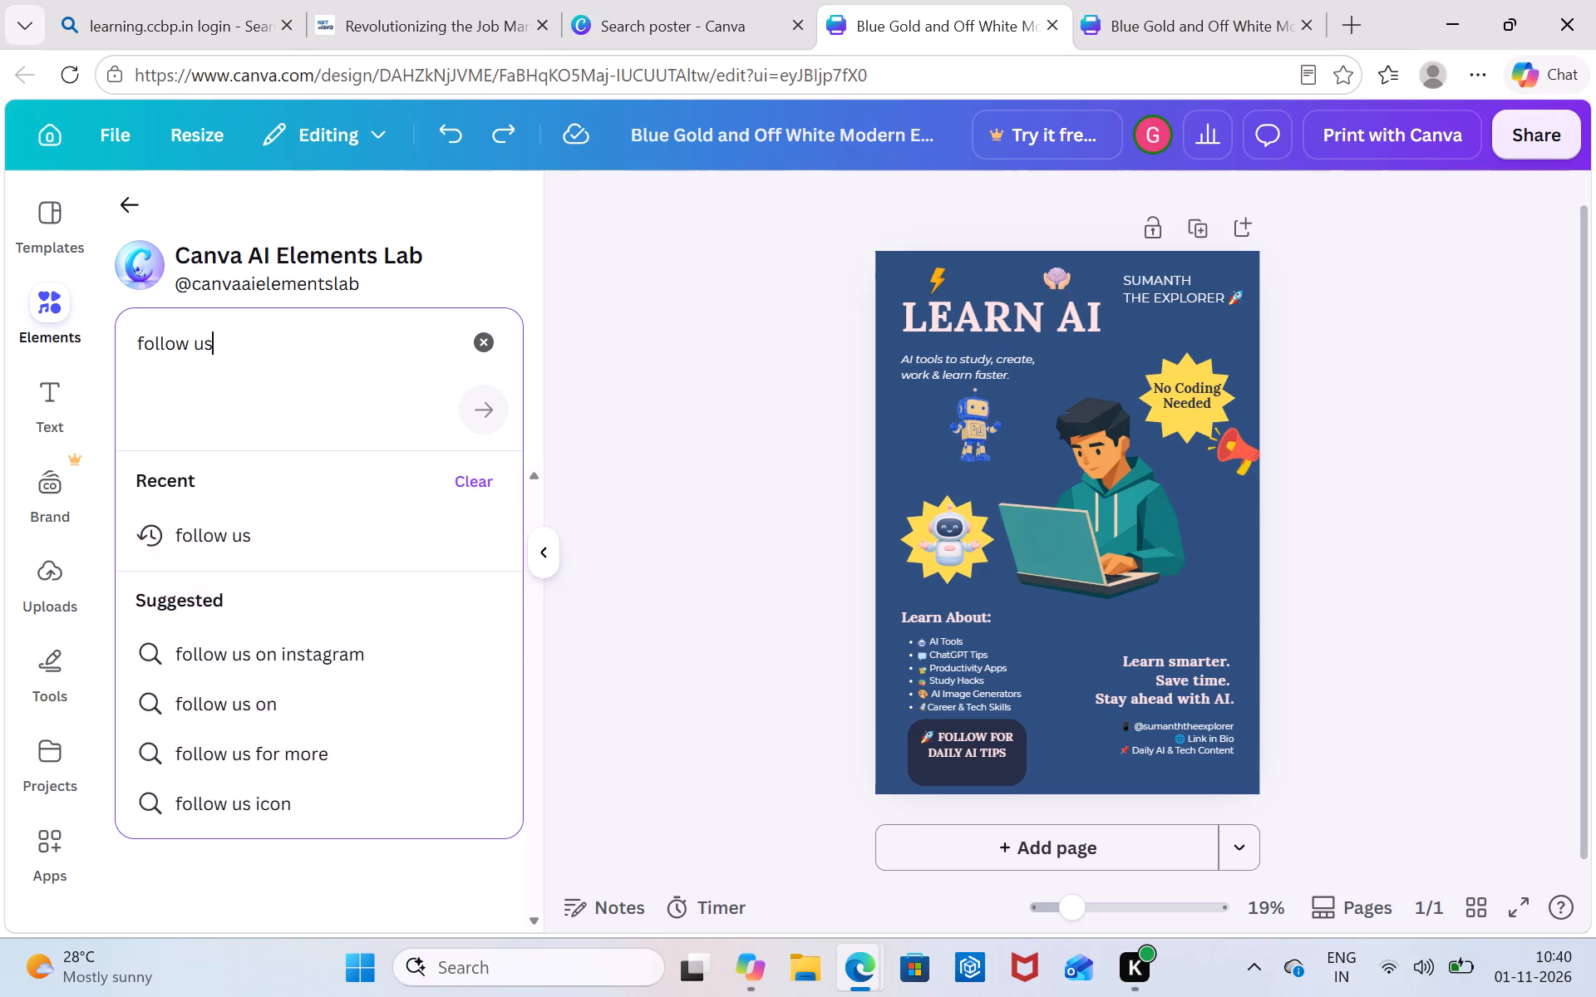
{"action": "key", "text": "space"}
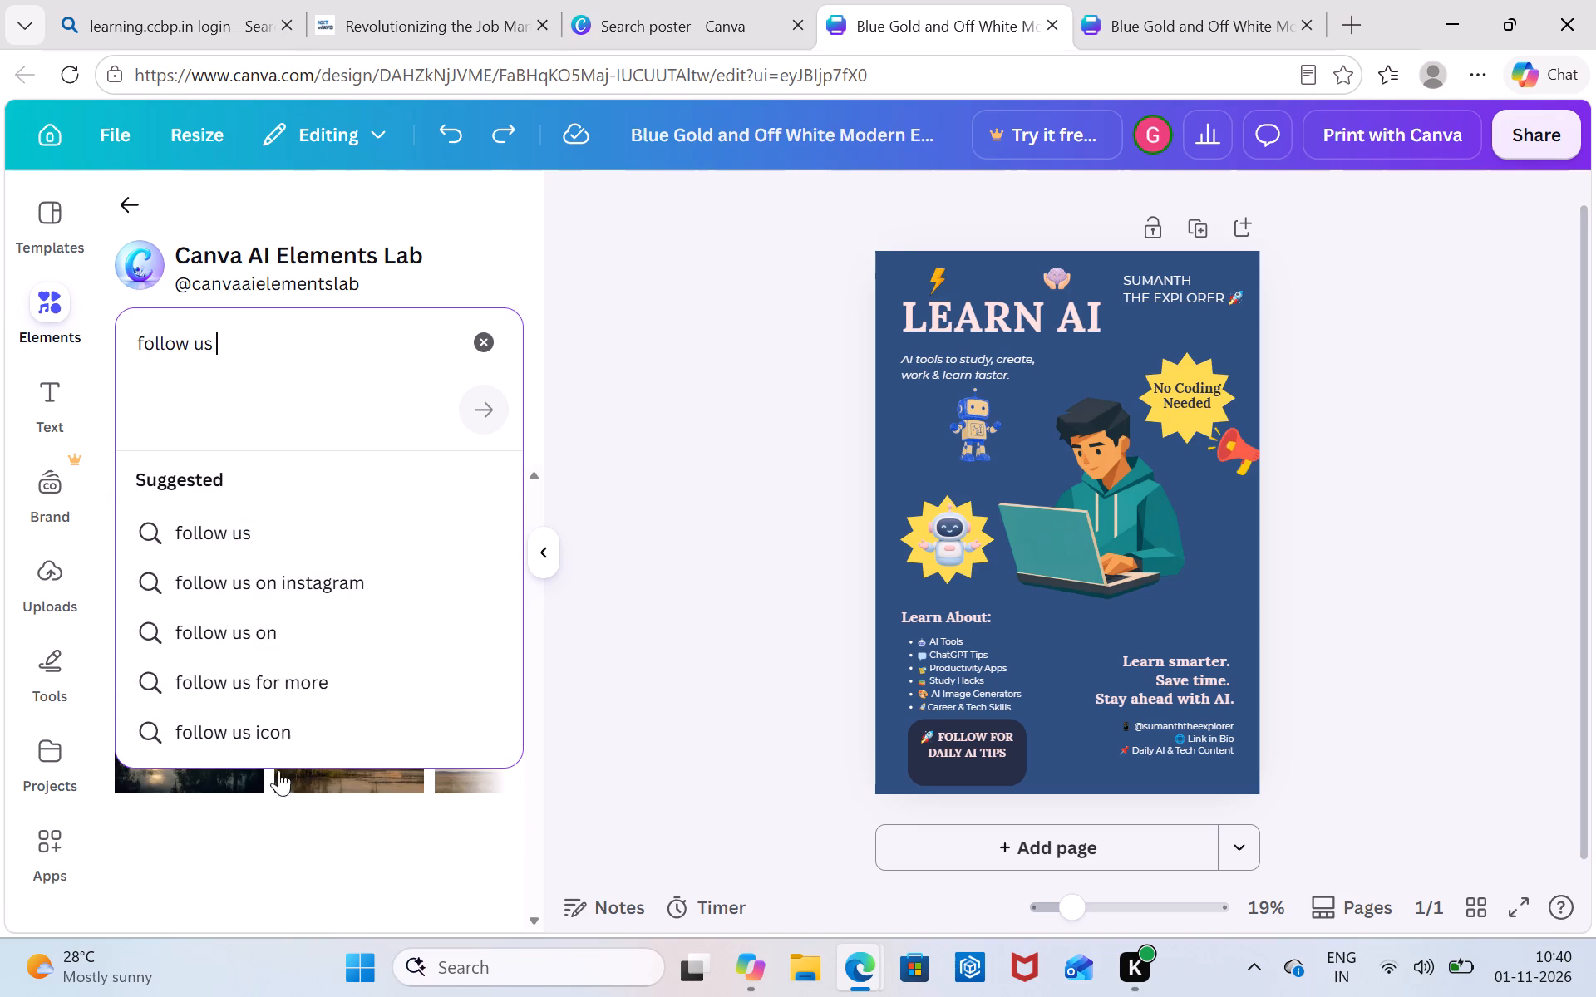
{"action": "left_click", "coordinate": [277, 726]}
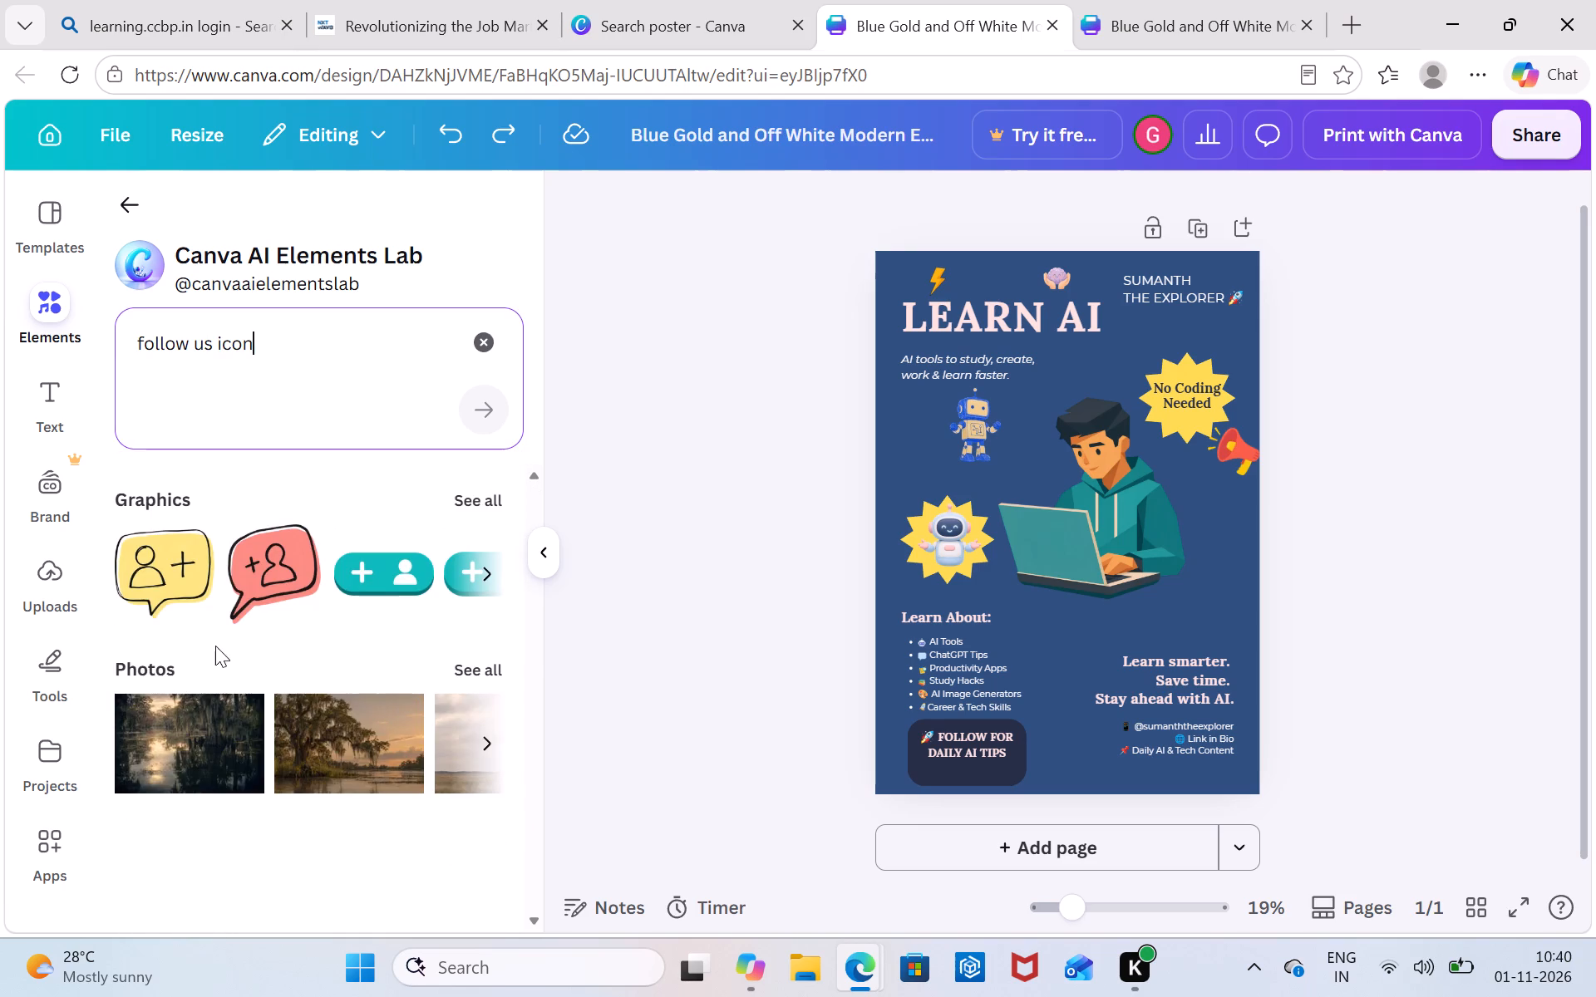
Extend the search to "follow us icon text" and look through the row of graphics for a suitable follow button.
{"action": "left_click", "coordinate": [282, 343]}
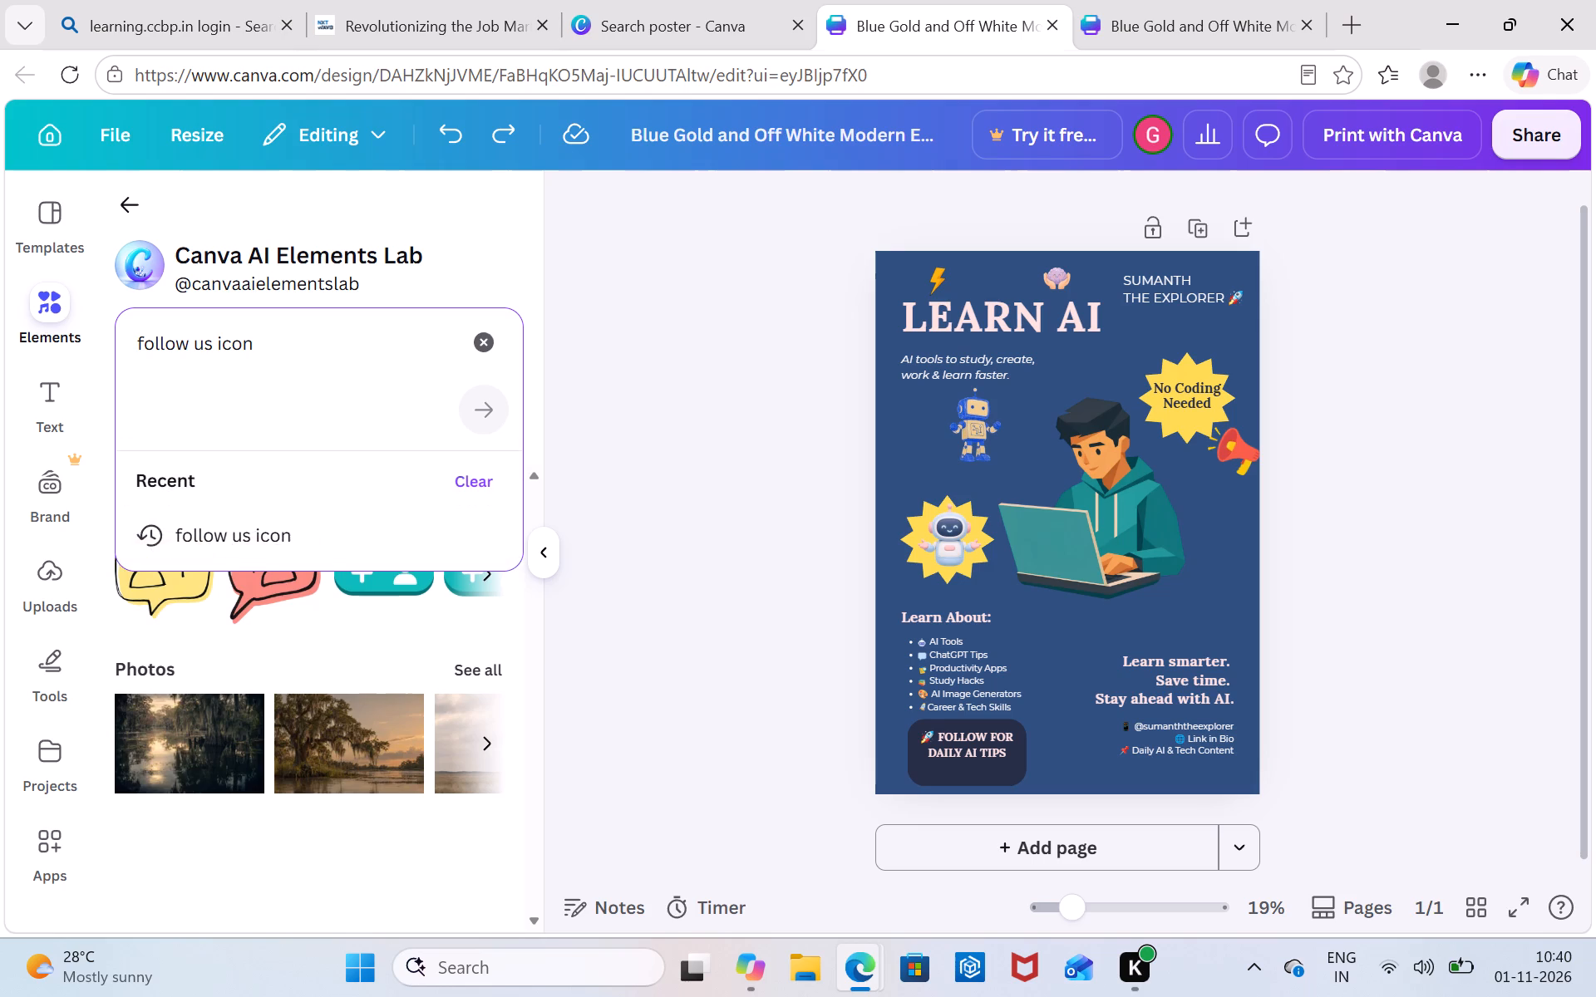
{"action": "key", "text": "space"}
{"action": "key", "text": "e"}
{"action": "key", "text": "BackSpace"}
{"action": "type", "text": "text"}
{"action": "key", "text": "Return"}
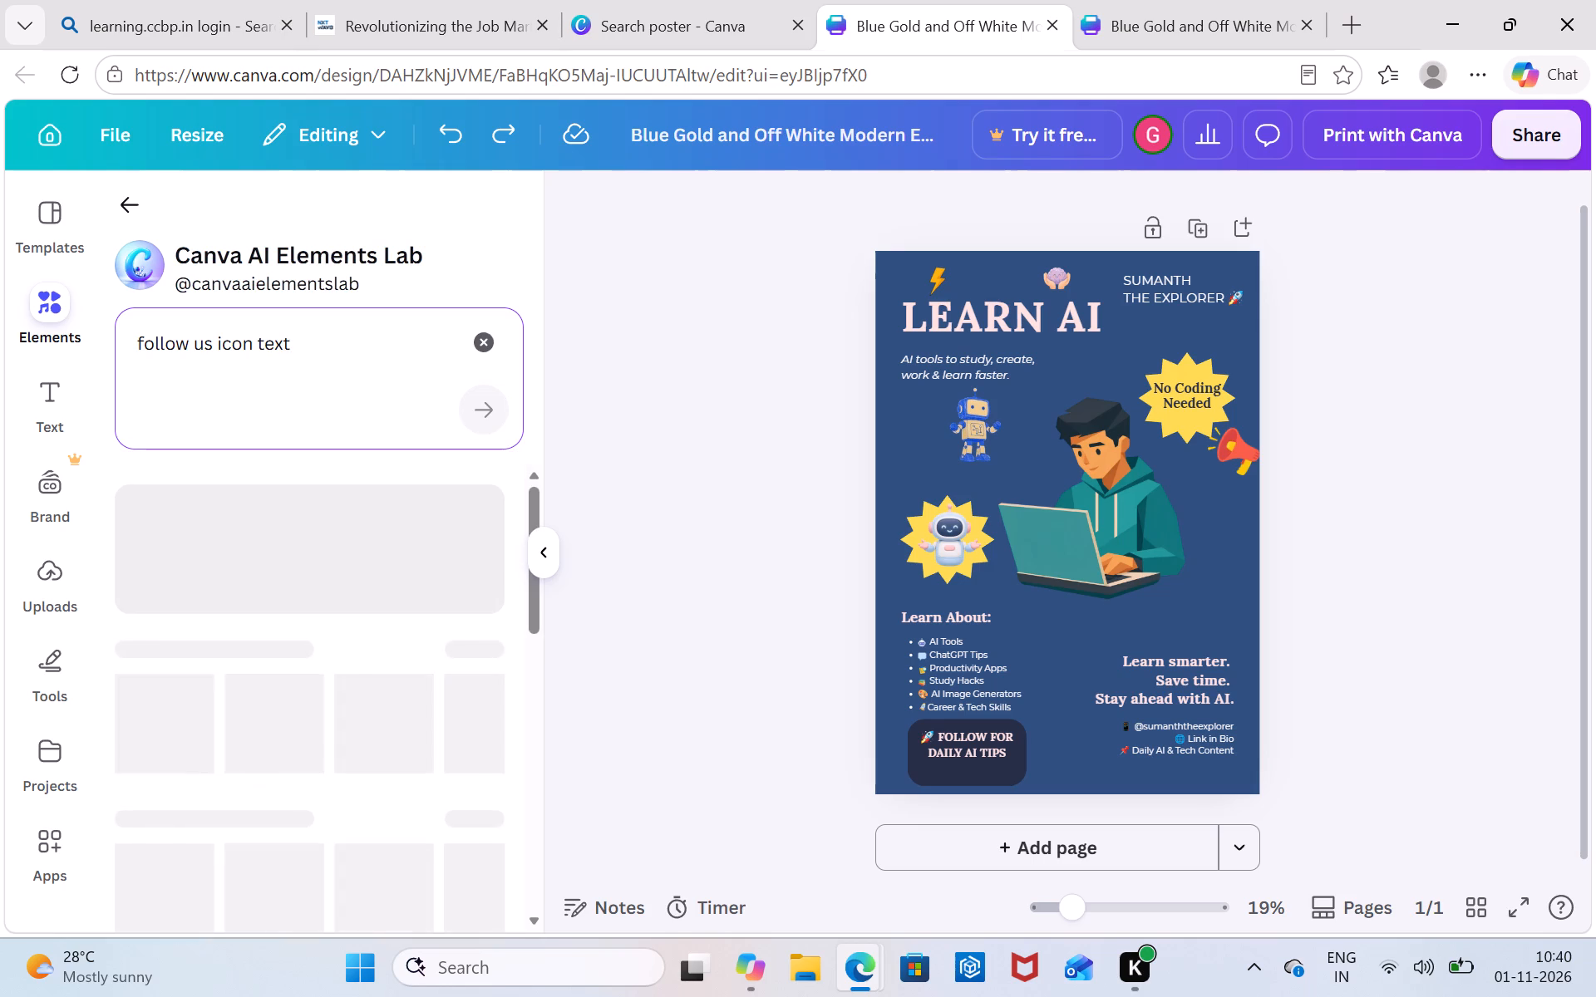
{"action": "scroll", "coordinate": [254, 680], "scroll_direction": "down", "scroll_amount": 2}
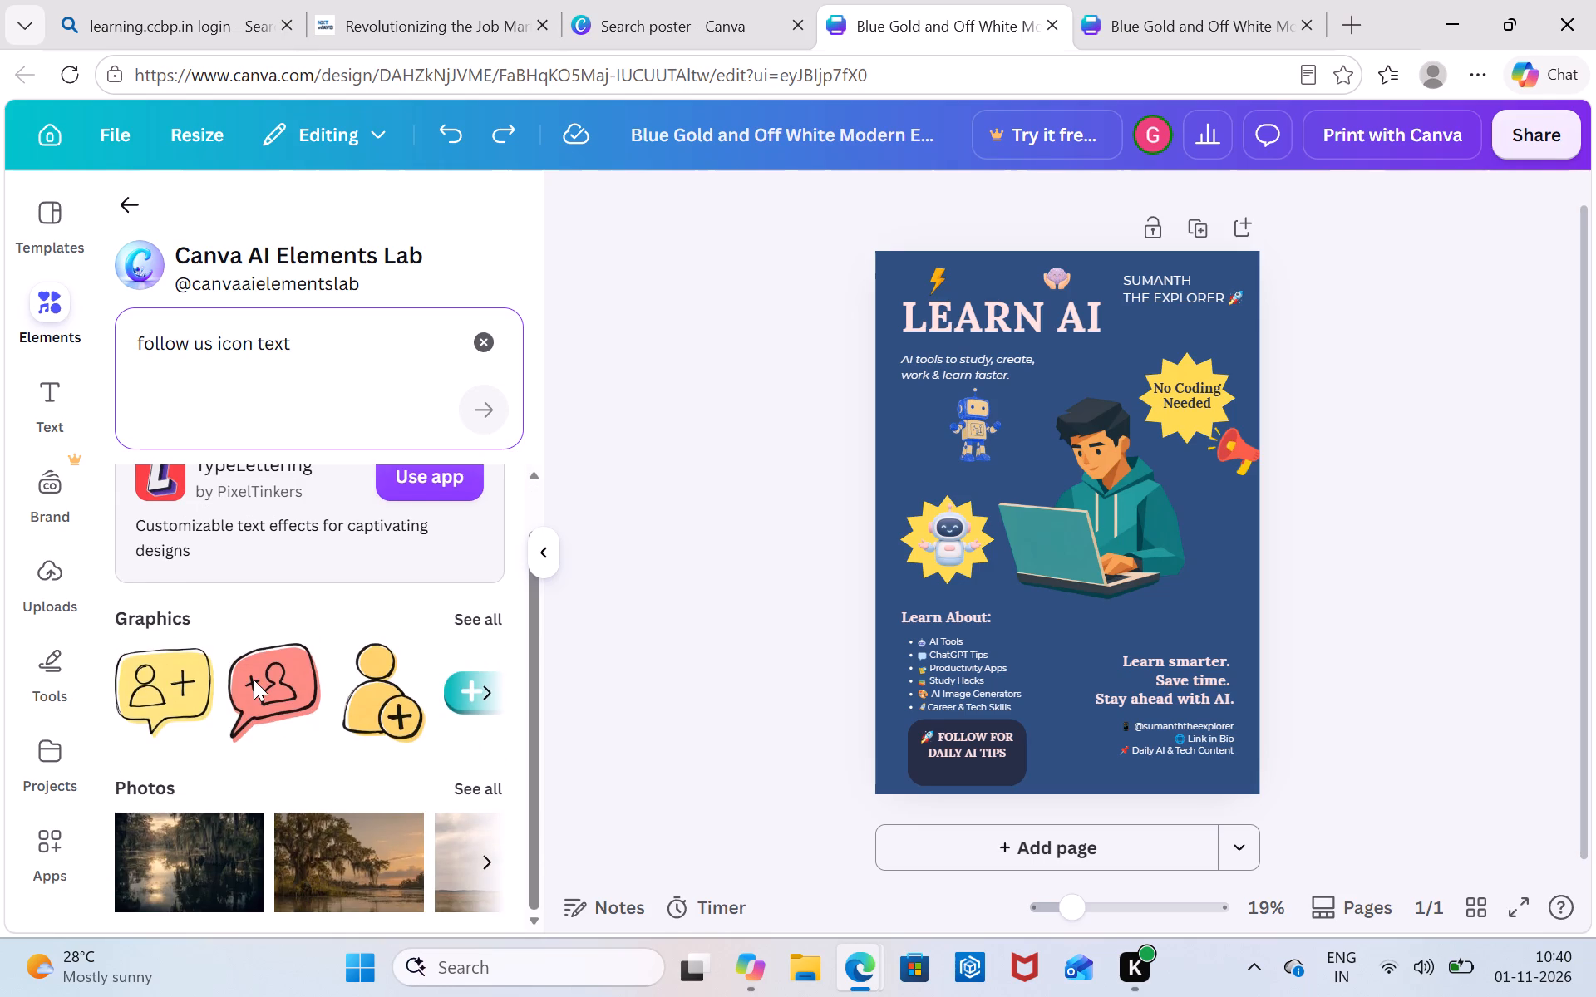
{"action": "scroll", "coordinate": [254, 680], "scroll_direction": "left", "scroll_amount": 5}
{"action": "scroll", "coordinate": [254, 680], "scroll_direction": "right", "scroll_amount": 1}
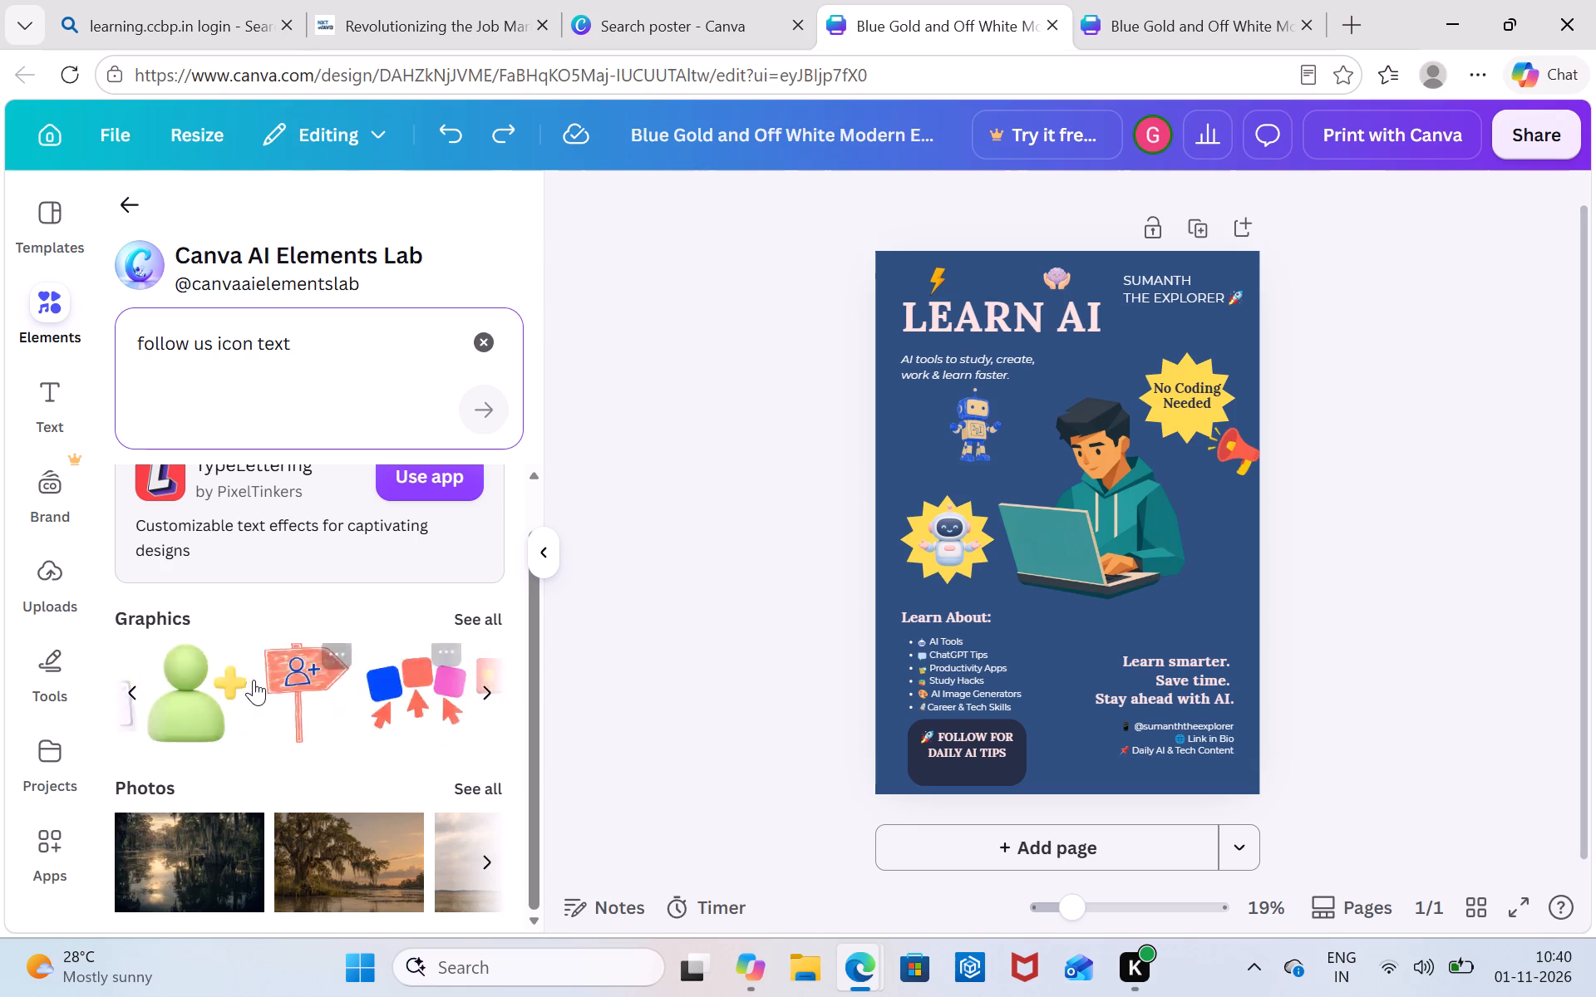
{"action": "scroll", "coordinate": [254, 680], "scroll_direction": "right", "scroll_amount": 2}
{"action": "scroll", "coordinate": [254, 680], "scroll_direction": "left", "scroll_amount": 1}
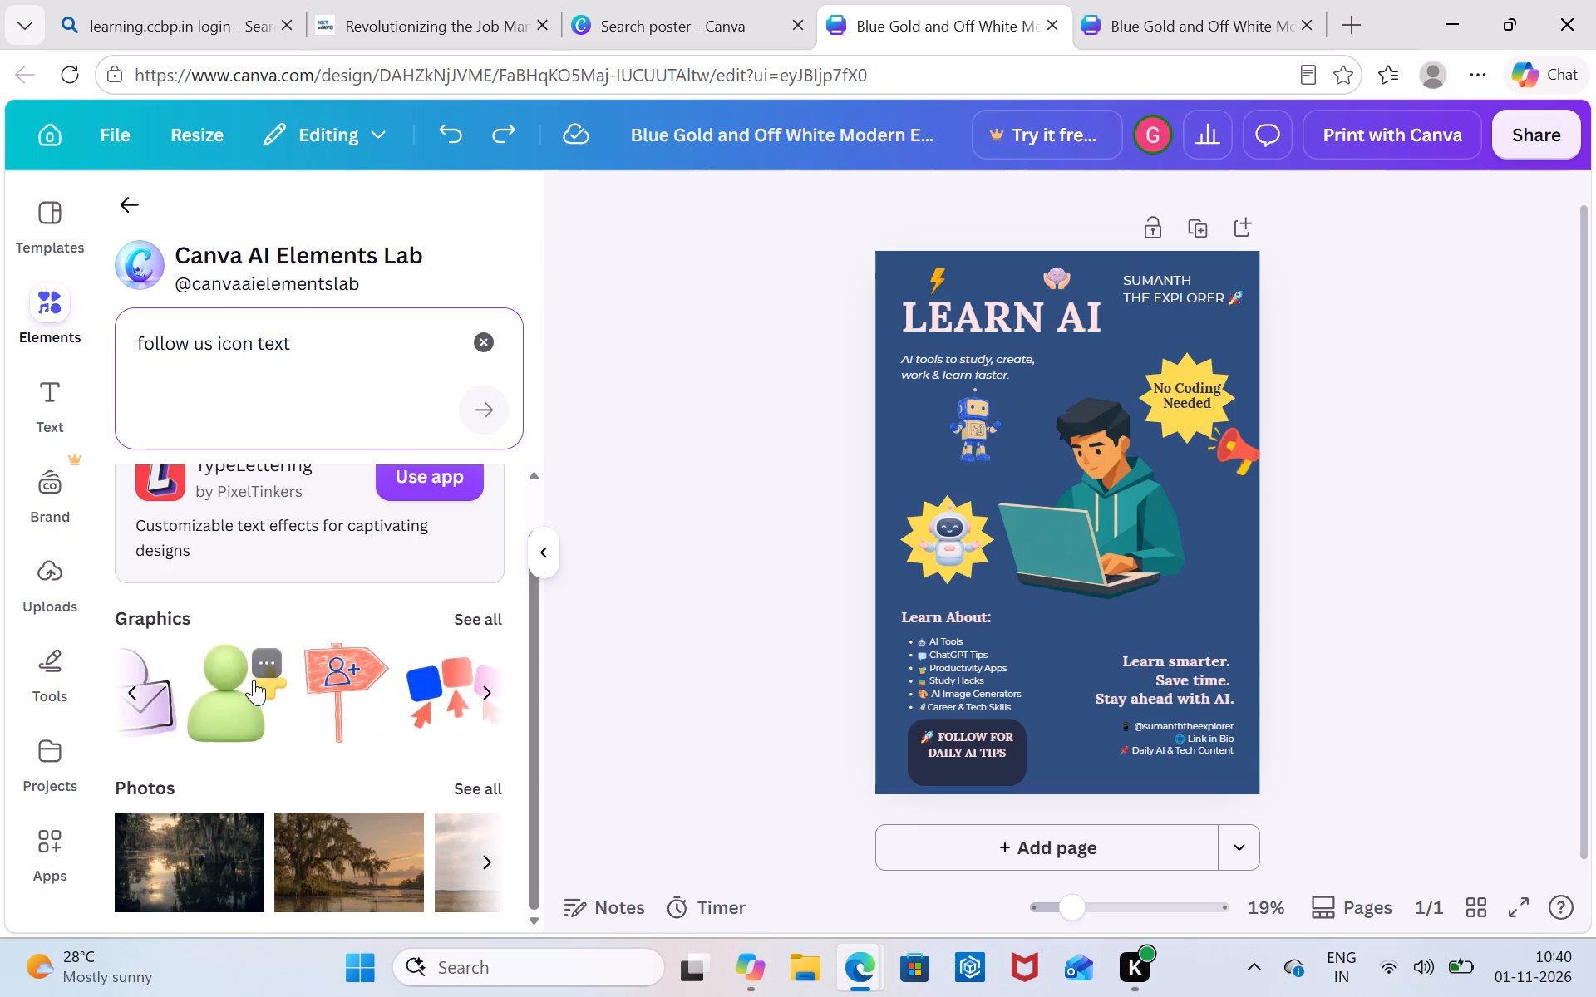
{"action": "scroll", "coordinate": [254, 680], "scroll_direction": "left", "scroll_amount": 1}
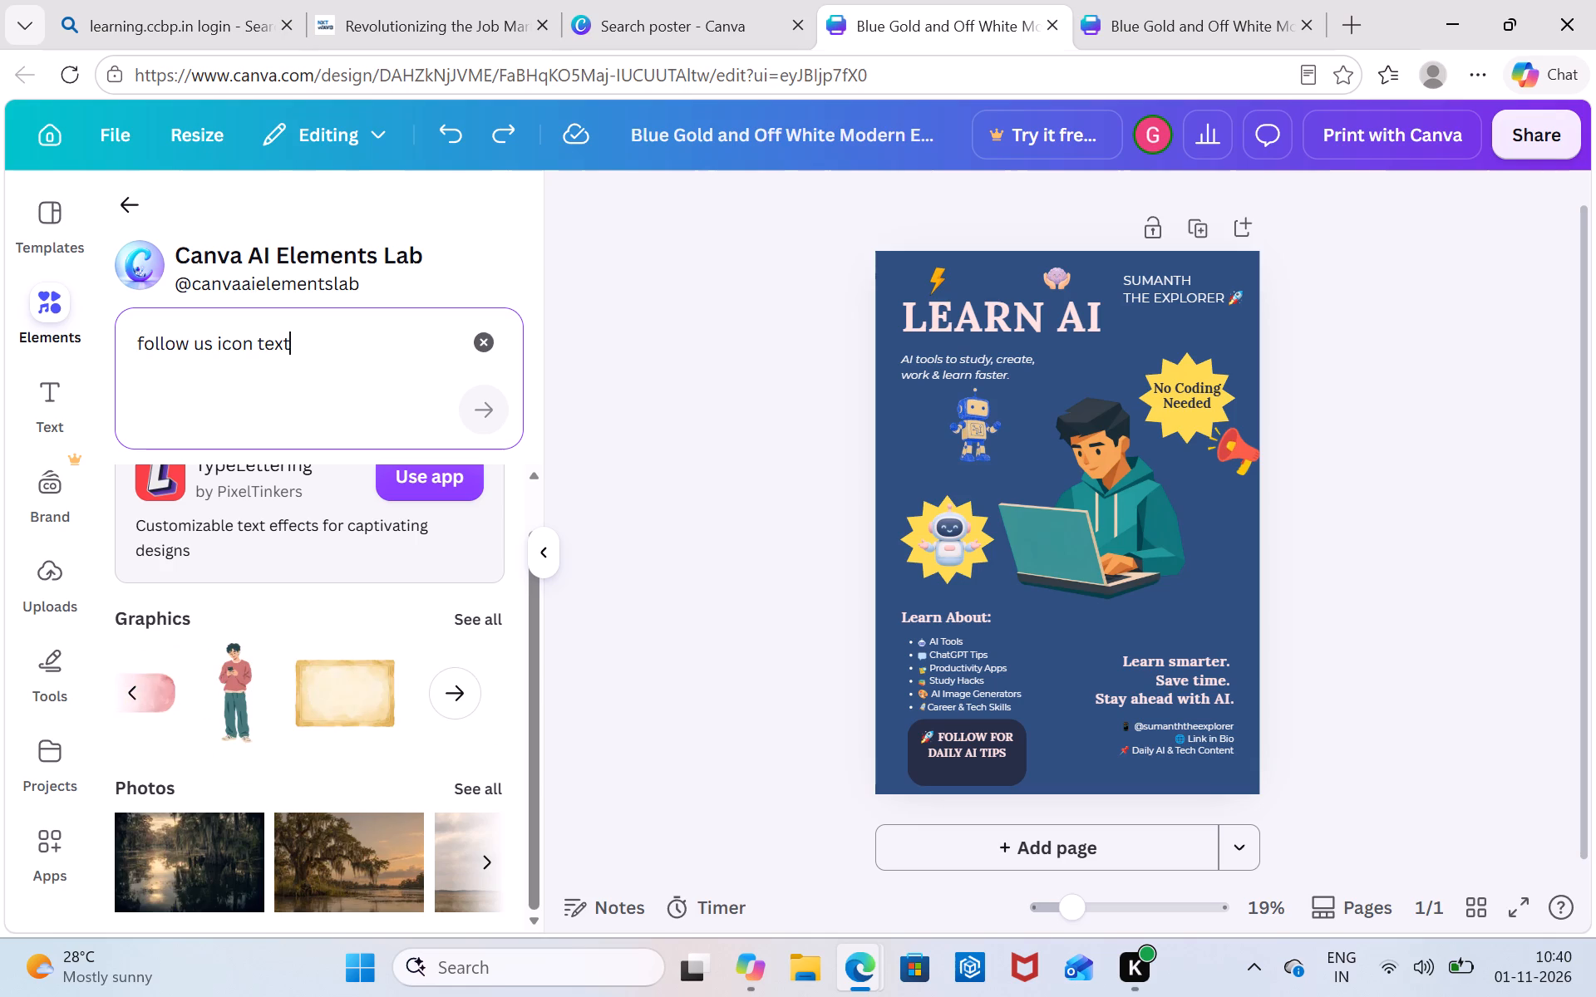
Replace the search term and search the collection for "follow button".
{"action": "key", "text": "BackSpace"}
{"action": "key", "text": "BackSpace"}
{"action": "key", "text": "BackSpace"}
{"action": "key", "text": "BackSpace"}
{"action": "key", "text": "BackSpace"}
{"action": "key", "text": "BackSpace"}
{"action": "key", "text": "BackSpace"}
{"action": "key", "text": "BackSpace"}
{"action": "key", "text": "BackSpace"}
{"action": "key", "text": "BackSpace"}
{"action": "key", "text": "BackSpace"}
{"action": "key", "text": "BackSpace"}
{"action": "key", "text": "BackSpace"}
{"action": "key", "text": "BackSpace"}
{"action": "key", "text": "BackSpace"}
{"action": "key", "text": "BackSpace"}
{"action": "key", "text": "BackSpace"}
{"action": "key", "text": "BackSpace"}
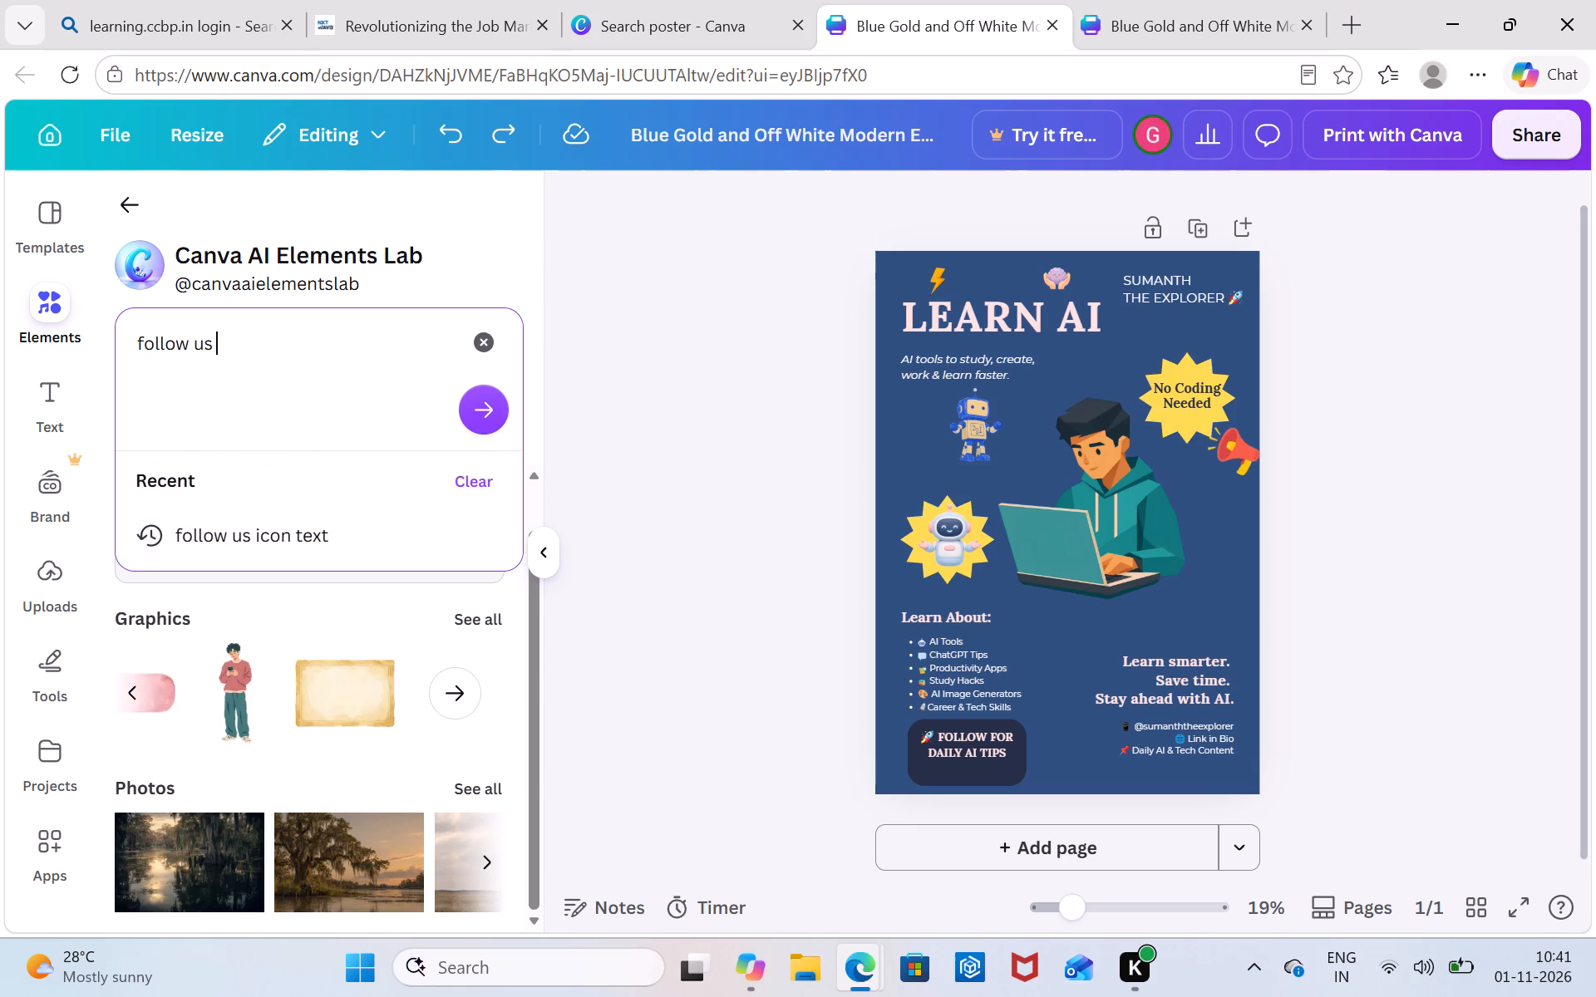
{"action": "key", "text": "BackSpace"}
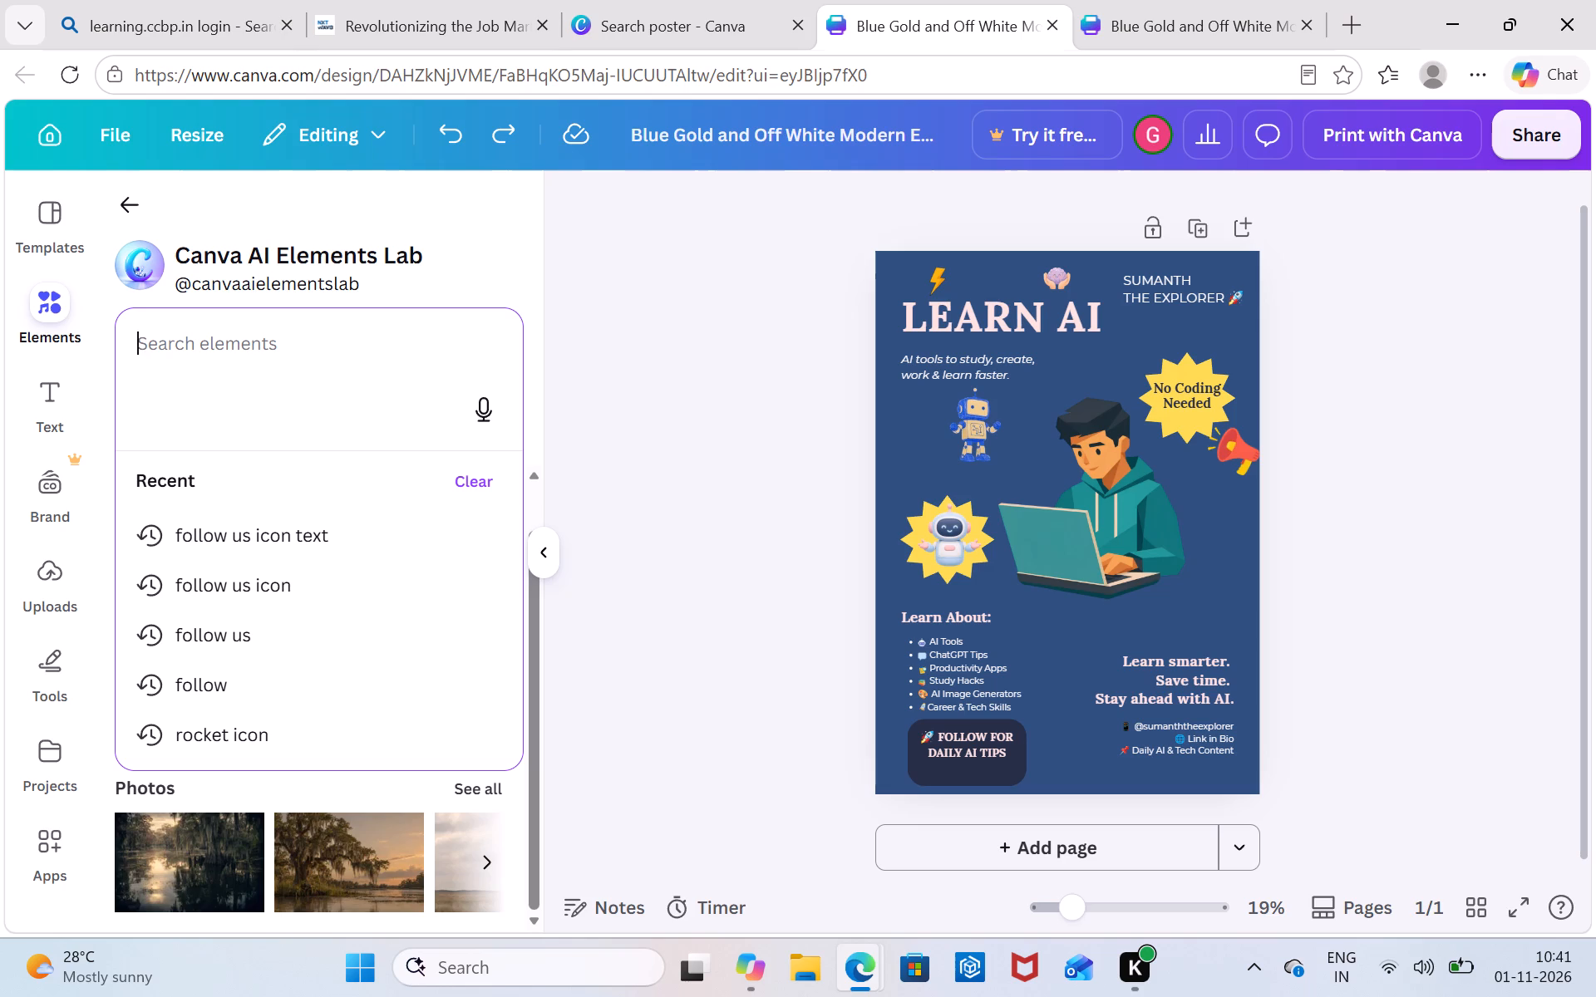
{"action": "type", "text": "follow"}
{"action": "key", "text": "space"}
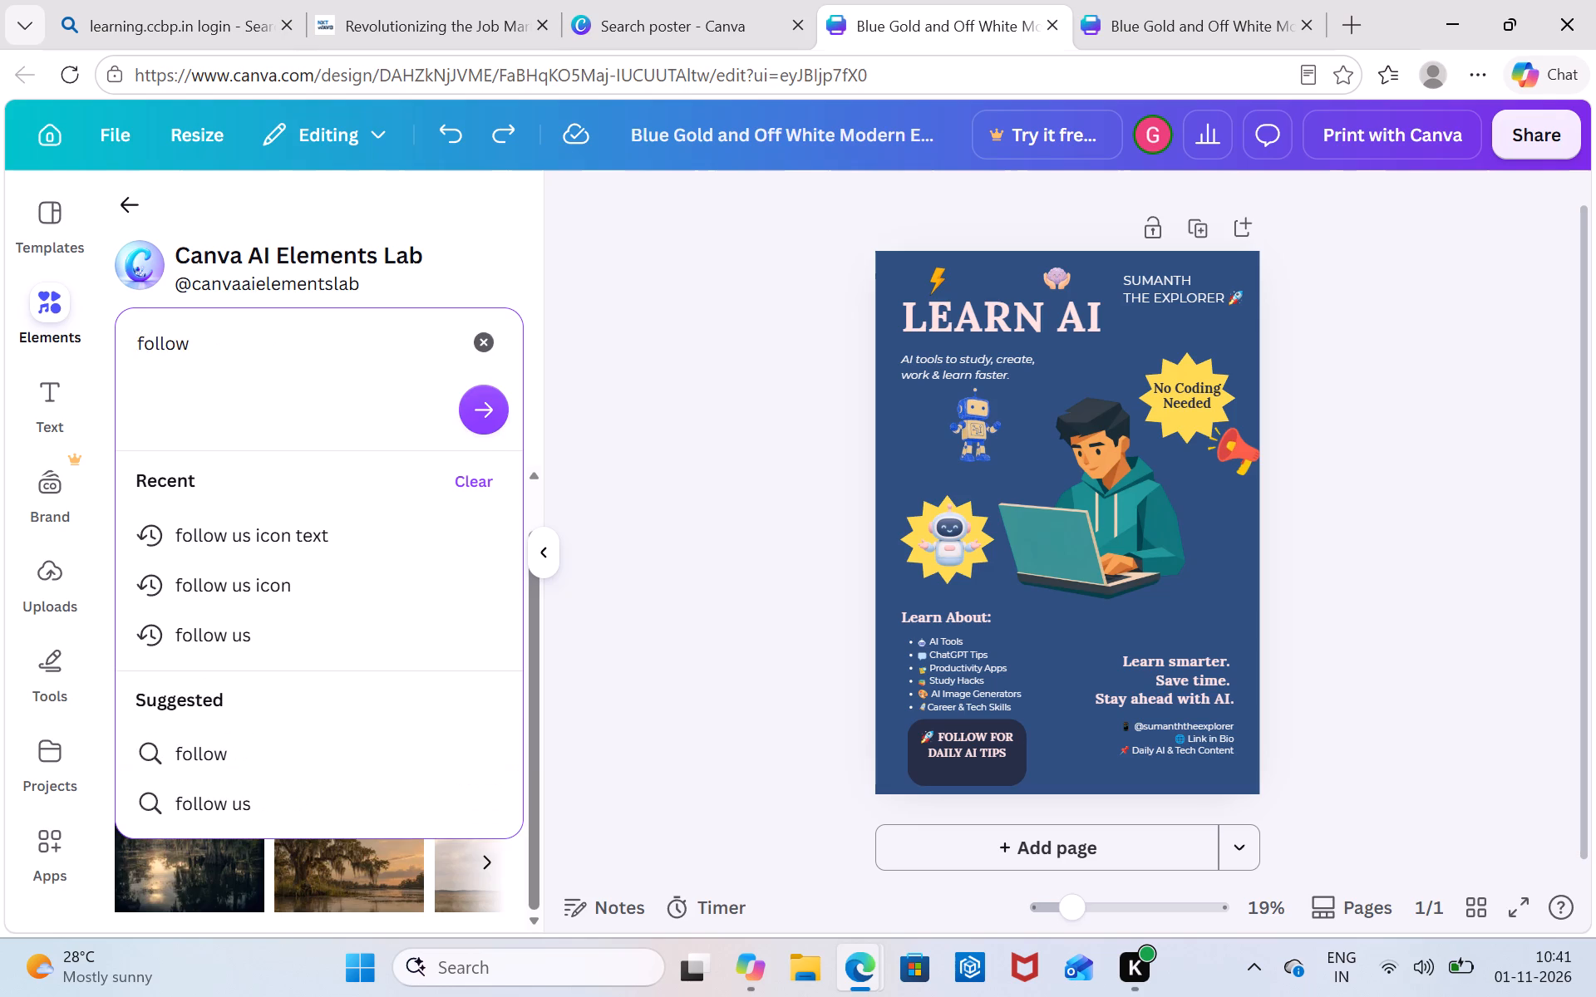
{"action": "type", "text": "button"}
{"action": "key", "text": "Return"}
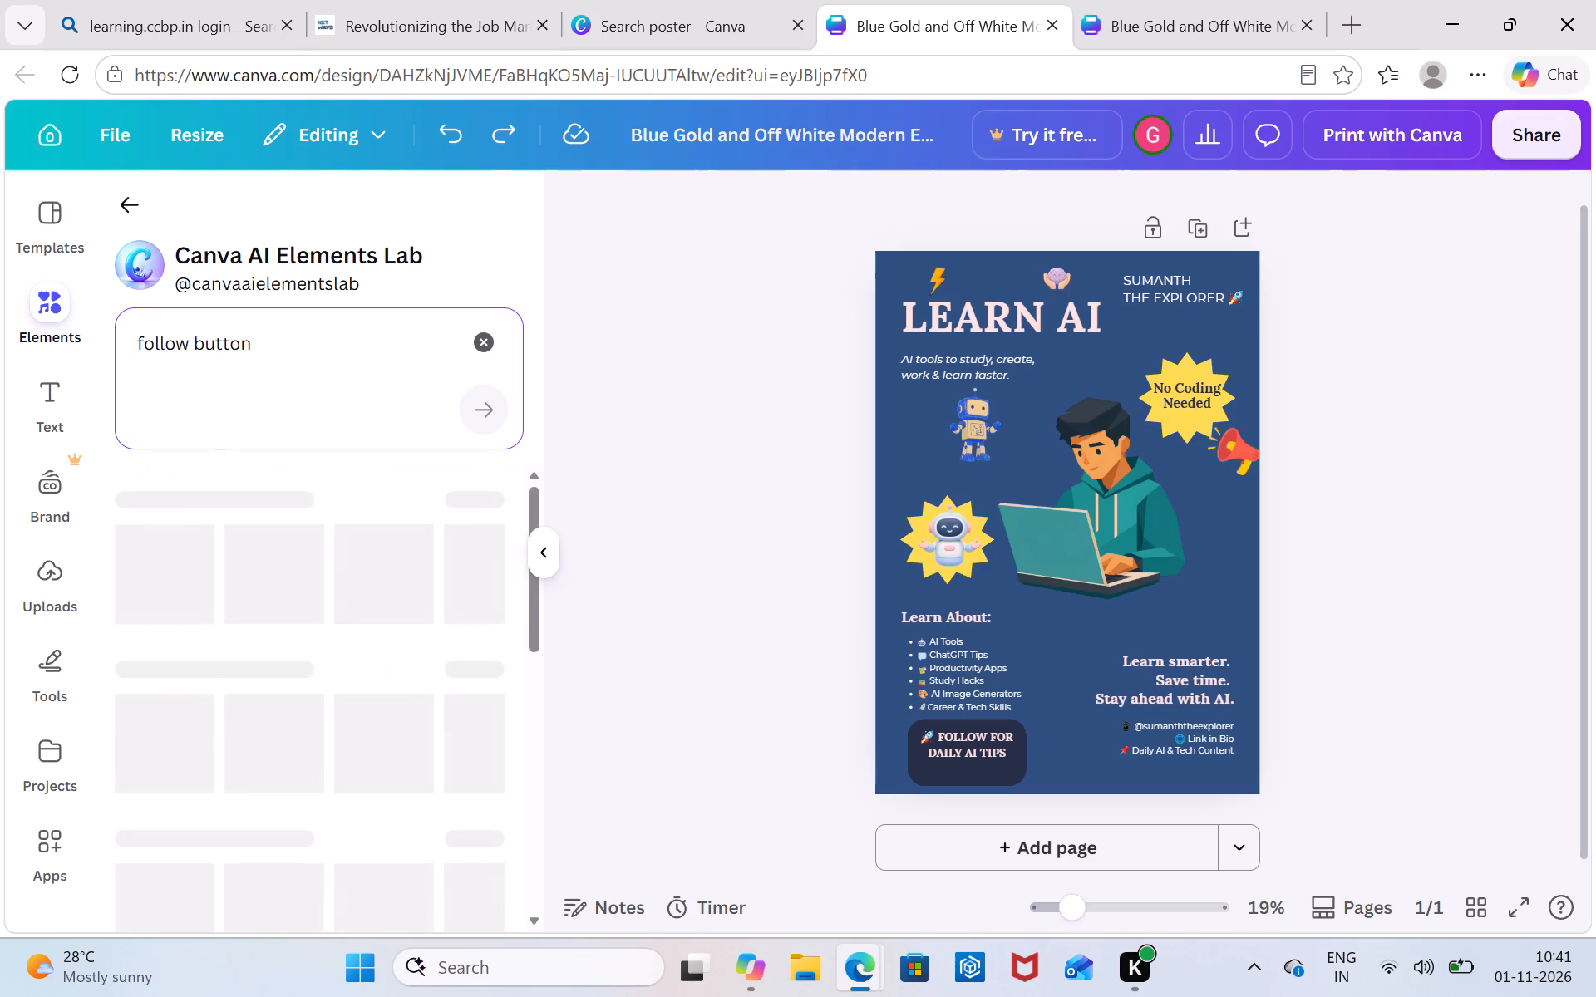
Look through the row of "follow button" graphics for a suitable one, and hide the element search results.
{"action": "scroll", "coordinate": [291, 572], "scroll_direction": "left", "scroll_amount": 3}
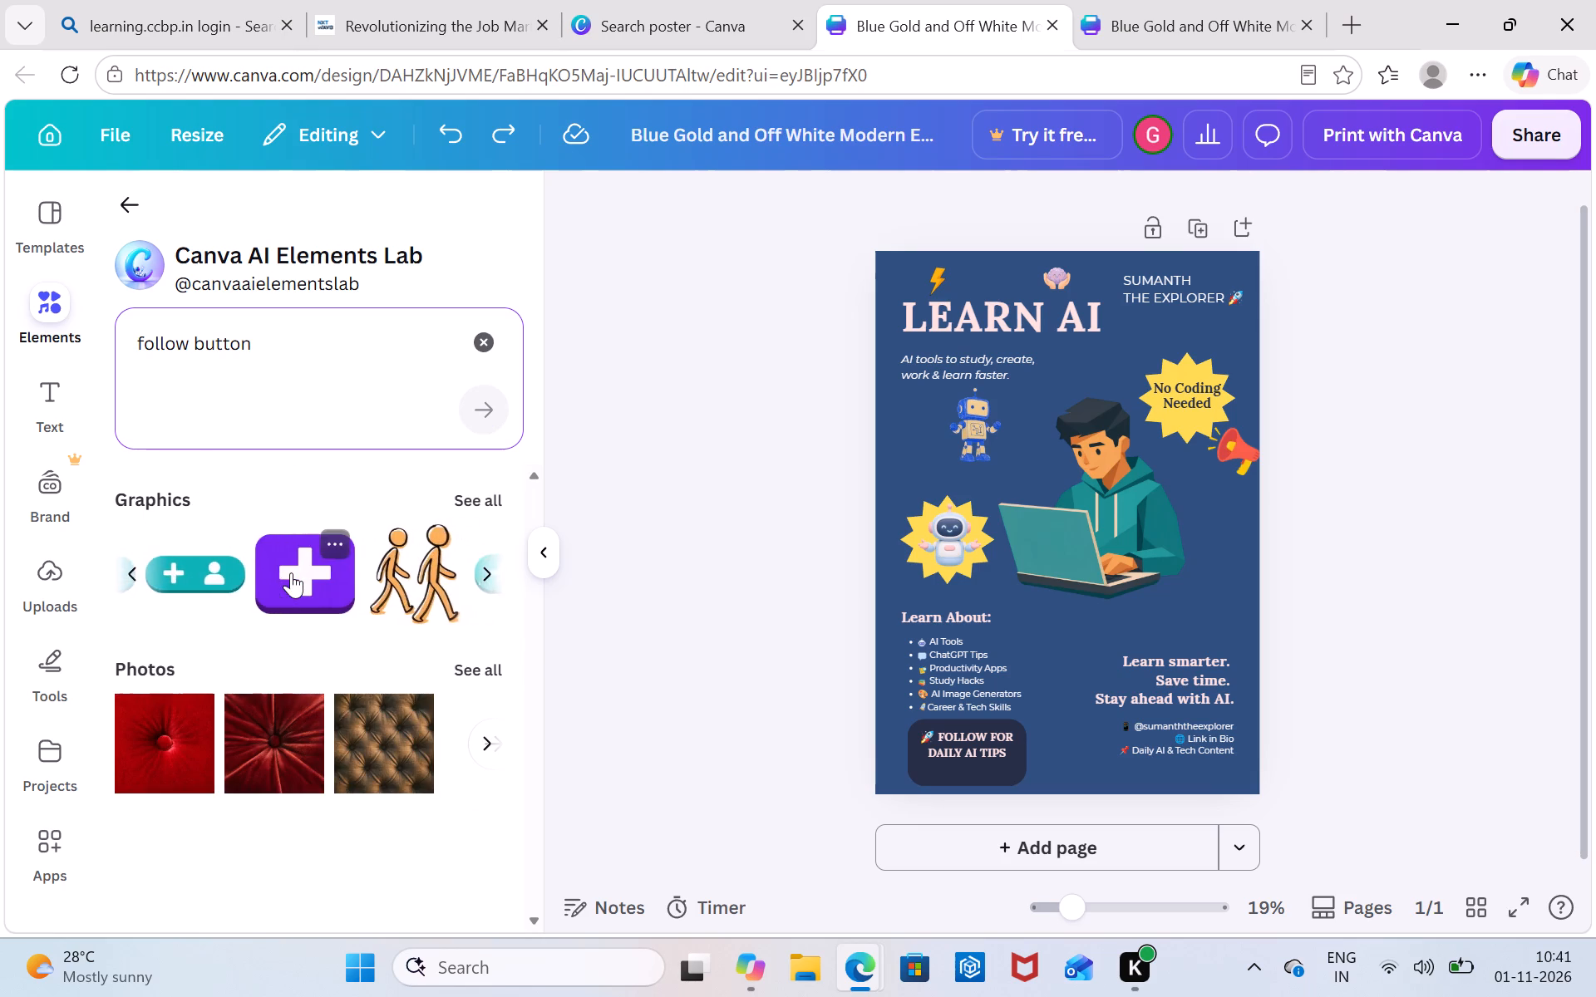
{"action": "scroll", "coordinate": [291, 572], "scroll_direction": "left", "scroll_amount": 3}
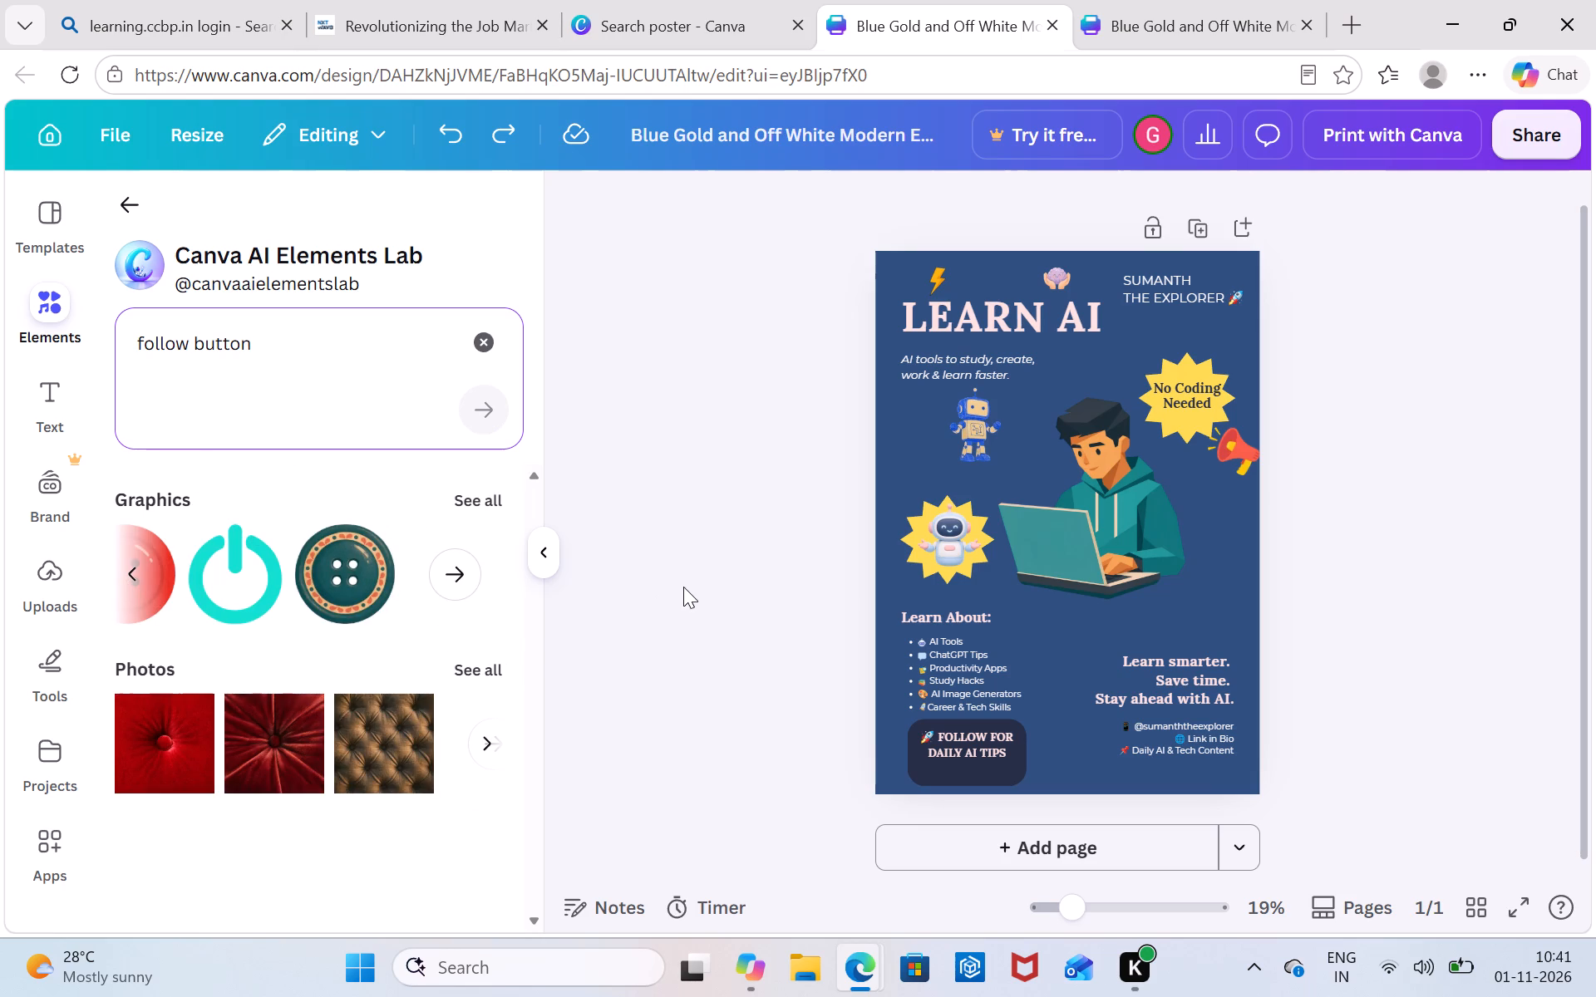
{"action": "left_click", "coordinate": [683, 587]}
{"action": "left_click", "coordinate": [553, 560]}
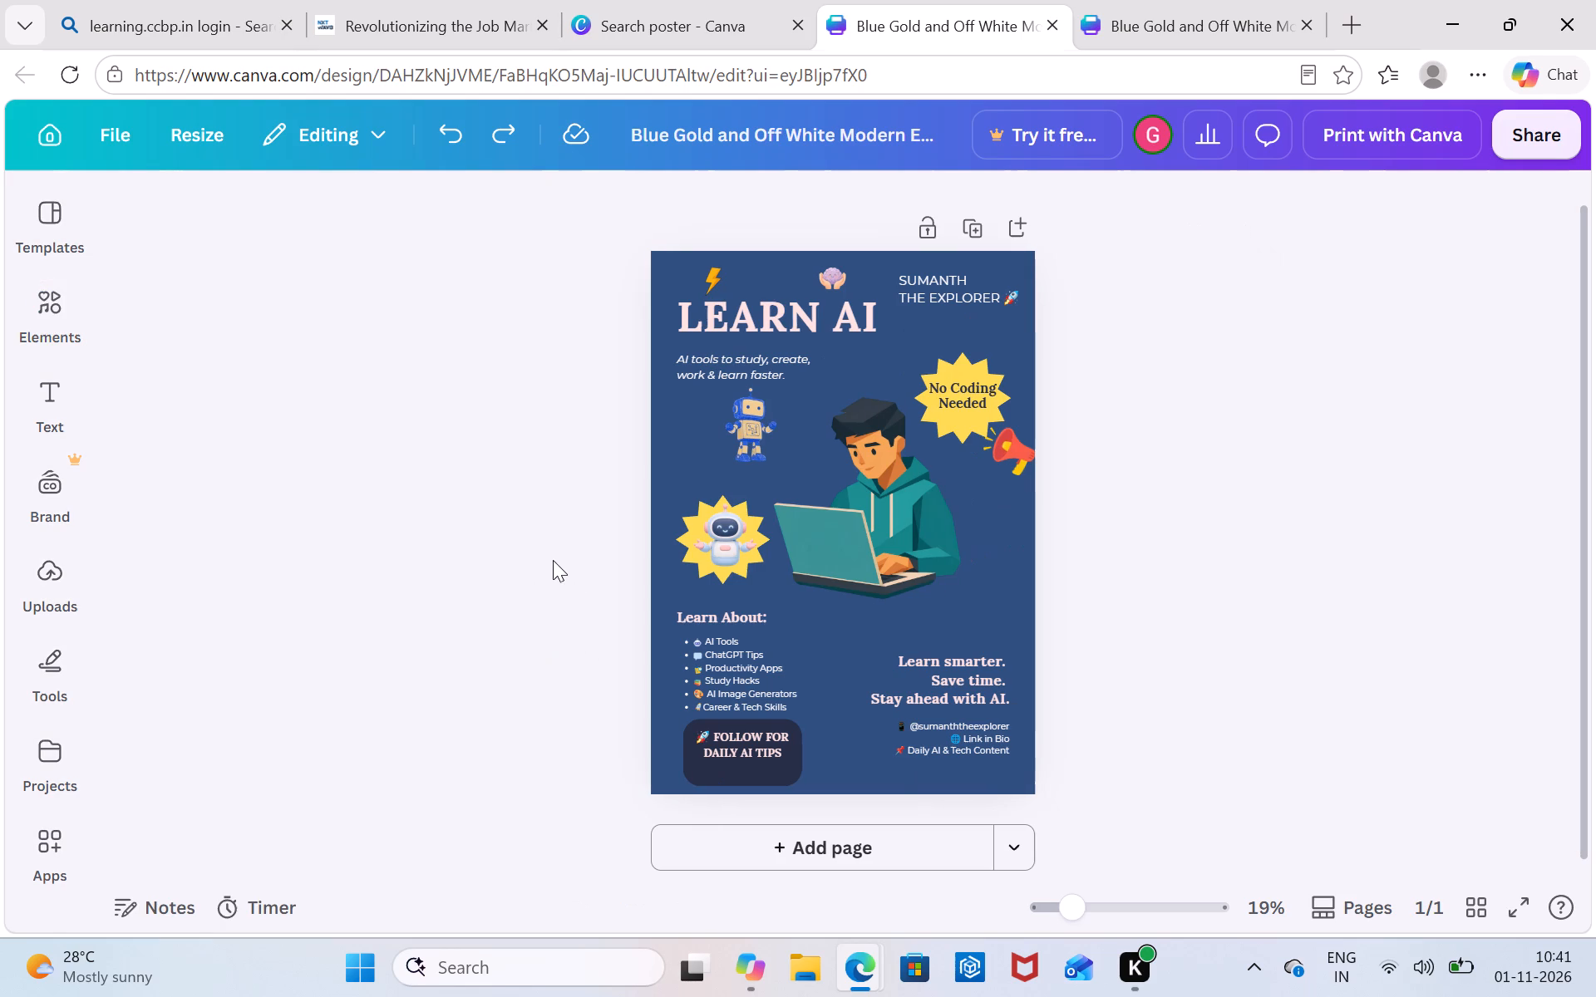
{"action": "left_click", "coordinate": [1081, 629]}
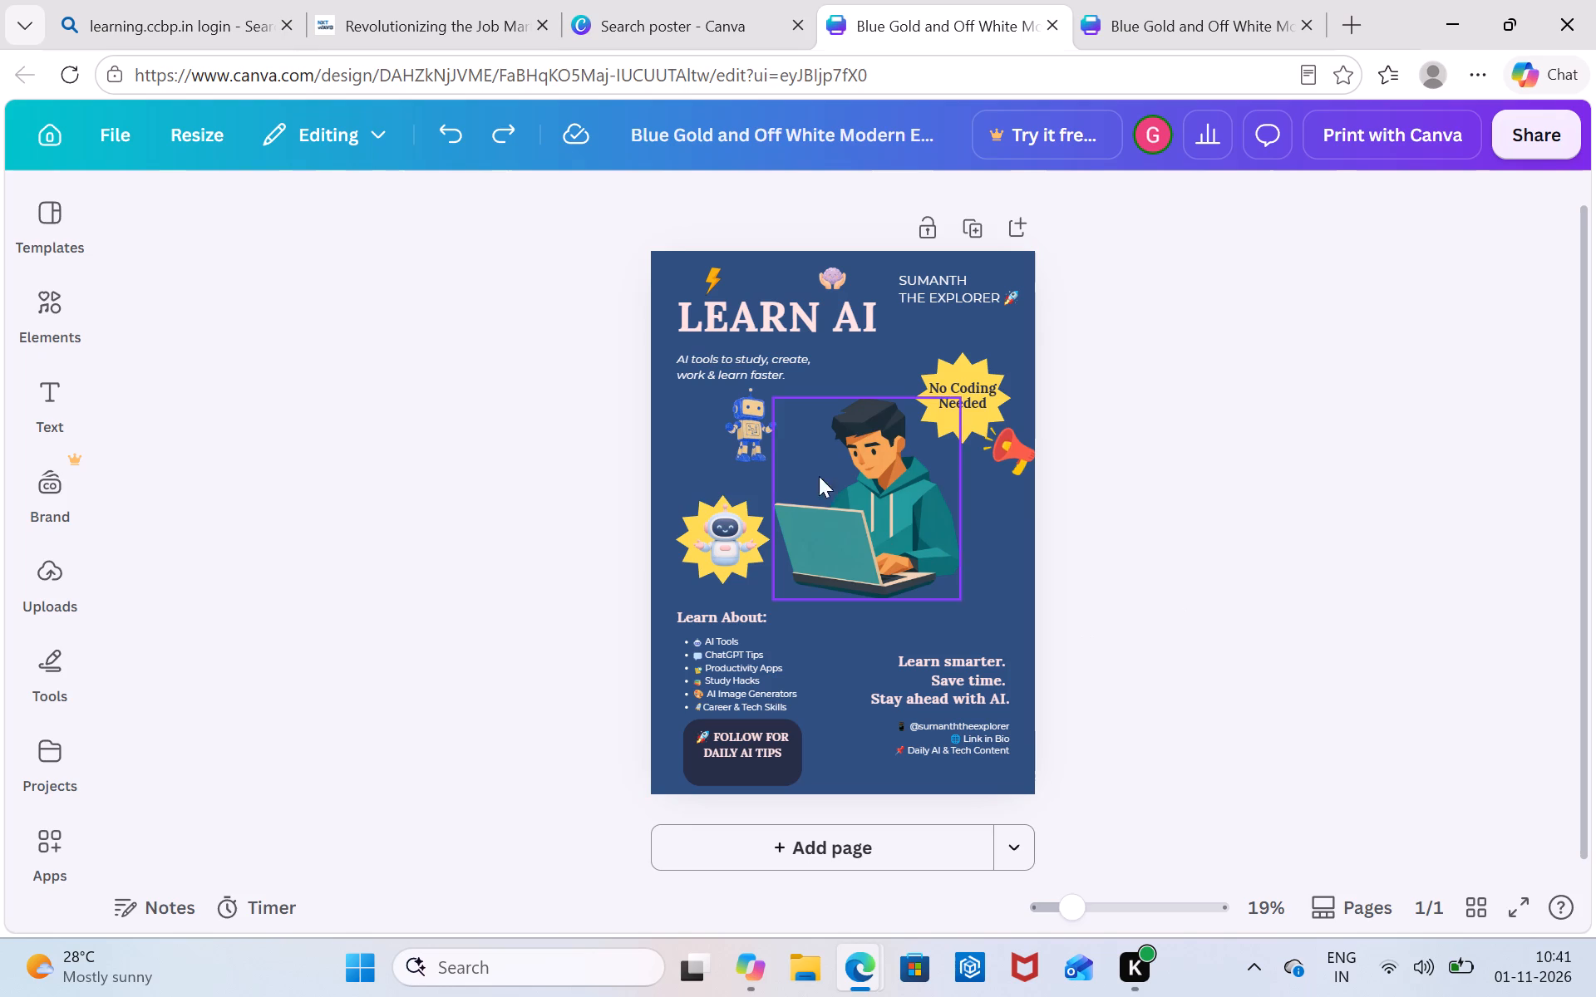